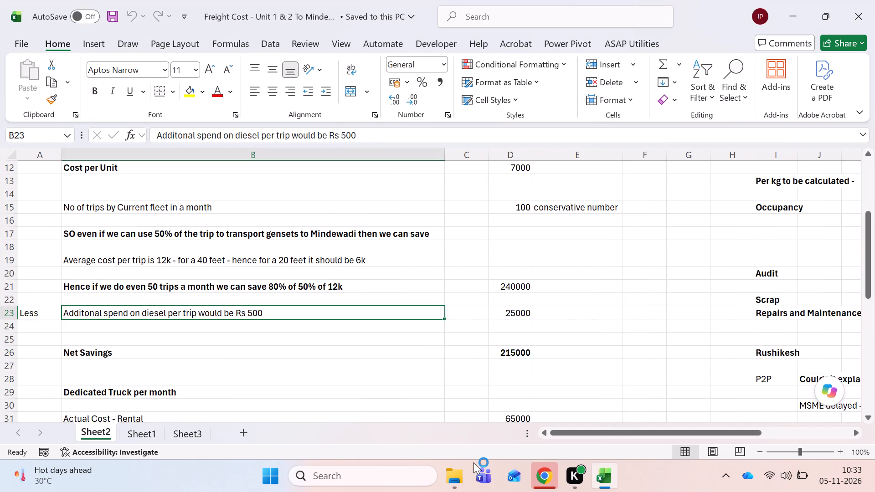
Open the Freight_Analysis Apr-Aug 2026 workbook from the Downloads folder.
{"action": "left_click", "coordinate": [451, 473]}
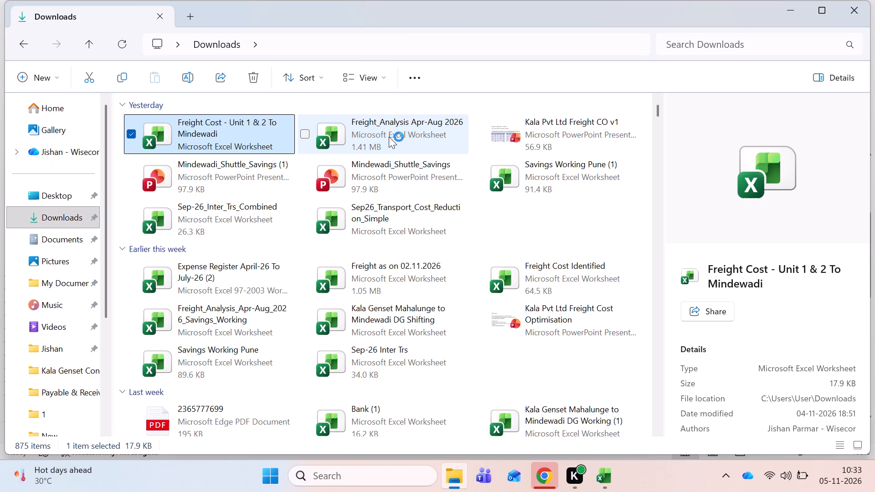
{"action": "double_click", "coordinate": [389, 137]}
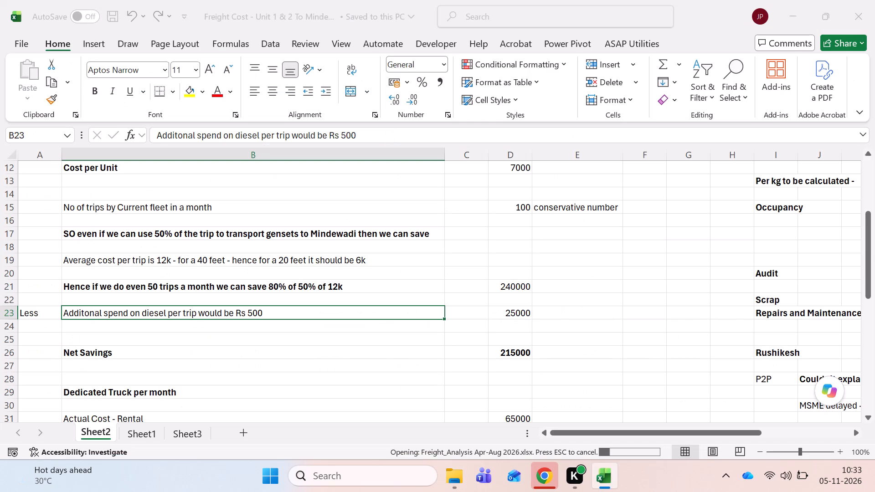
Examine the monthly delivery breakup on the Summary of Pick Up & Delivery sheet, and close the workbook.
{"action": "key", "text": "ctrl+Page_Up"}
{"action": "key", "text": "ctrl+Page_Up"}
{"action": "key", "text": "ctrl+Page_Up"}
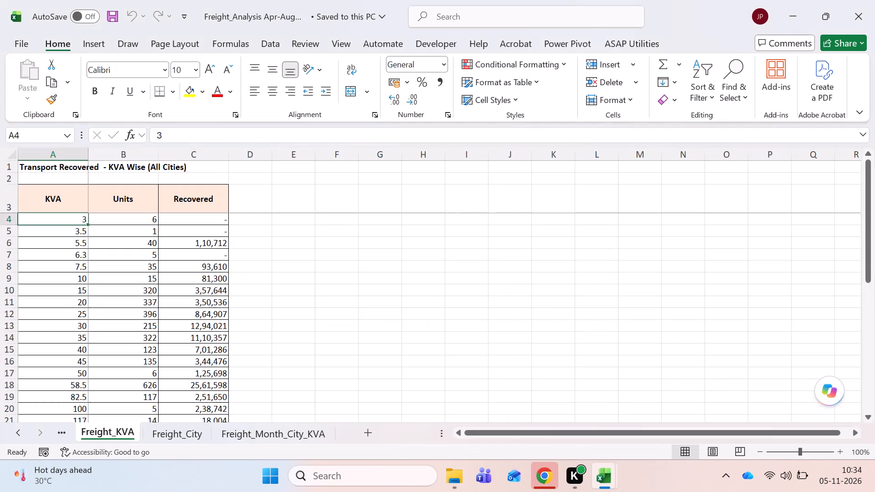
{"action": "key", "text": "ctrl+Page_Up"}
{"action": "key", "text": "ctrl+Page_Up"}
{"action": "key", "text": "ctrl+Page_Up"}
{"action": "key", "text": "ctrl+Page_Up"}
{"action": "key", "text": "ctrl+Page_Up"}
{"action": "key", "text": "ctrl+Page_Up"}
{"action": "key", "text": "ctrl+Page_Up"}
{"action": "key", "text": "ctrl+Page_Up"}
{"action": "key", "text": "ctrl+Page_Up"}
{"action": "key", "text": "ctrl+Page_Up"}
{"action": "key", "text": "ctrl+Page_Up"}
{"action": "key", "text": "ctrl+Page_Up"}
{"action": "key", "text": "ctrl+Page_Up"}
{"action": "key", "text": "ctrl+Page_Down"}
{"action": "left_click", "coordinate": [874, 0]}
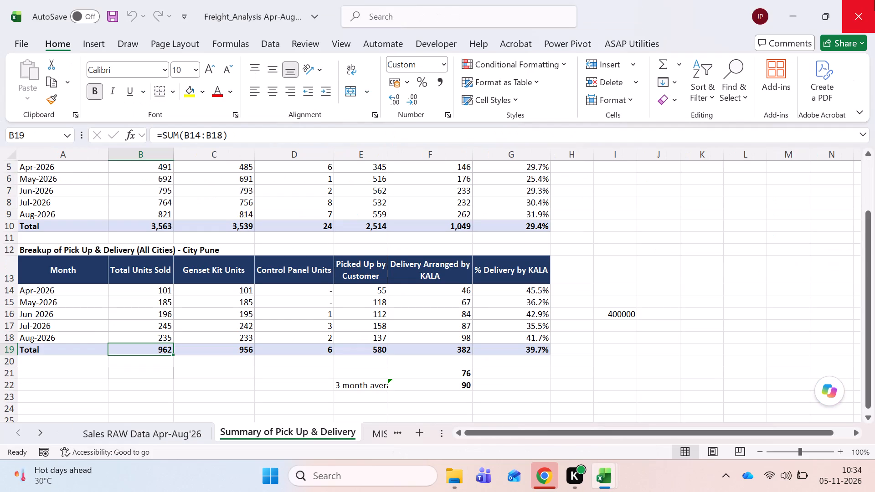
Switch to File Explorer and open the Kala Pvt Ltd Freight CO v1 presentation from the Downloads folder.
{"action": "key", "text": "alt+Tab"}
{"action": "double_click", "coordinate": [524, 143]}
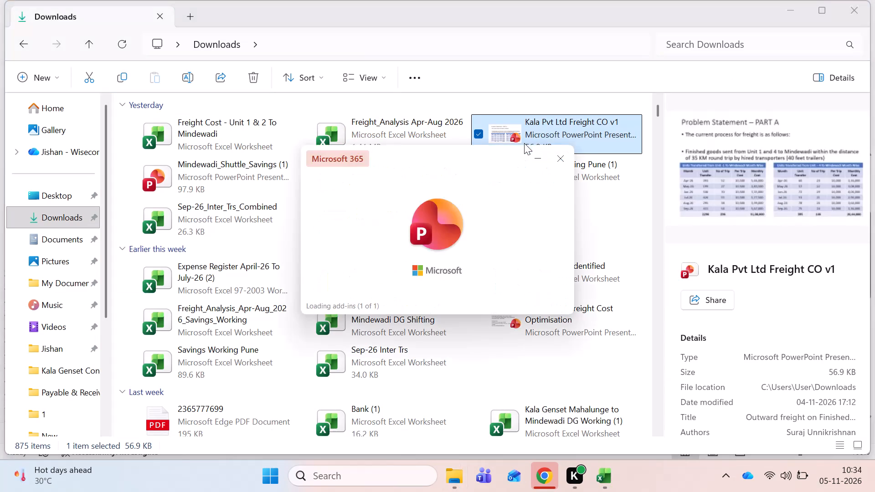
Switch to Chrome and open today's free YapCash daily pack over the Gmail inbox.
{"action": "left_click", "coordinate": [544, 483]}
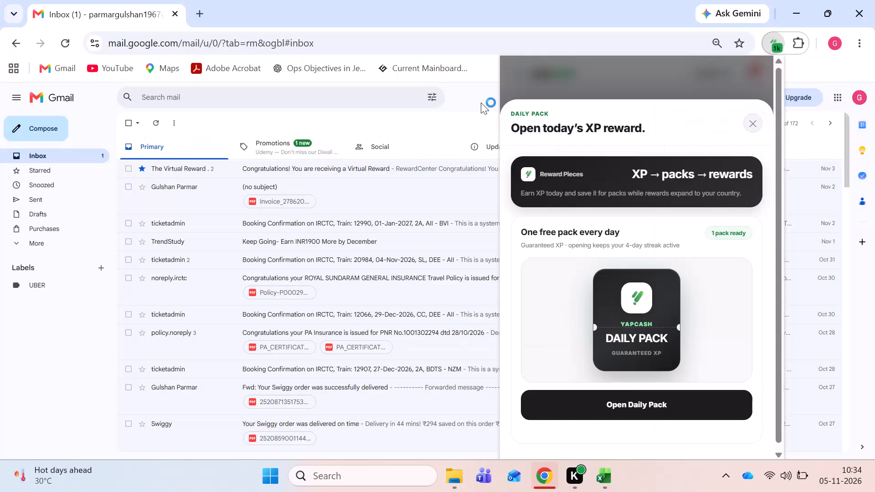
{"action": "left_click", "coordinate": [597, 407]}
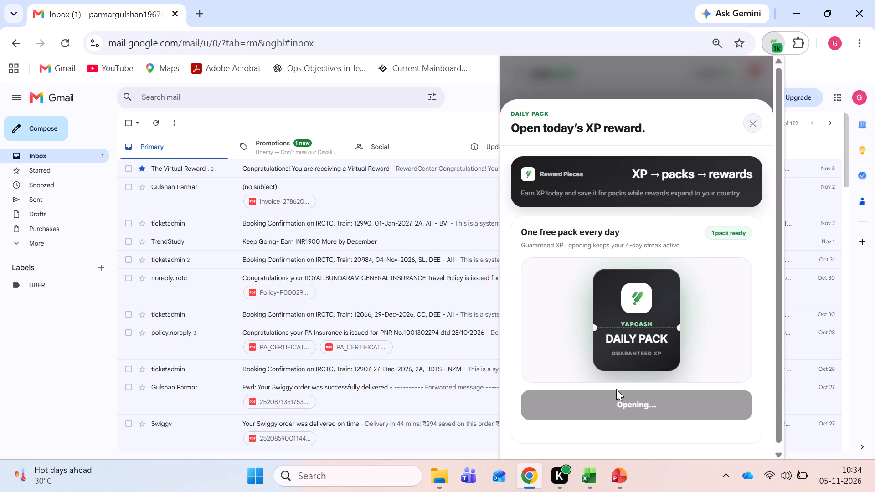
{"action": "scroll", "coordinate": [616, 389], "scroll_direction": "down", "scroll_amount": 5}
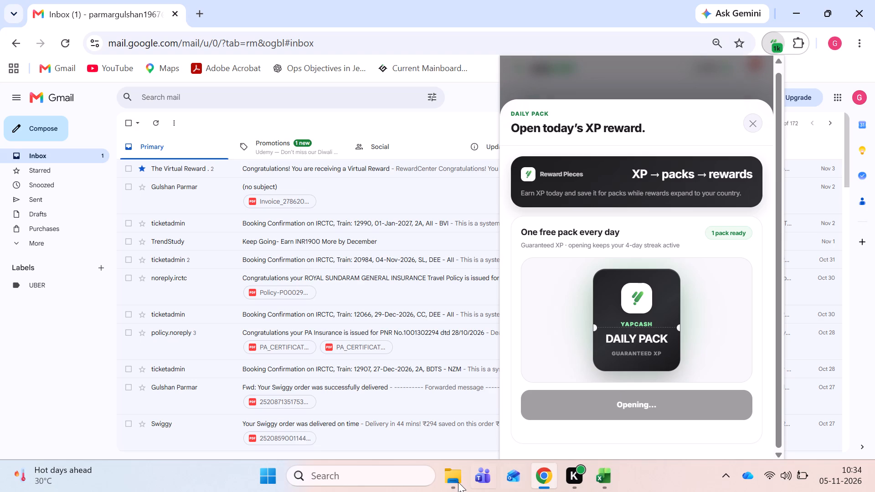
Switch to the Downloads folder in File Explorer and inspect Savings Working Pune (1), Sep26_Transport_Cost_Reduction_Simple and Sep-26_Inter_Trs_Combined.
{"action": "left_click", "coordinate": [457, 480]}
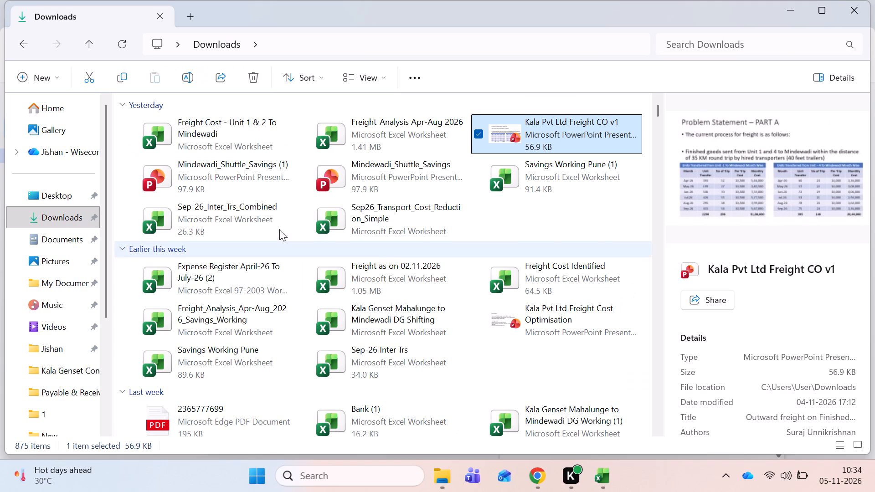
{"action": "left_click", "coordinate": [537, 190]}
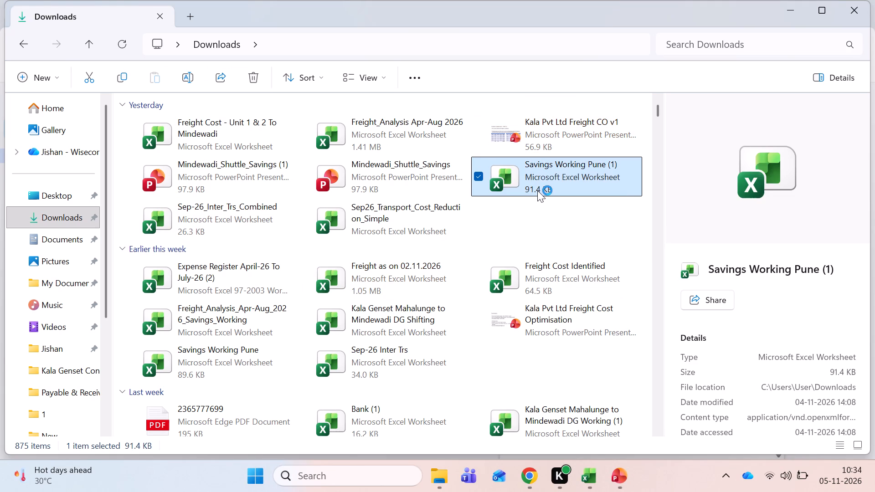
{"action": "left_click", "coordinate": [362, 236]}
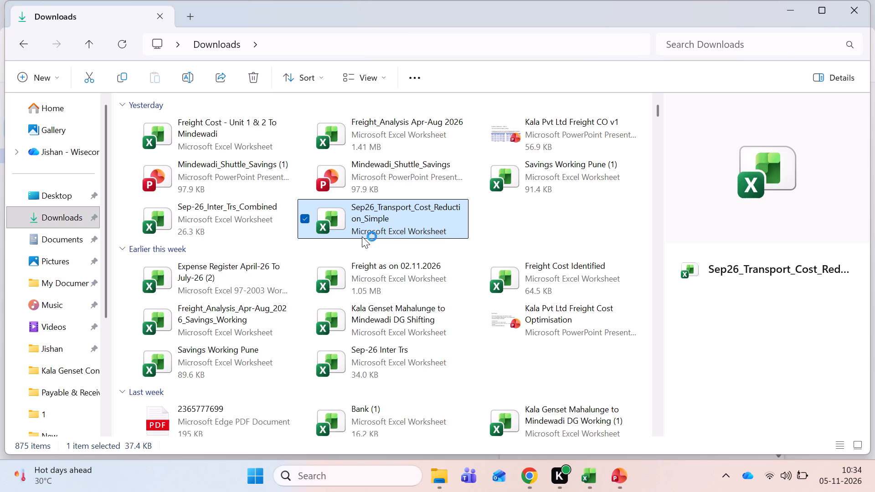
{"action": "left_click", "coordinate": [243, 234]}
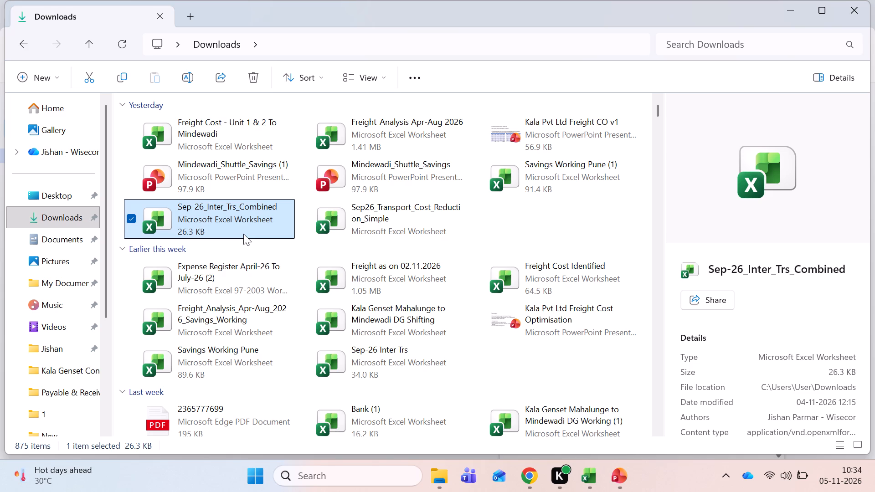
Open the Annexure workbook stored on the desktop.
{"action": "key", "text": "super+d"}
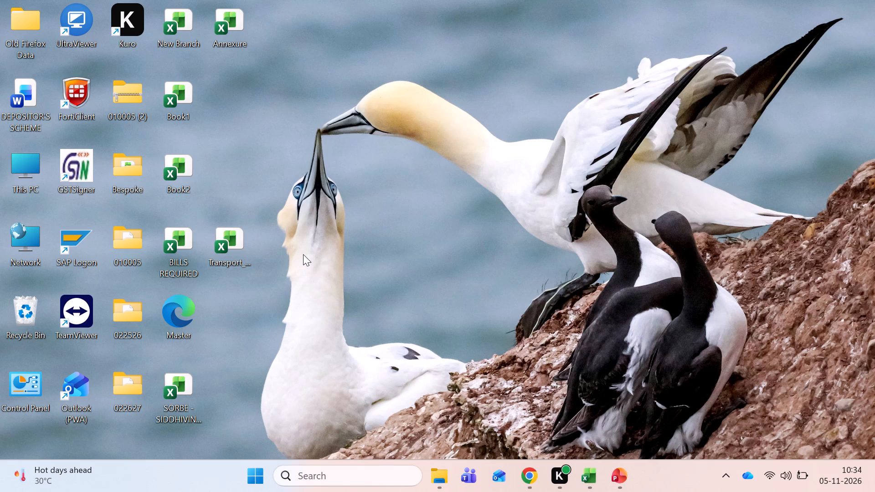
{"action": "left_click", "coordinate": [303, 254]}
{"action": "left_click", "coordinate": [237, 36]}
{"action": "double_click", "coordinate": [237, 36]}
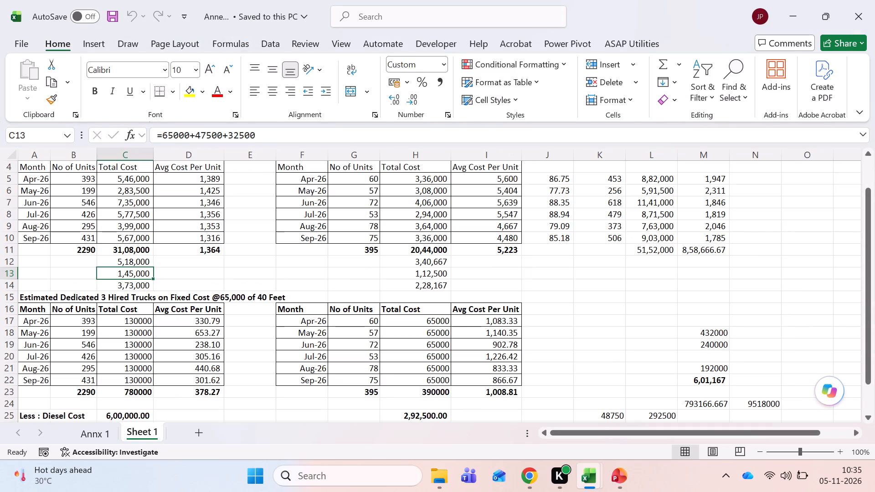
Insert two blank rows above the Estimated Dedicated 3 Hired Trucks heading in row 15 of Sheet 1.
{"action": "key", "text": "Up"}
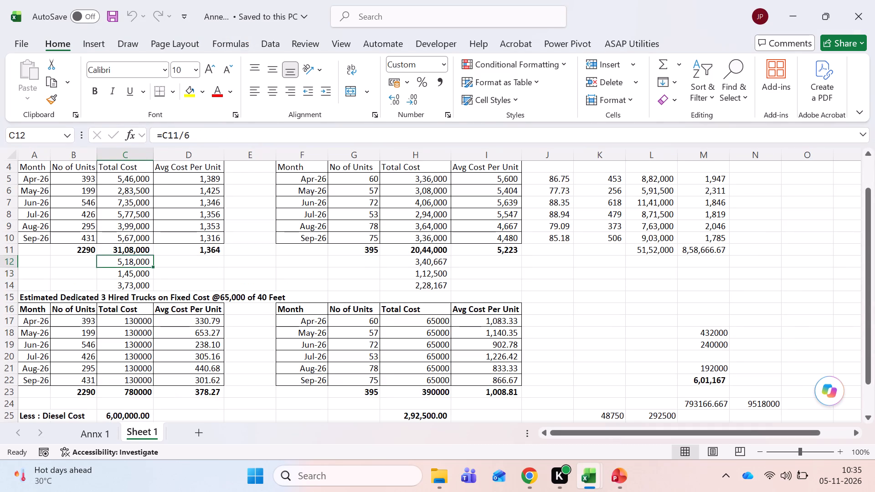
{"action": "scroll", "coordinate": [216, 268], "scroll_direction": "up", "scroll_amount": 1}
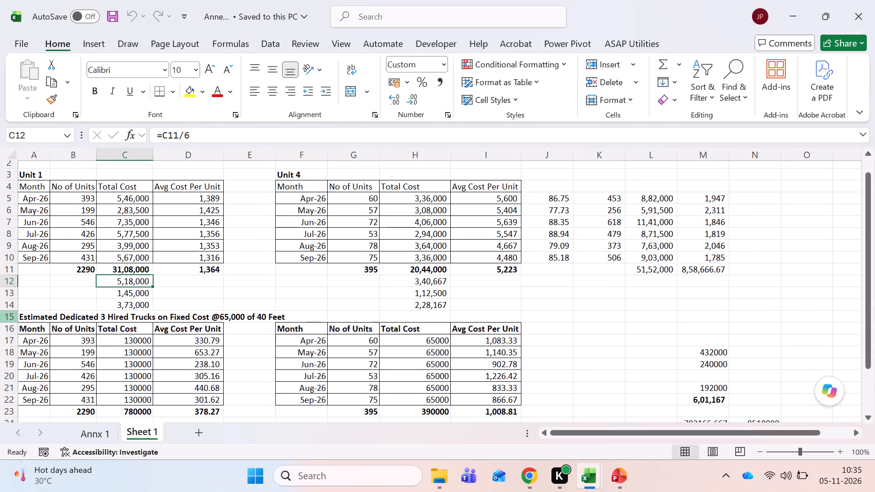
{"action": "left_click", "coordinate": [10, 318]}
{"action": "key", "text": "ctrl+shift+equal"}
{"action": "key", "text": "ctrl+shift+equal"}
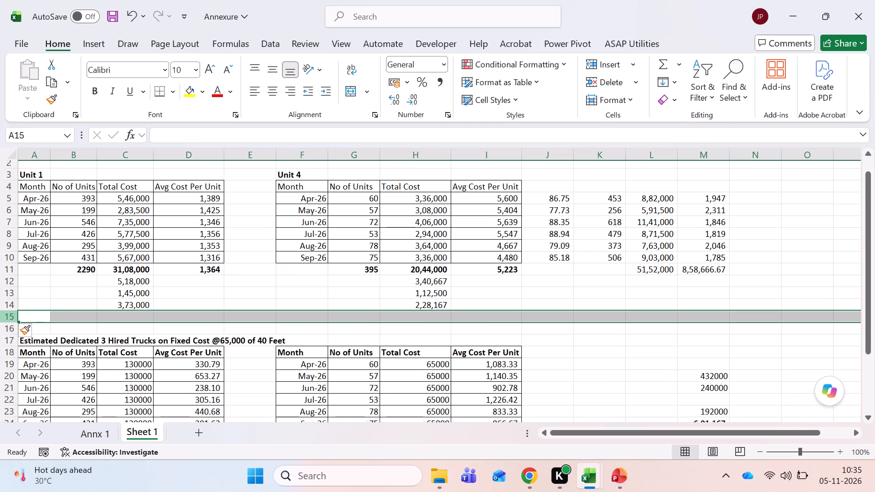
Label the first row below the Unit 1 totals "Total Avg Cost for 6 Months" in cell A12.
{"action": "key", "text": "Up"}
{"action": "key", "text": "Up"}
{"action": "key", "text": "Up"}
{"action": "key", "text": "Right"}
{"action": "key", "text": "Right"}
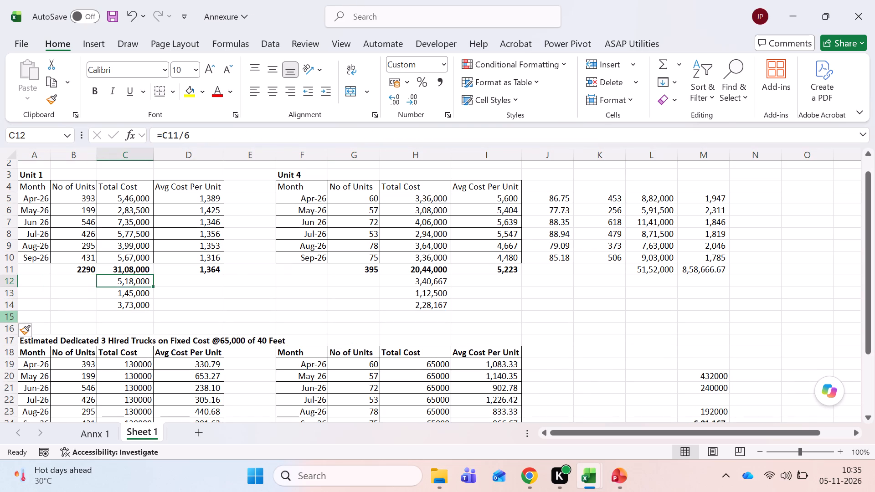
{"action": "key", "text": "F2"}
{"action": "key", "text": "Escape"}
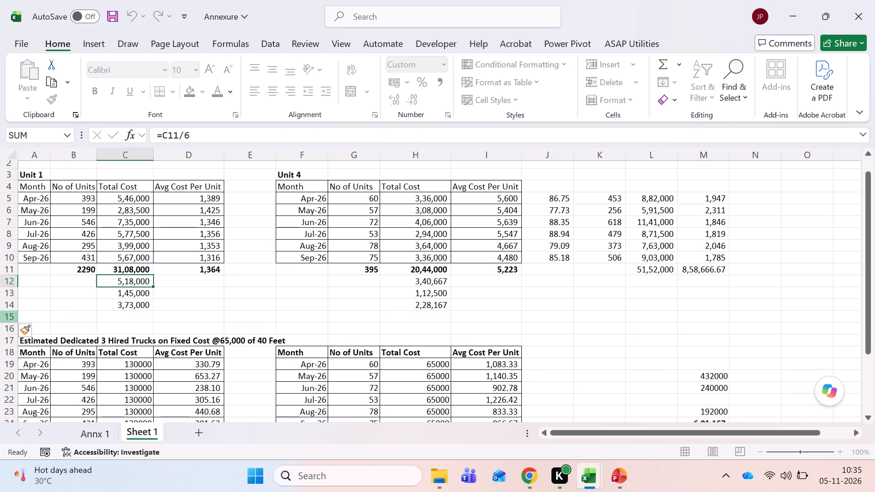
{"action": "key", "text": "Left"}
{"action": "key", "text": "Left"}
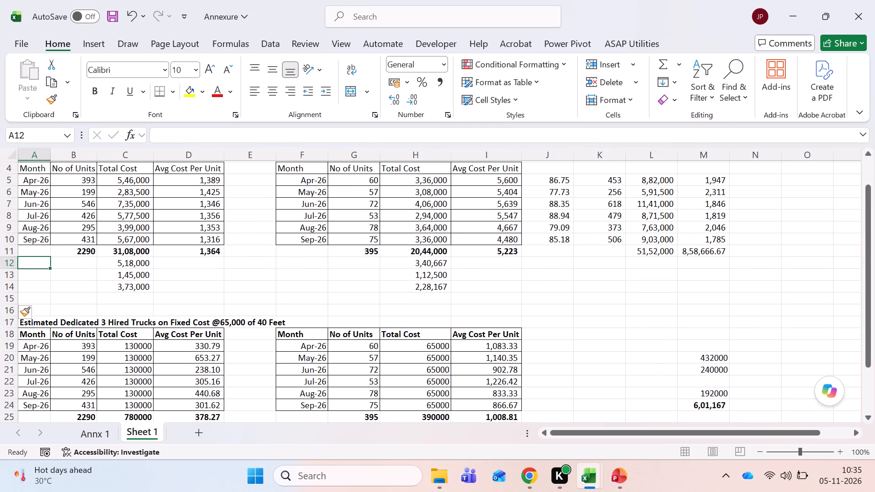
{"action": "type", "text": "Tt"}
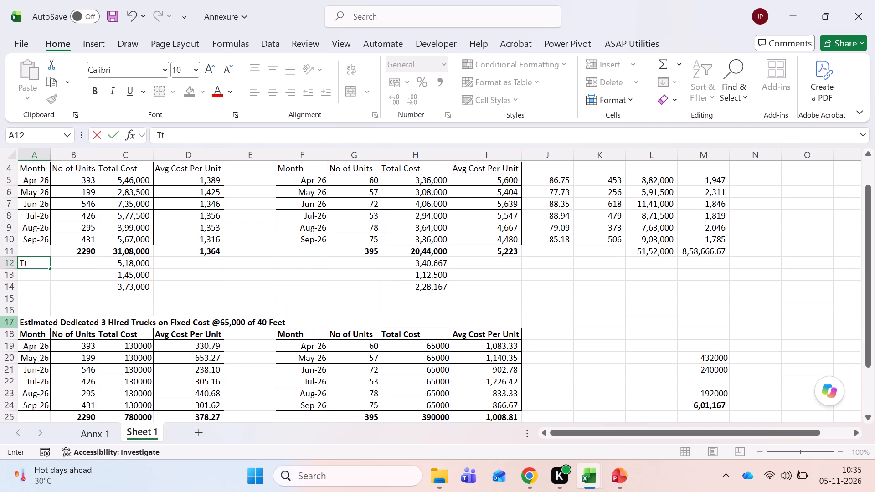
{"action": "key", "text": "BackSpace"}
{"action": "type", "text": "otal Avg o"}
{"action": "key", "text": "BackSpace"}
{"action": "type", "text": "Cost for 6 MOnths"}
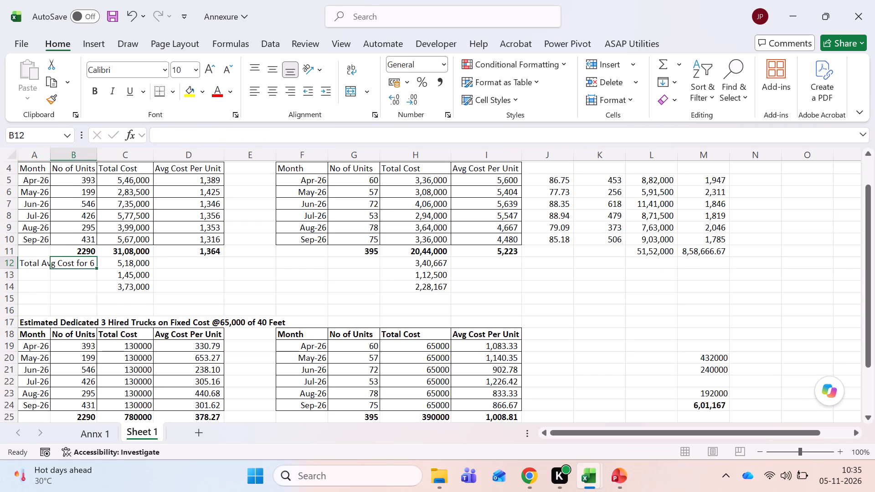
{"action": "key", "text": "Right"}
Autofit column A to the width of its longest entry.
{"action": "key", "text": "Left"}
{"action": "key", "text": "Left"}
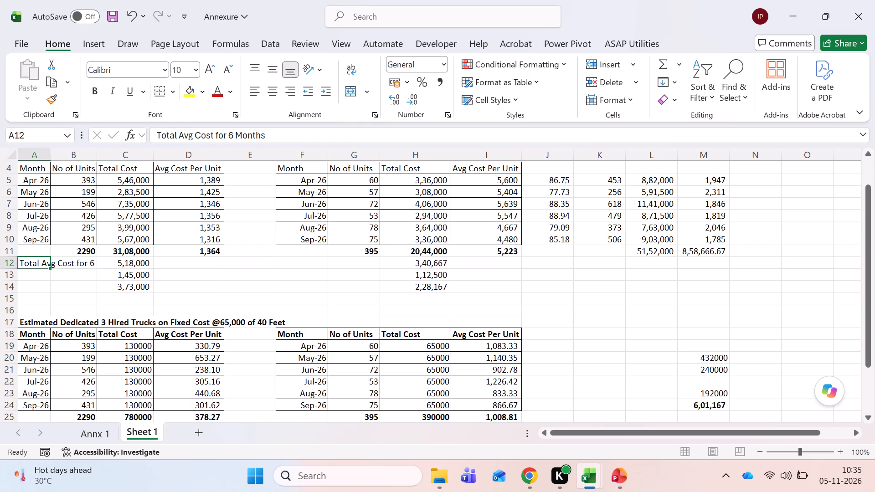
{"action": "double_click", "coordinate": [51, 154]}
Review the Unit 1 average formula in C12 and the monthly Total Cost figures in C5:C10 that feed it.
{"action": "key", "text": "Right"}
{"action": "key", "text": "Right"}
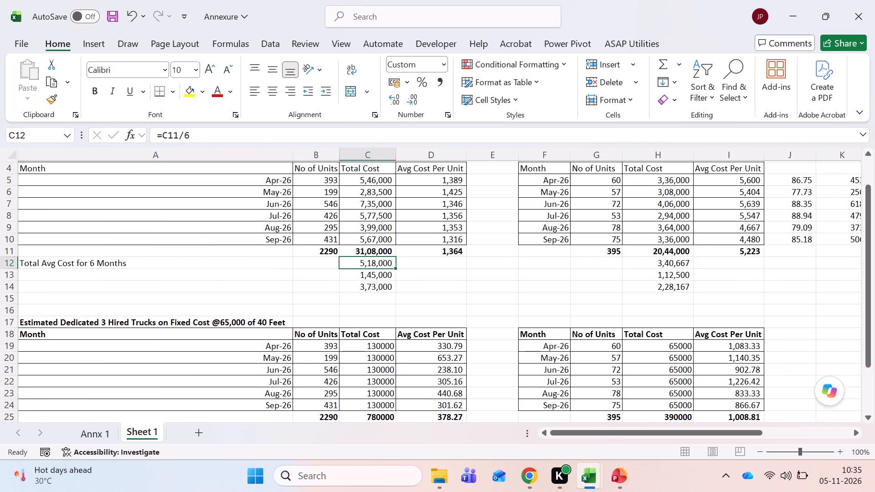
{"action": "scroll", "coordinate": [414, 278], "scroll_direction": "up", "scroll_amount": 1}
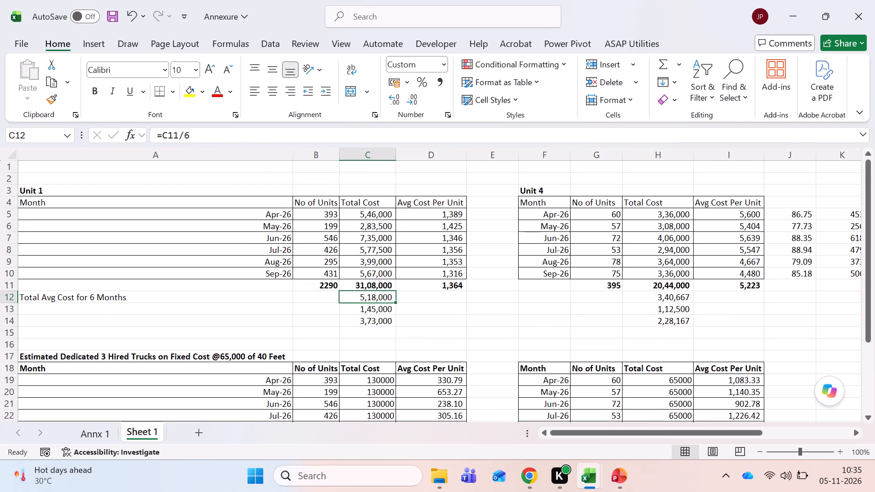
{"action": "key", "text": "F2"}
{"action": "key", "text": "Escape"}
{"action": "key", "text": "Up"}
{"action": "key", "text": "Up"}
{"action": "key", "text": "Up"}
{"action": "key", "text": "Up"}
{"action": "key", "text": "Up"}
{"action": "key", "text": "Up"}
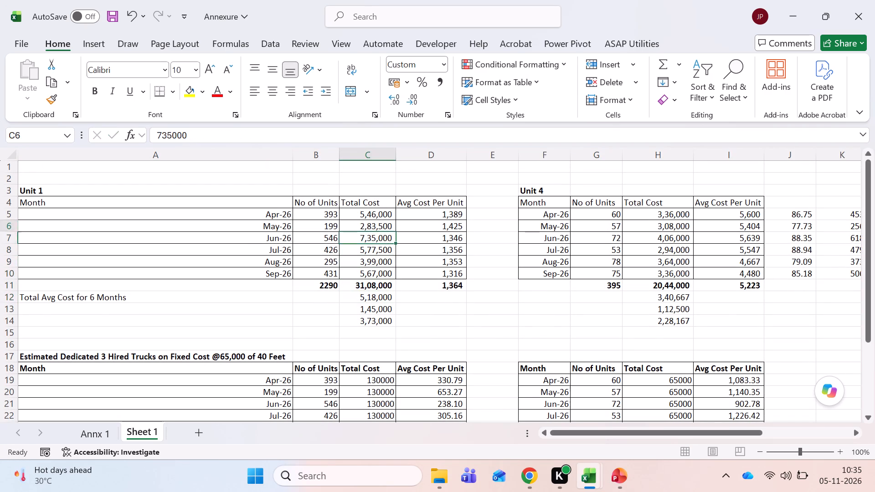
{"action": "key", "text": "Up"}
{"action": "key", "text": "shift+Down"}
{"action": "key", "text": "shift+Down"}
{"action": "key", "text": "shift+Down"}
{"action": "key", "text": "shift+Down"}
{"action": "key", "text": "shift+Down"}
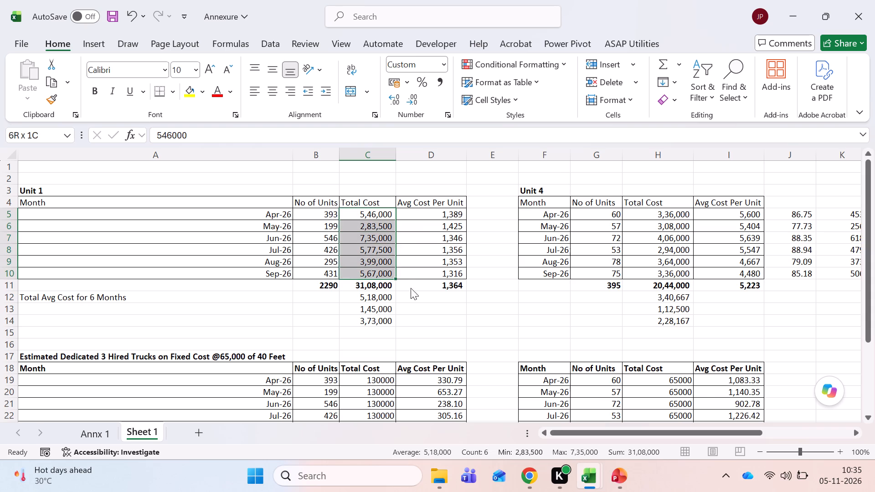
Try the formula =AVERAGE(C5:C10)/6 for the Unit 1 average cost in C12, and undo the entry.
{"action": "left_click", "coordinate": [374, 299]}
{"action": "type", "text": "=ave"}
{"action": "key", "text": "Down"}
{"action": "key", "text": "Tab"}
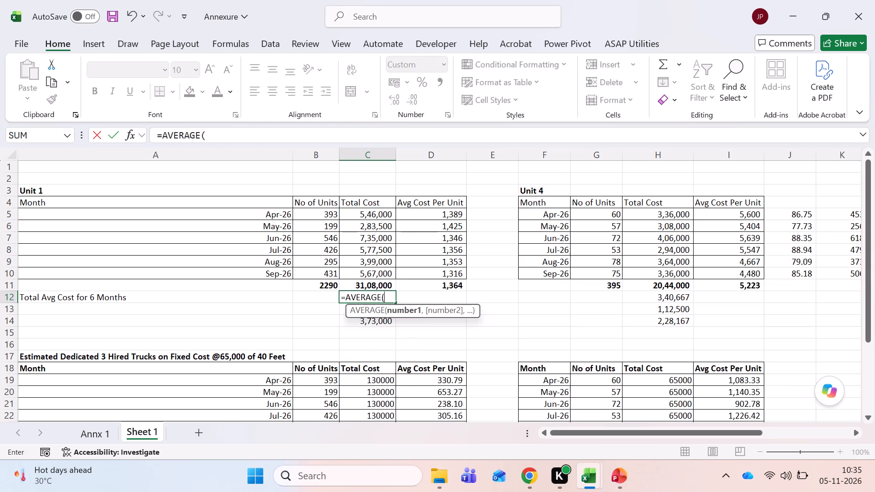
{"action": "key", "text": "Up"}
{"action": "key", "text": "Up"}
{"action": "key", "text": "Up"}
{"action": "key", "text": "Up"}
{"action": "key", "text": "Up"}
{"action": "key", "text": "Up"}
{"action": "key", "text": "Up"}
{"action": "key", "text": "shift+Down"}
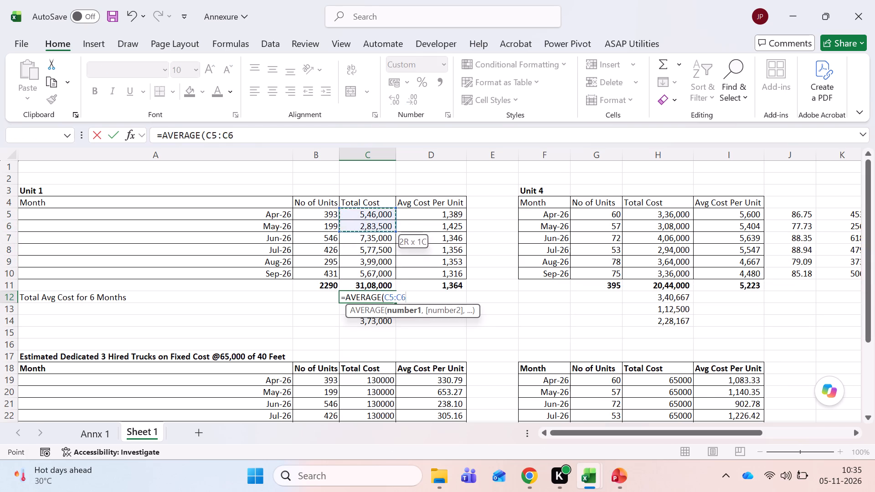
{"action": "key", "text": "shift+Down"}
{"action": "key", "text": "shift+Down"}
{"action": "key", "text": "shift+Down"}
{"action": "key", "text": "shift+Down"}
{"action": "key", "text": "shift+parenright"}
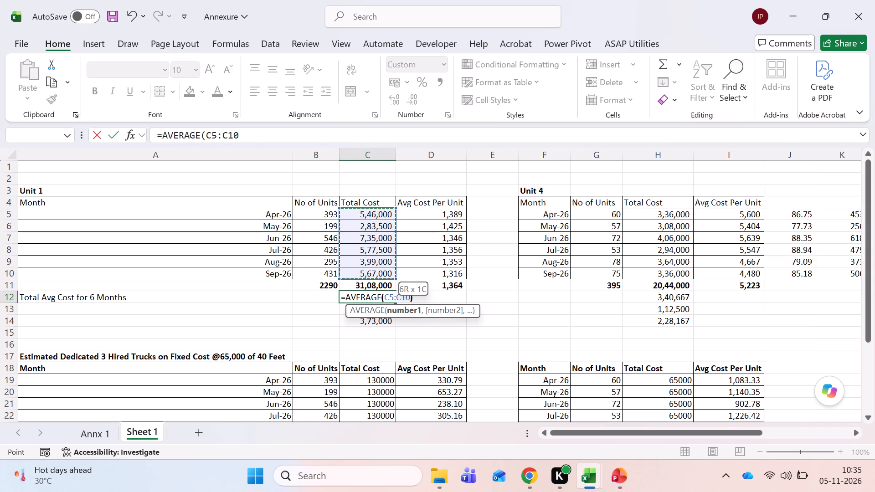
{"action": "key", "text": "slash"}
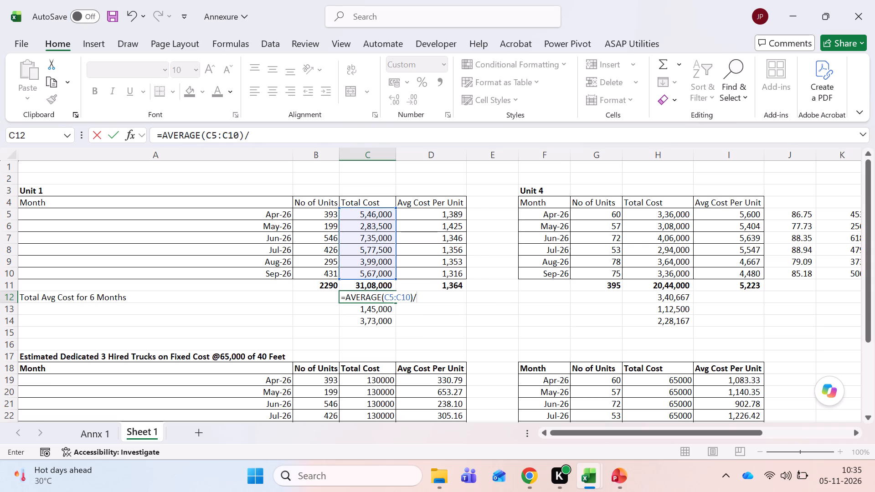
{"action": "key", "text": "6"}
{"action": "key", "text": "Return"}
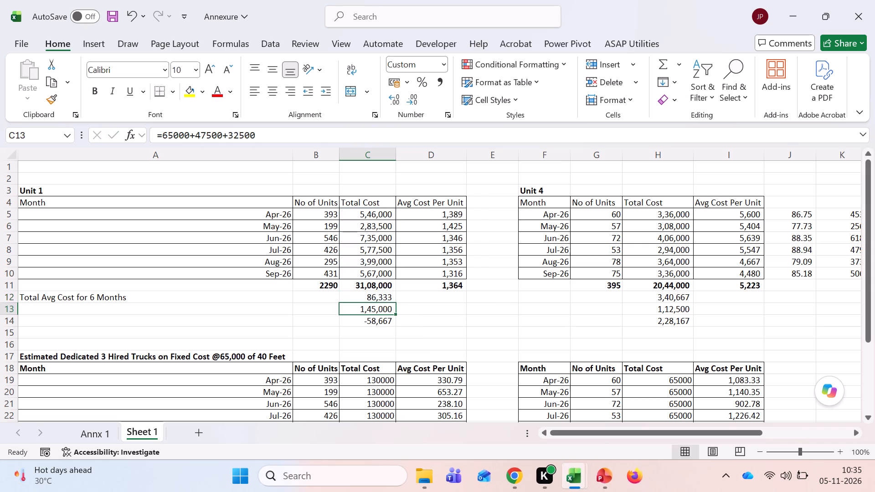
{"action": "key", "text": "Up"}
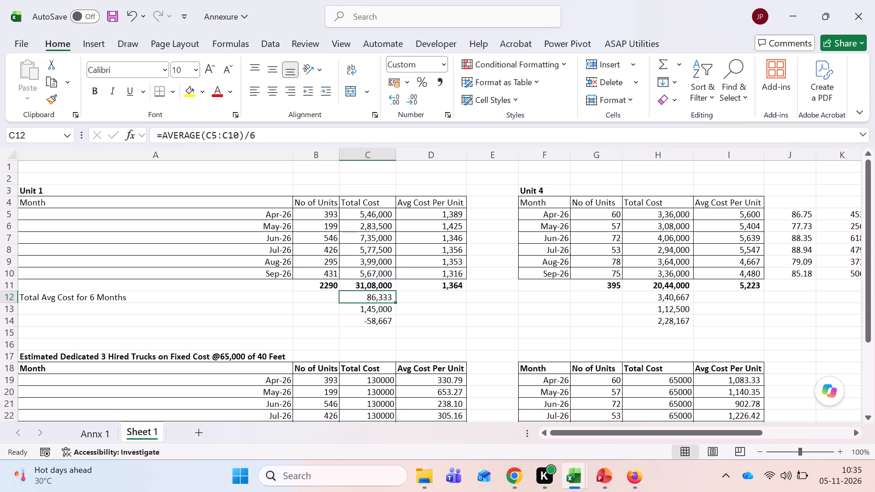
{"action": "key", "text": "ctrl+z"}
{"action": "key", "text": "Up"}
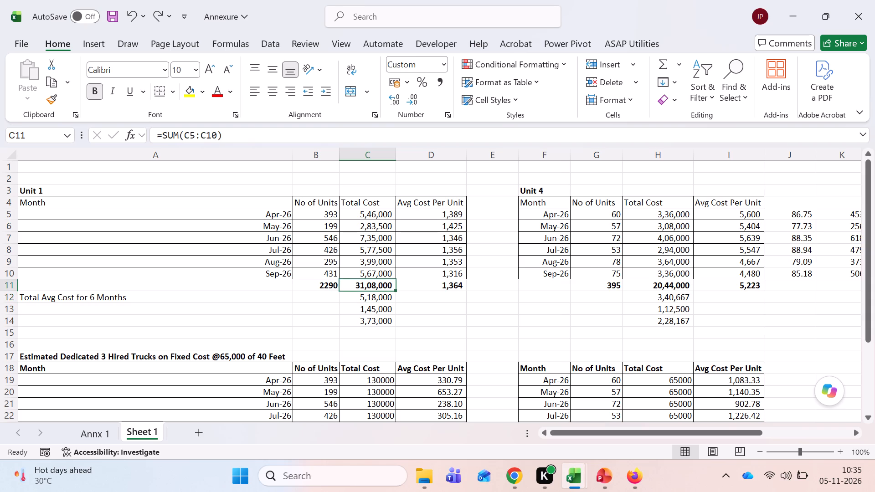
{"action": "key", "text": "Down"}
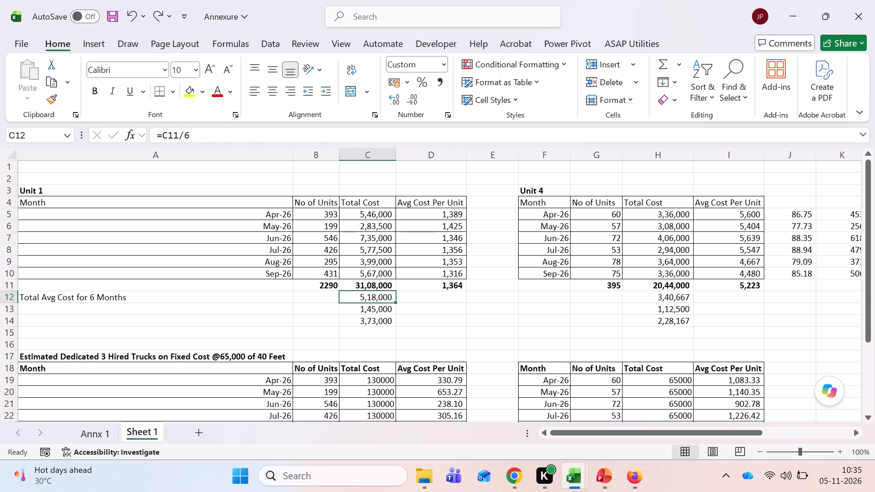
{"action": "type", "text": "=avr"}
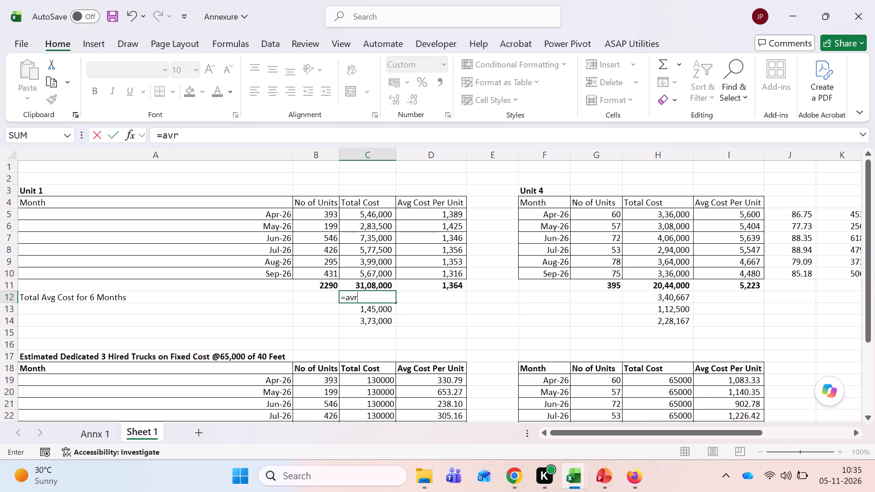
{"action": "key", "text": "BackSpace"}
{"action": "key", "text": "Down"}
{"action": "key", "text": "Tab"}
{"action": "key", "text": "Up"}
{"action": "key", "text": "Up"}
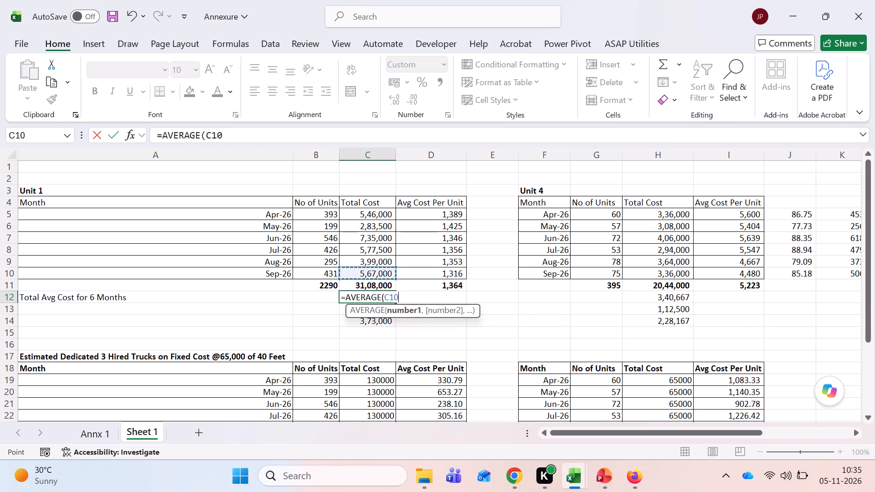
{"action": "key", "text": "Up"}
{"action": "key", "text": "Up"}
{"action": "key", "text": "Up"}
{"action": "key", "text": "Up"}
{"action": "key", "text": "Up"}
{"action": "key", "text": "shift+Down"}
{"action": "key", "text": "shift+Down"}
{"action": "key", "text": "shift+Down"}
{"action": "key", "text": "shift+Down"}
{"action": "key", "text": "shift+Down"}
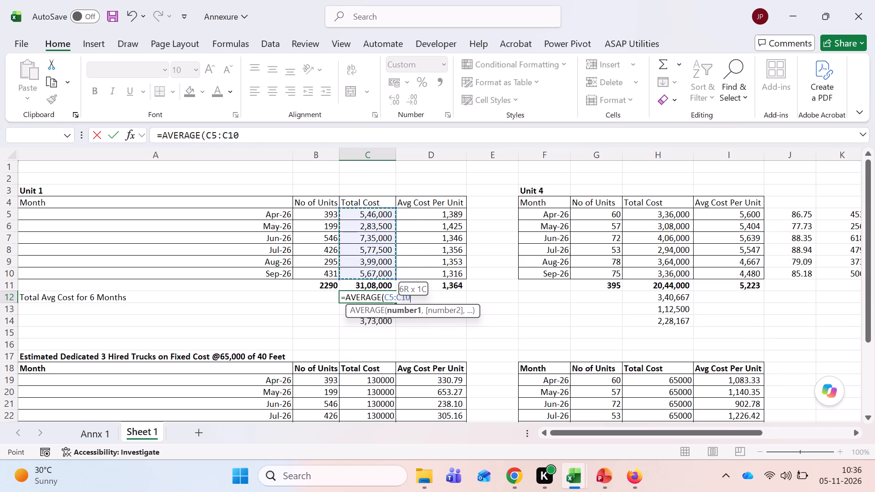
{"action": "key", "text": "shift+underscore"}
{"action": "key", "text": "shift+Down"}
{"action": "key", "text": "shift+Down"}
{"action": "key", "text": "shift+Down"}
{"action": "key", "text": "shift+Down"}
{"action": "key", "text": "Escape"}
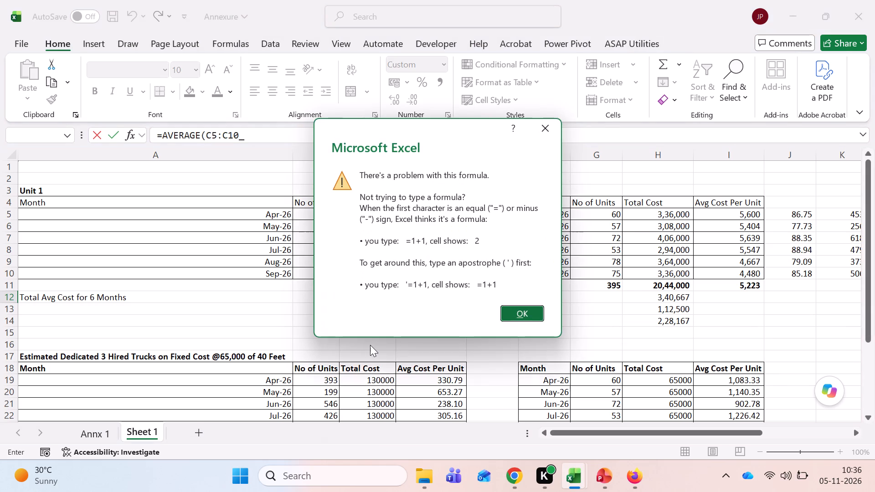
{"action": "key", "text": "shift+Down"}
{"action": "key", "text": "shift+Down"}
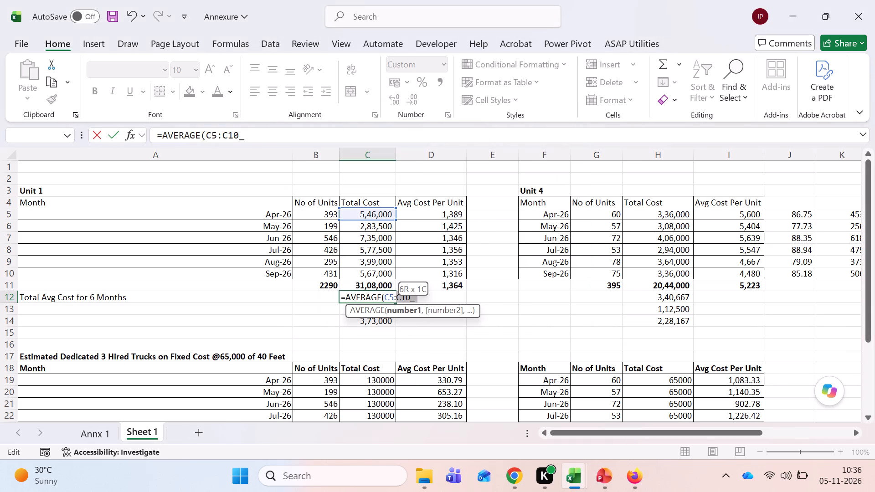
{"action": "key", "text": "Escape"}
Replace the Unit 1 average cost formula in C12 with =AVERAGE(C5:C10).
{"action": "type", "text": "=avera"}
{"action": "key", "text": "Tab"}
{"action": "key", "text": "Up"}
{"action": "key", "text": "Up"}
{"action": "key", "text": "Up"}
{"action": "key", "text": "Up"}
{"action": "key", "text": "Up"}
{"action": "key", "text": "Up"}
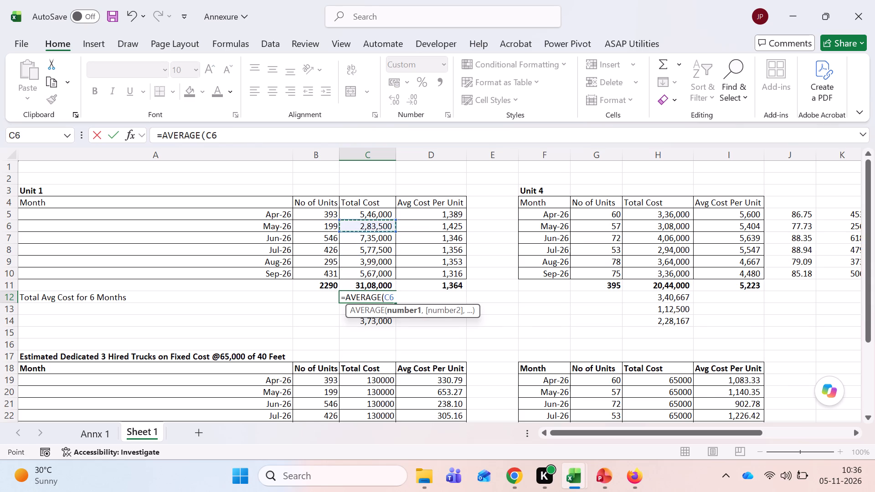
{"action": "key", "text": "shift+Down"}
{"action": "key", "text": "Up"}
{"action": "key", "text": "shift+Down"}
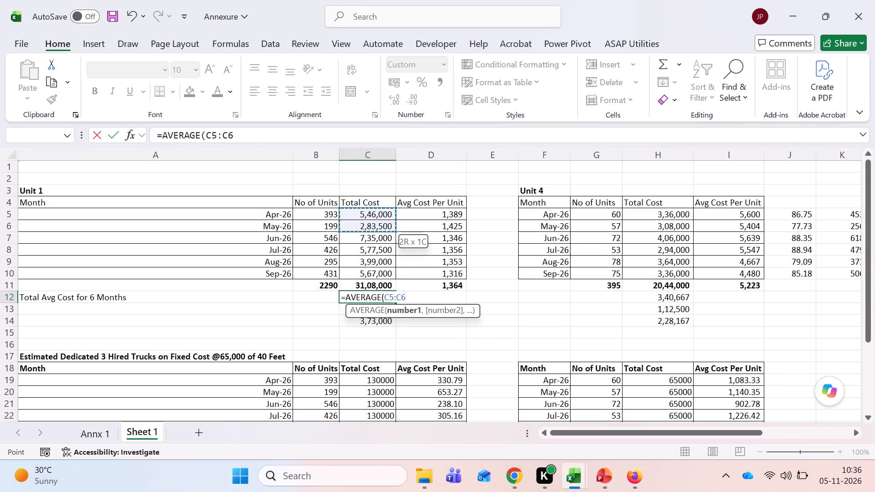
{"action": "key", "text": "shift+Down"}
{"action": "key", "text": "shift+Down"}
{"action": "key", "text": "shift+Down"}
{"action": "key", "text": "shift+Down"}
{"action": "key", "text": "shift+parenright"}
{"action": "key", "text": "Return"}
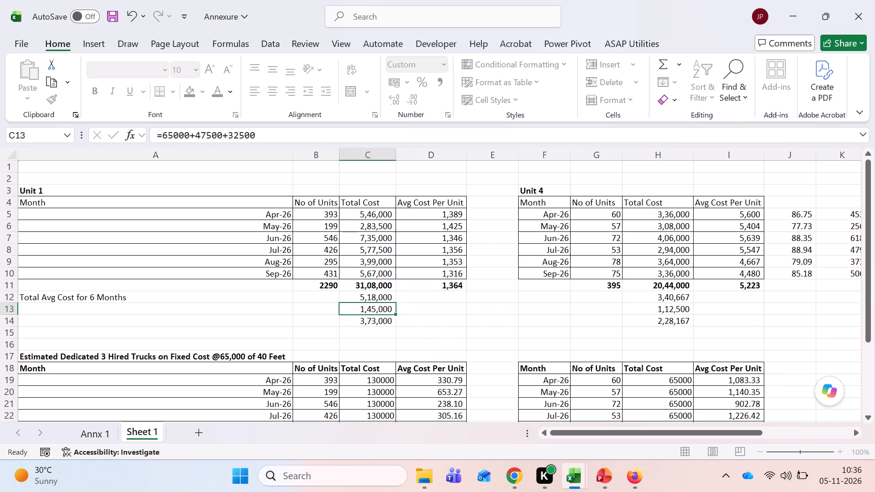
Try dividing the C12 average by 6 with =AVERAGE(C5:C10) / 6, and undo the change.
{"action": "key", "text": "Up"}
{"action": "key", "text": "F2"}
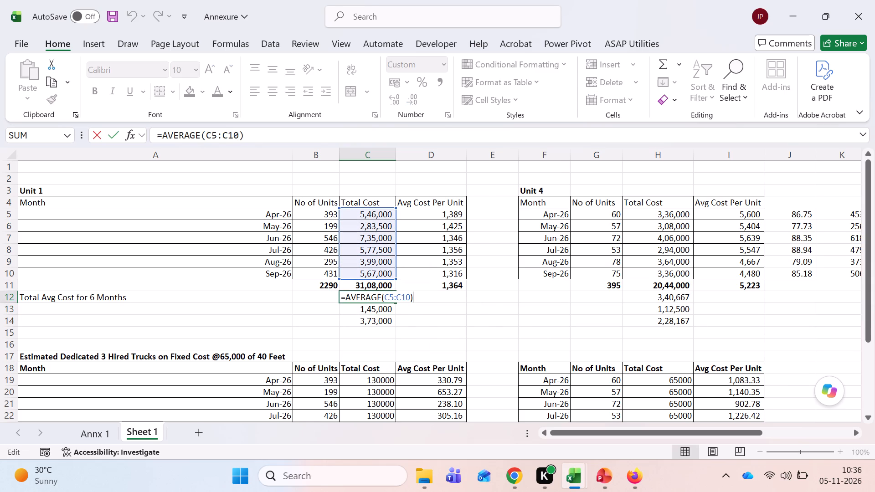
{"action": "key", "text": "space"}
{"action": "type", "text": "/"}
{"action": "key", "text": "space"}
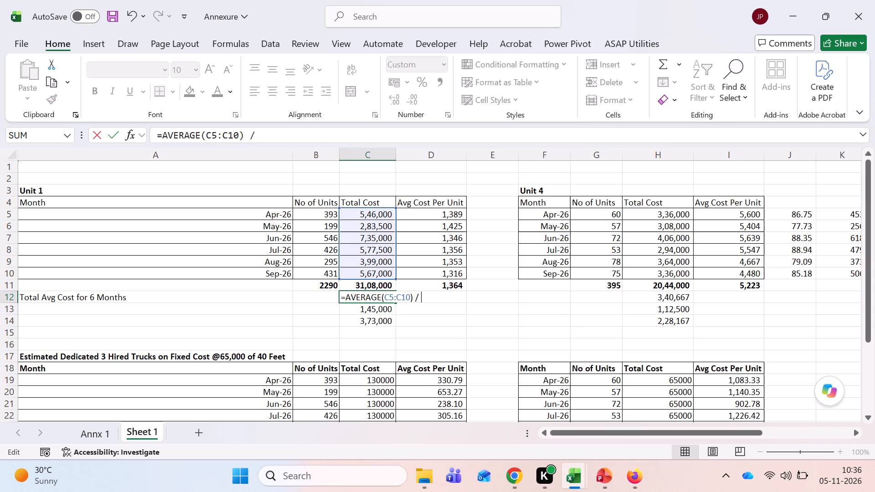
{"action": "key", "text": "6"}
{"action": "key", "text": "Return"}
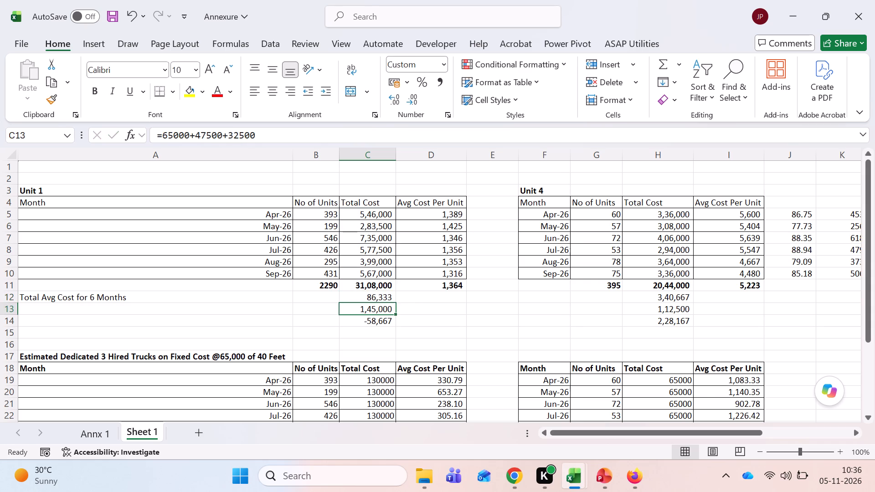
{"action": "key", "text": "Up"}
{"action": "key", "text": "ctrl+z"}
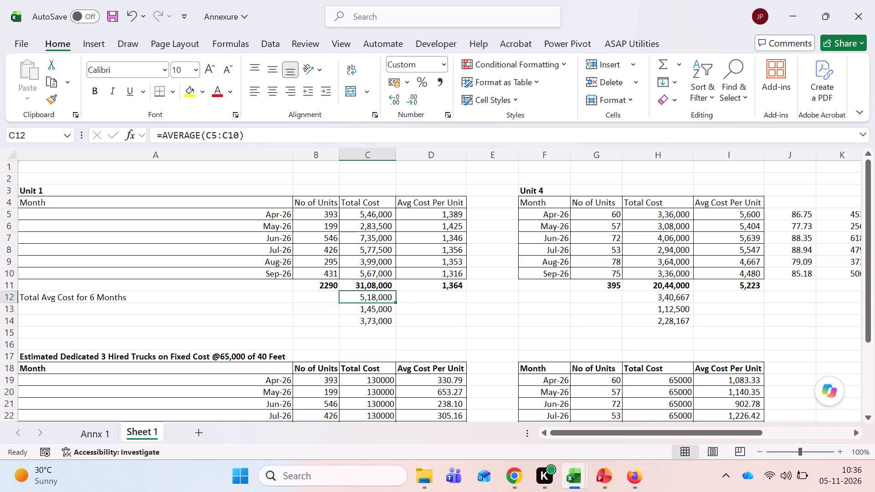
Review the A12 label and compare the formulas in the row below it, C13 for Unit 1 and H13 for Unit 4.
{"action": "key", "text": "Left"}
{"action": "key", "text": "Left"}
{"action": "key", "text": "F2"}
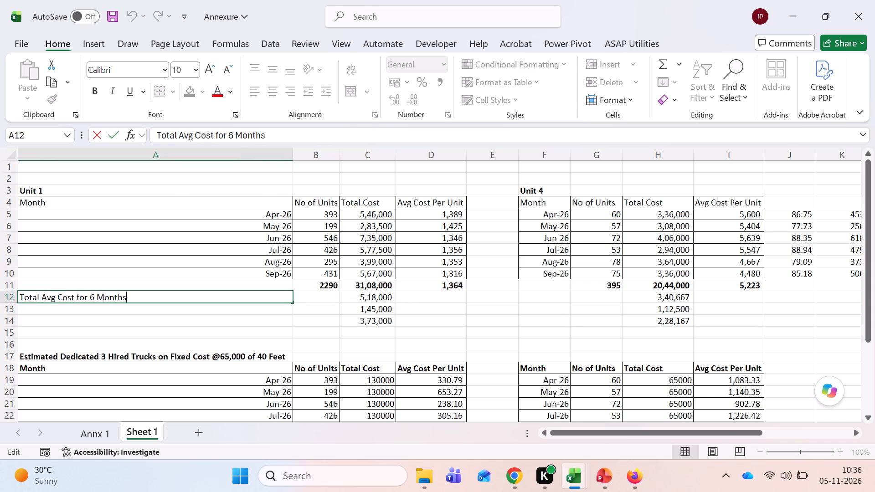
{"action": "key", "text": "Return"}
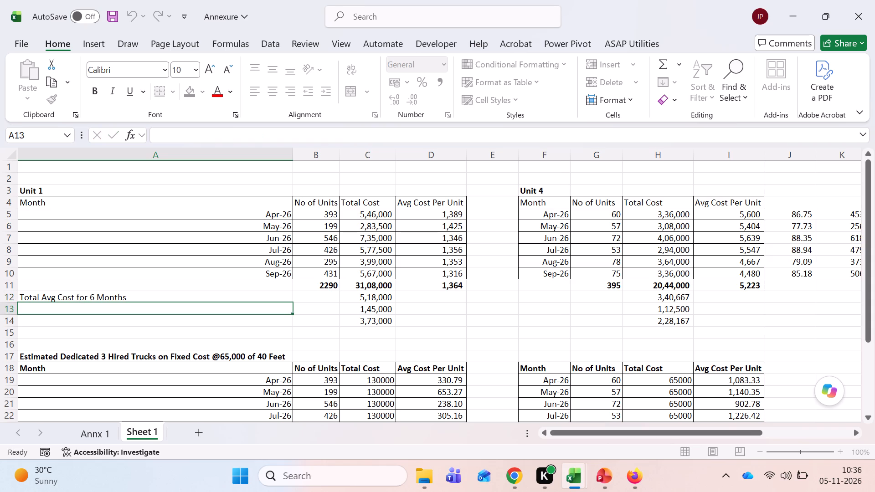
{"action": "key", "text": "Right"}
{"action": "key", "text": "Right"}
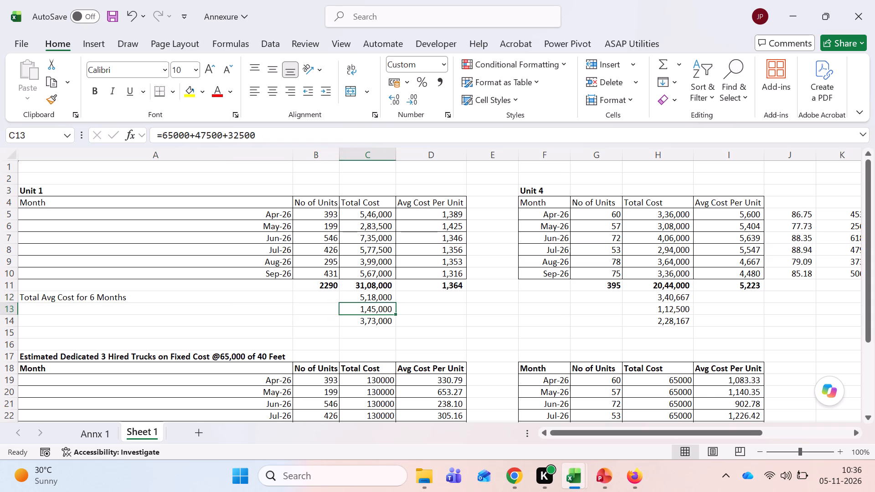
{"action": "key", "text": "Right"}
{"action": "key", "text": "Right"}
{"action": "key", "text": "Right"}
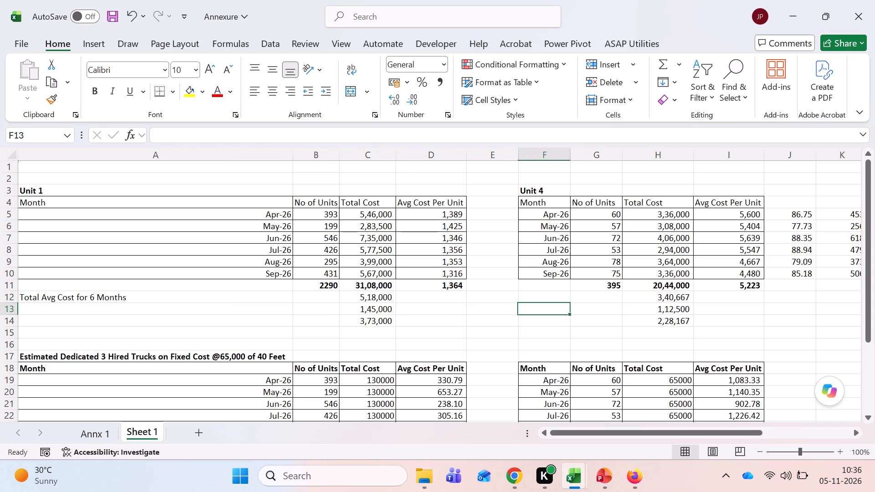
{"action": "key", "text": "Right"}
{"action": "key", "text": "Right"}
{"action": "key", "text": "Left"}
{"action": "key", "text": "Left"}
{"action": "key", "text": "Left"}
{"action": "key", "text": "Left"}
{"action": "key", "text": "Left"}
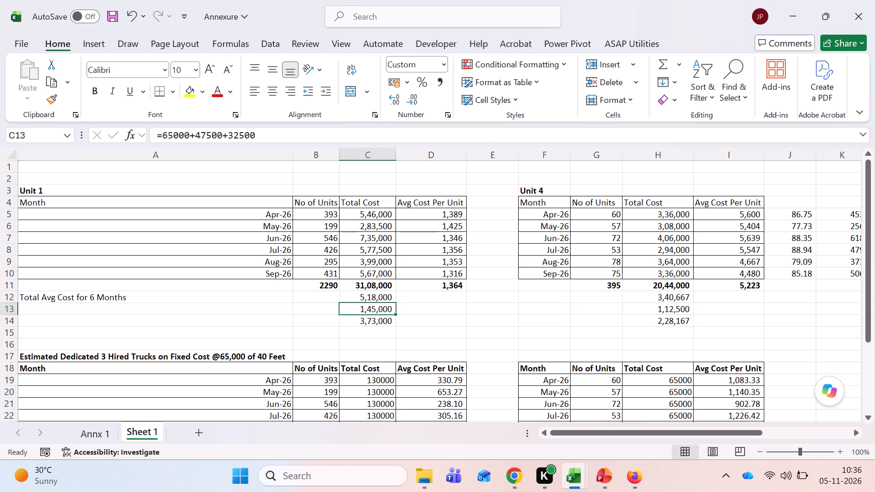
{"action": "scroll", "coordinate": [417, 302], "scroll_direction": "down", "scroll_amount": 1}
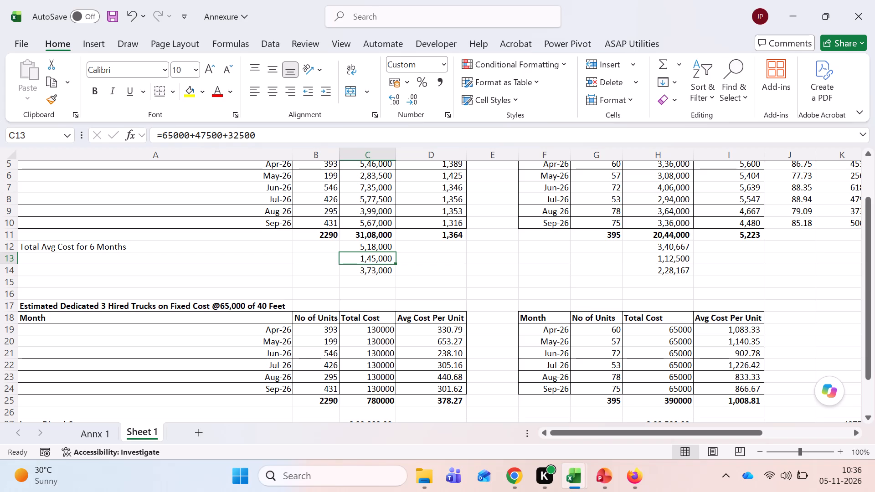
{"action": "key", "text": "Right"}
{"action": "key", "text": "Right"}
{"action": "key", "text": "Right"}
{"action": "key", "text": "Right"}
{"action": "key", "text": "Right"}
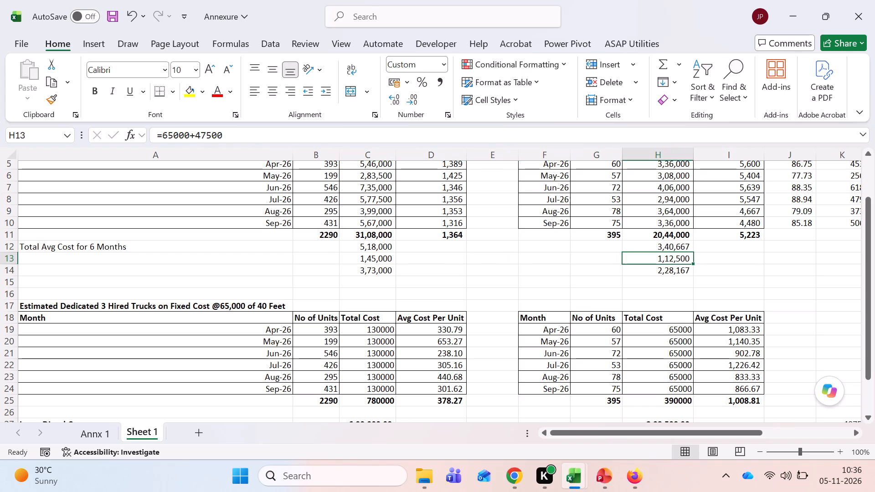
{"action": "key", "text": "Left"}
{"action": "key", "text": "Left"}
{"action": "key", "text": "Left"}
{"action": "key", "text": "Left"}
{"action": "key", "text": "Left"}
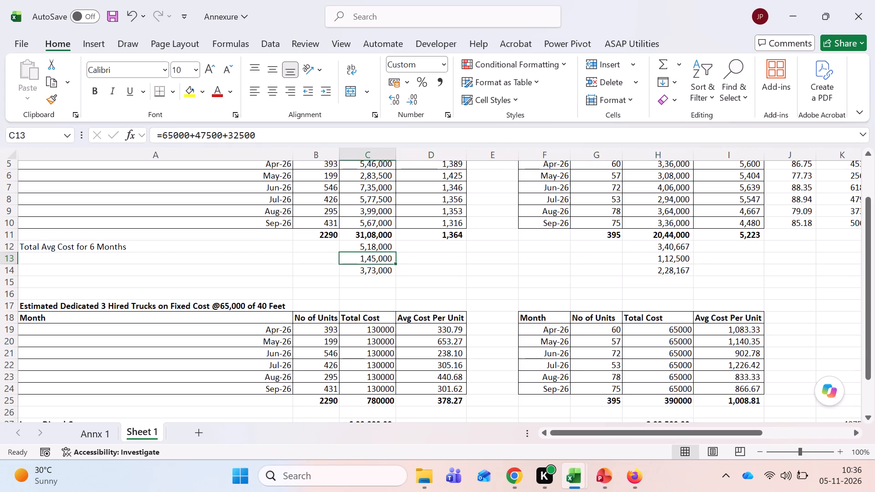
Compare the six-month average formulas of the two units, C12 for Unit 1 and H12 for Unit 4.
{"action": "key", "text": "Up"}
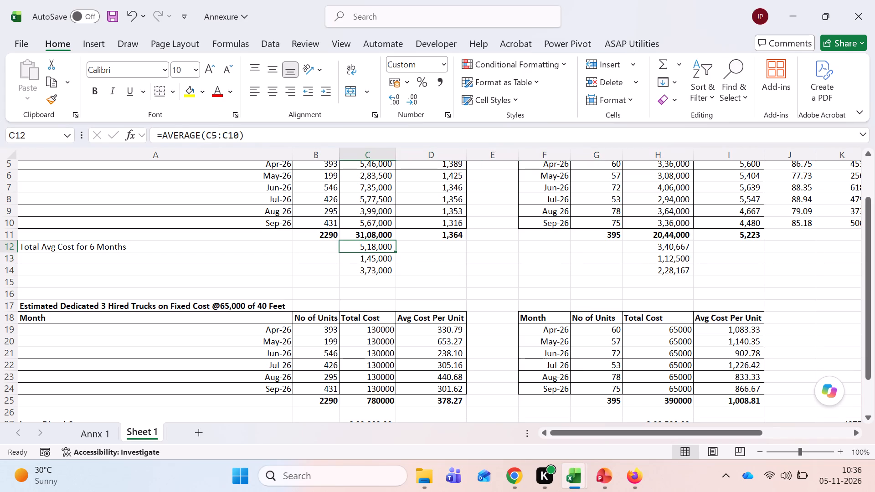
{"action": "key", "text": "Right"}
{"action": "key", "text": "Right"}
{"action": "key", "text": "Right"}
{"action": "key", "text": "Right"}
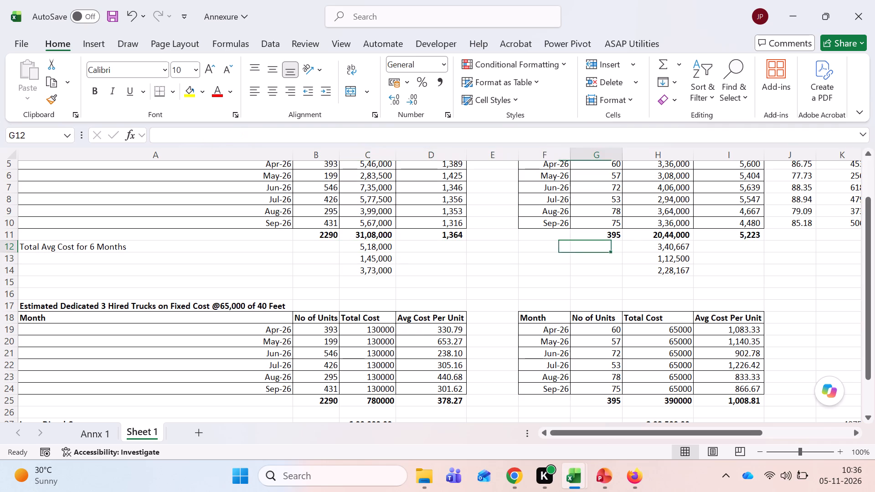
{"action": "key", "text": "Right"}
{"action": "key", "text": "Left"}
{"action": "key", "text": "Left"}
{"action": "key", "text": "Left"}
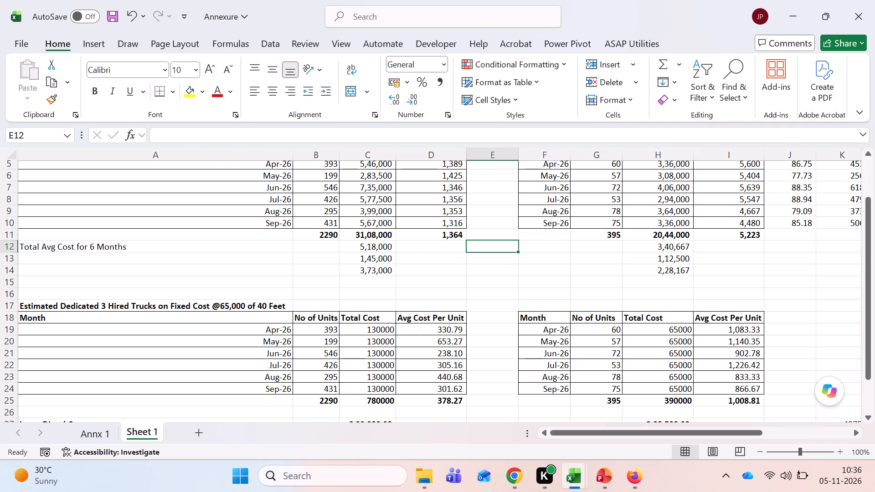
{"action": "key", "text": "Left"}
{"action": "key", "text": "Left"}
{"action": "key", "text": "Right"}
{"action": "key", "text": "Right"}
{"action": "key", "text": "Right"}
{"action": "key", "text": "Right"}
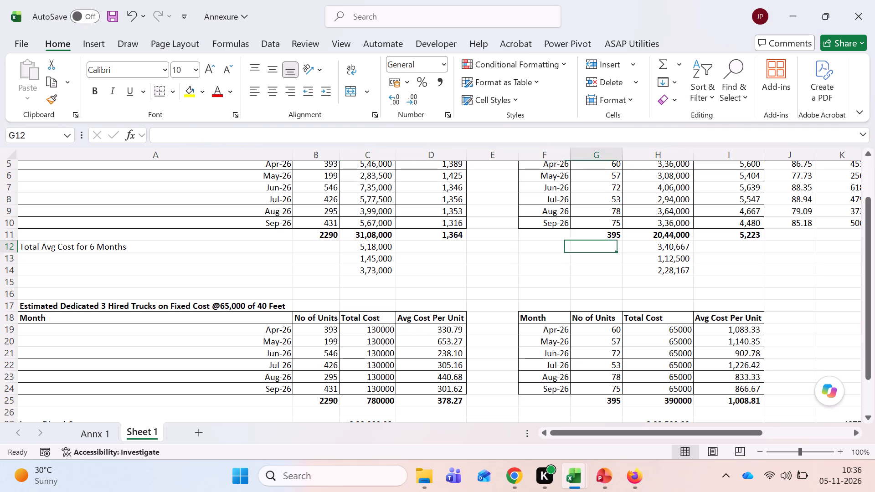
{"action": "key", "text": "Right"}
{"action": "key", "text": "Right"}
{"action": "key", "text": "Down"}
{"action": "key", "text": "Left"}
{"action": "key", "text": "Up"}
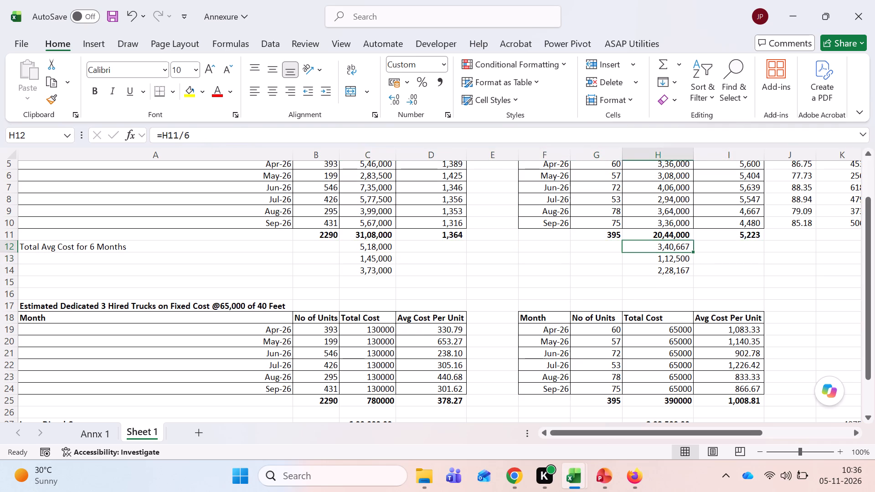
{"action": "scroll", "coordinate": [517, 293], "scroll_direction": "up", "scroll_amount": 2}
{"action": "key", "text": "F2"}
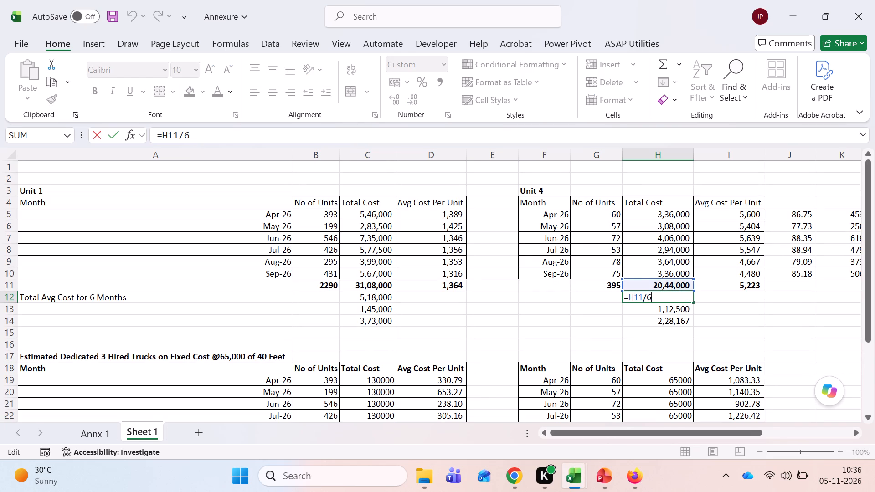
{"action": "key", "text": "Escape"}
Set the Unit 1 average cost formula in C12 to =C11/6.
{"action": "key", "text": "Left"}
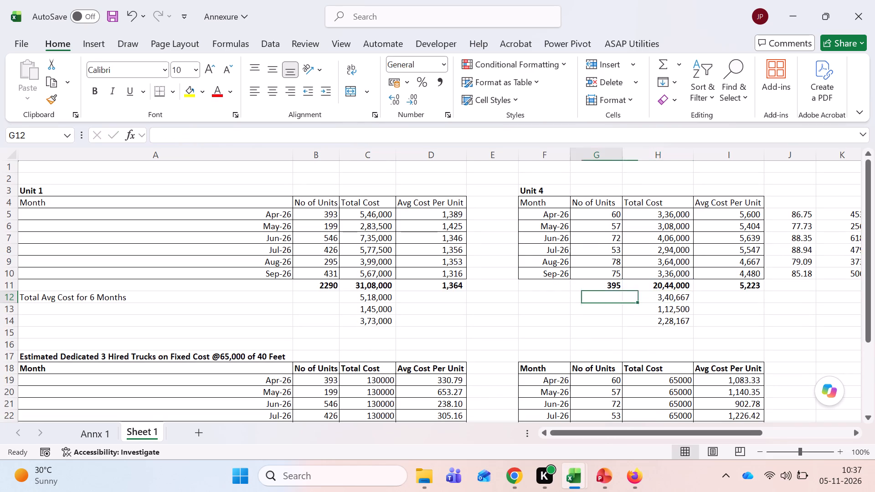
{"action": "key", "text": "Left"}
{"action": "key", "text": "Left"}
{"action": "key", "text": "Left"}
{"action": "key", "text": "Left"}
{"action": "key", "text": "equal"}
{"action": "key", "text": "Up"}
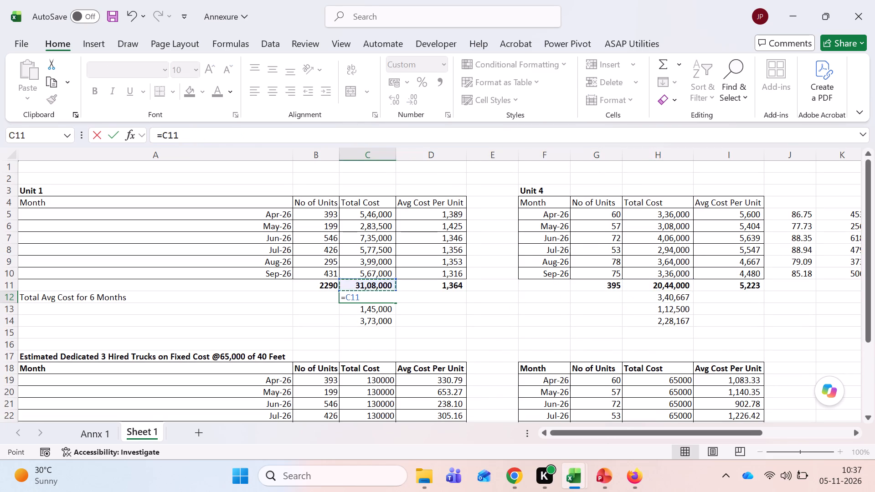
{"action": "type", "text": "/6"}
{"action": "key", "text": "Return"}
{"action": "key", "text": "Up"}
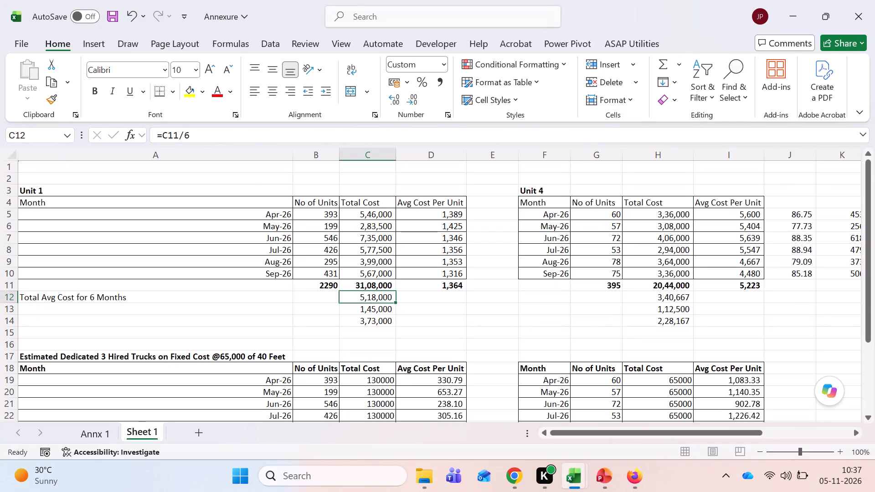
Save the Annexure workbook.
{"action": "key", "text": "ctrl+s"}
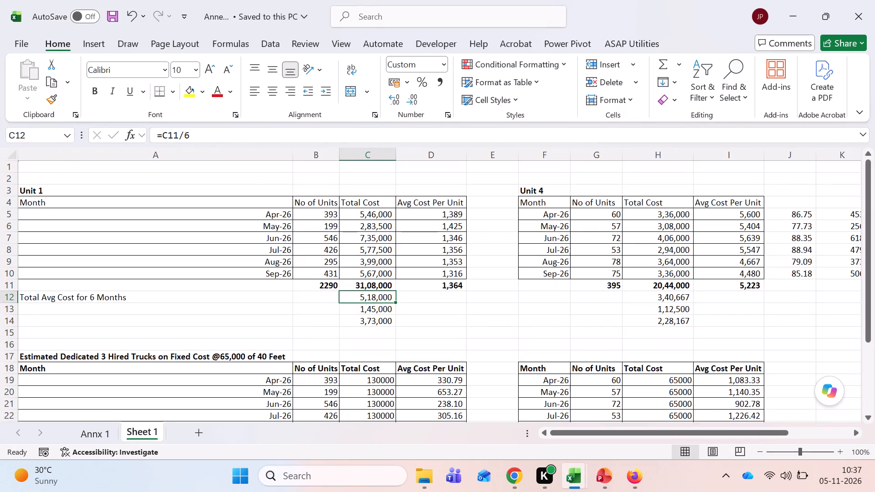
Check the Unit 4 average cost formula in H12 and the cell it refers to.
{"action": "key", "text": "Right"}
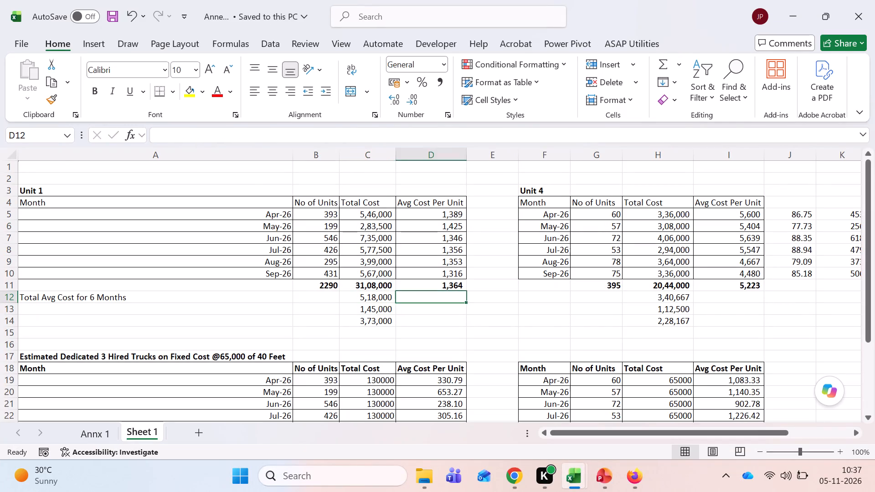
{"action": "key", "text": "Right"}
{"action": "key", "text": "Right"}
{"action": "key", "text": "Right"}
{"action": "key", "text": "Right"}
{"action": "key", "text": "F2"}
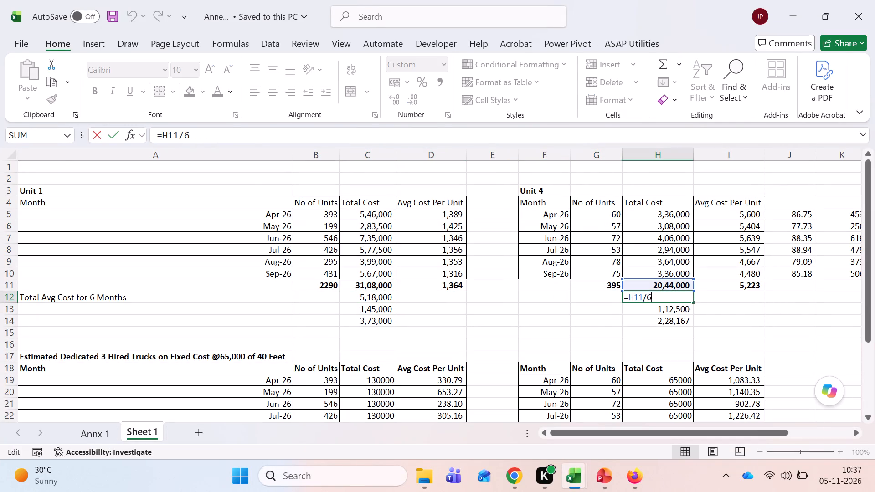
{"action": "key", "text": "Escape"}
Examine the formulas in C13 and H13 for both units, and the Unit 1 formula in C14.
{"action": "key", "text": "Return"}
{"action": "key", "text": "Left"}
{"action": "key", "text": "Left"}
{"action": "key", "text": "Left"}
{"action": "key", "text": "Left"}
{"action": "key", "text": "Left"}
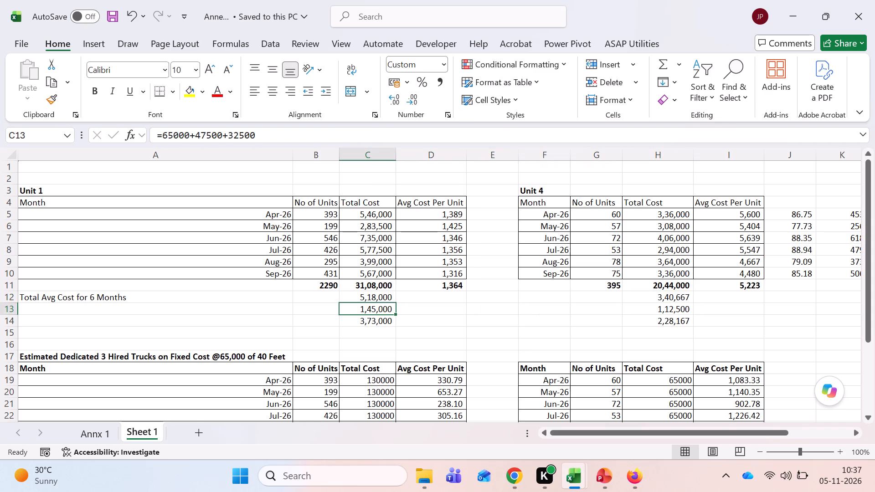
{"action": "scroll", "coordinate": [475, 236], "scroll_direction": "down", "scroll_amount": 1}
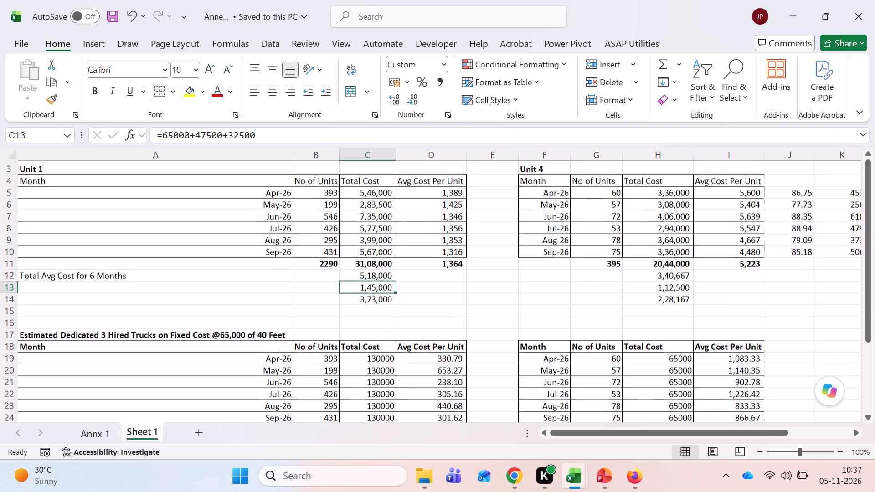
{"action": "scroll", "coordinate": [475, 236], "scroll_direction": "down", "scroll_amount": 1}
{"action": "key", "text": "Right"}
{"action": "key", "text": "Right"}
{"action": "key", "text": "Right"}
{"action": "key", "text": "Right"}
{"action": "key", "text": "Right"}
{"action": "key", "text": "Left"}
{"action": "key", "text": "Left"}
{"action": "key", "text": "Left"}
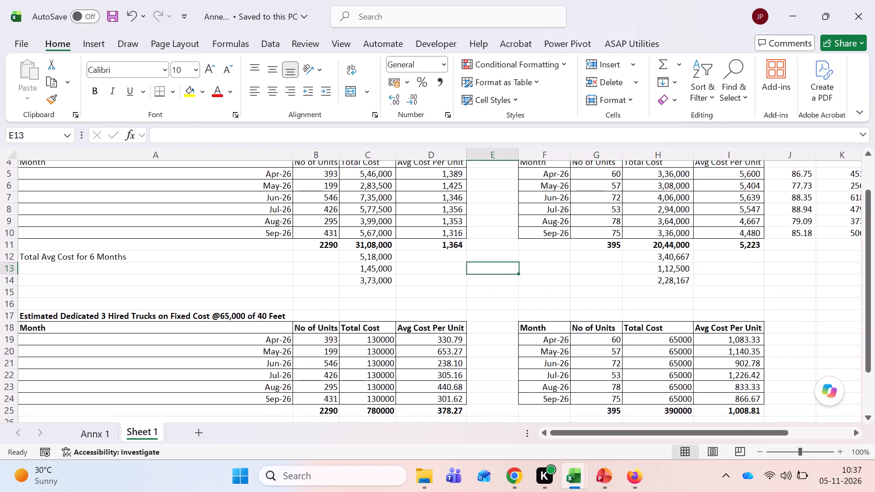
{"action": "key", "text": "Left"}
{"action": "key", "text": "Left"}
{"action": "key", "text": "Down"}
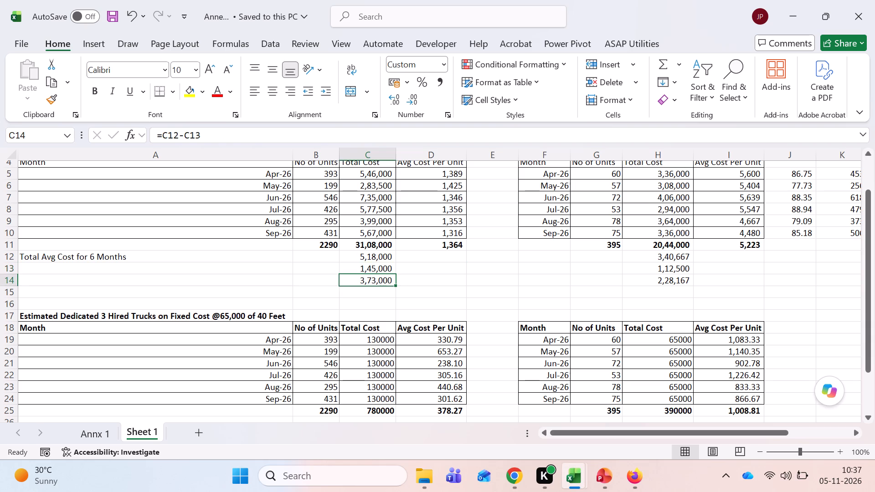
Check which cells the Unit 1 formula in C14 refers to, leaving it unedited.
{"action": "key", "text": "F2"}
{"action": "key", "text": "Escape"}
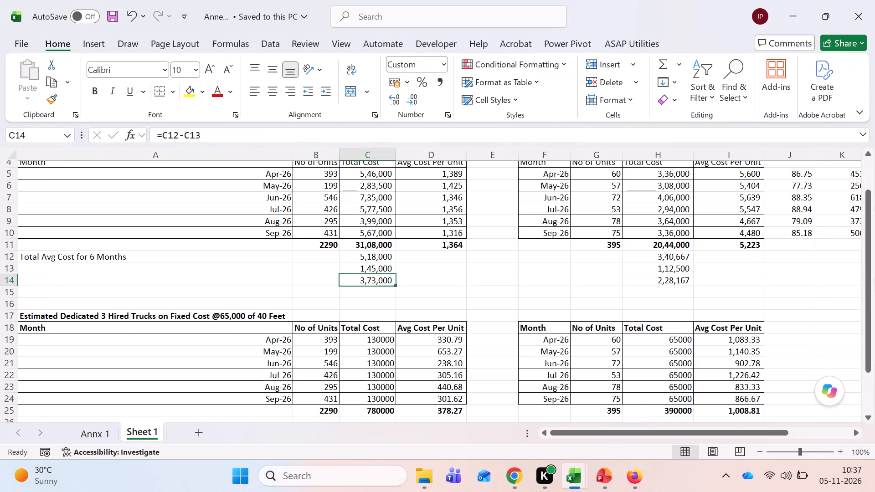
Switch to the Firefox browser.
{"action": "left_click", "coordinate": [630, 480]}
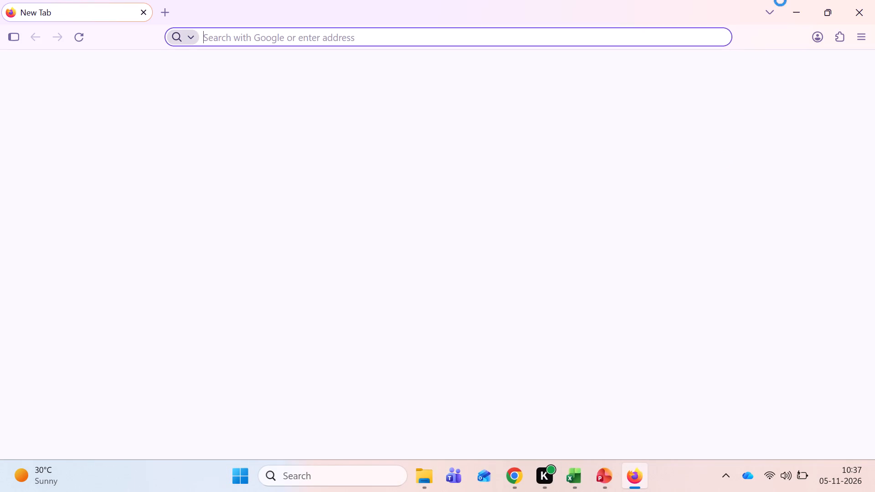
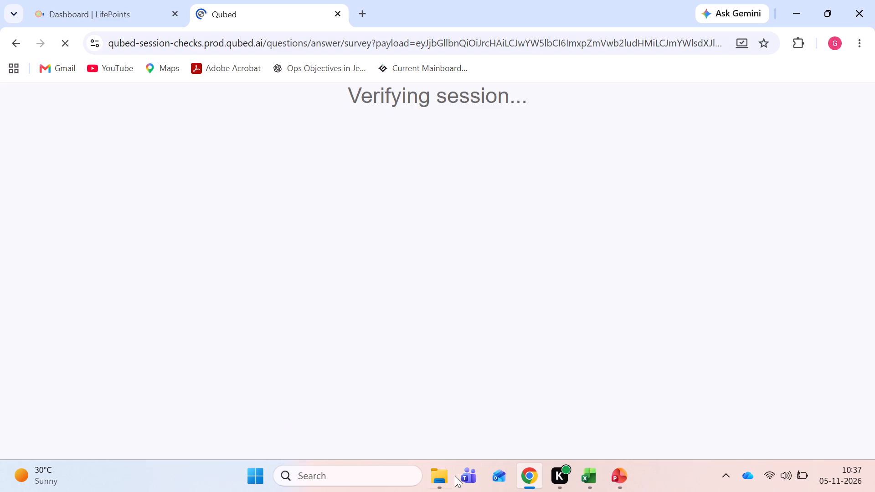
Open the Windows quick settings for network, sound and battery.
{"action": "left_click", "coordinate": [788, 471]}
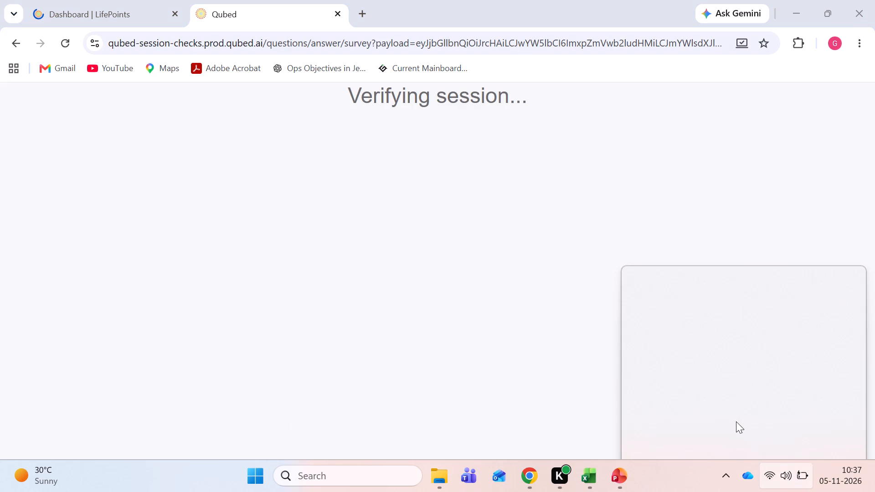
Mute the computer's sound.
{"action": "left_click", "coordinate": [642, 392]}
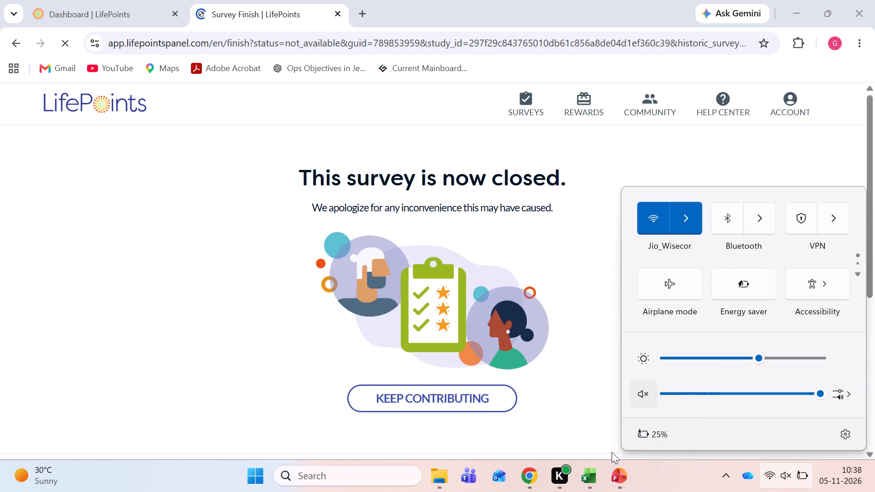
Go back to the survey dashboard from the closed survey and start the 23-minute survey worth 90 LifePoints.
{"action": "left_click", "coordinate": [403, 404]}
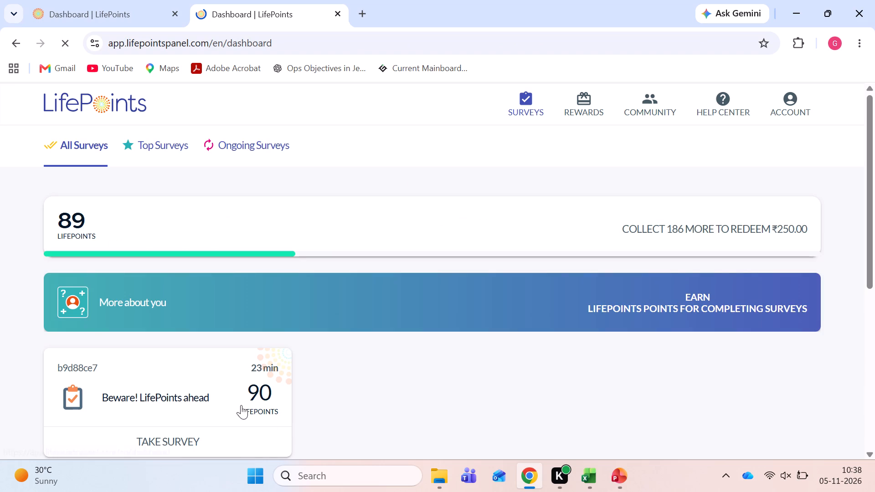
{"action": "left_click", "coordinate": [237, 398]}
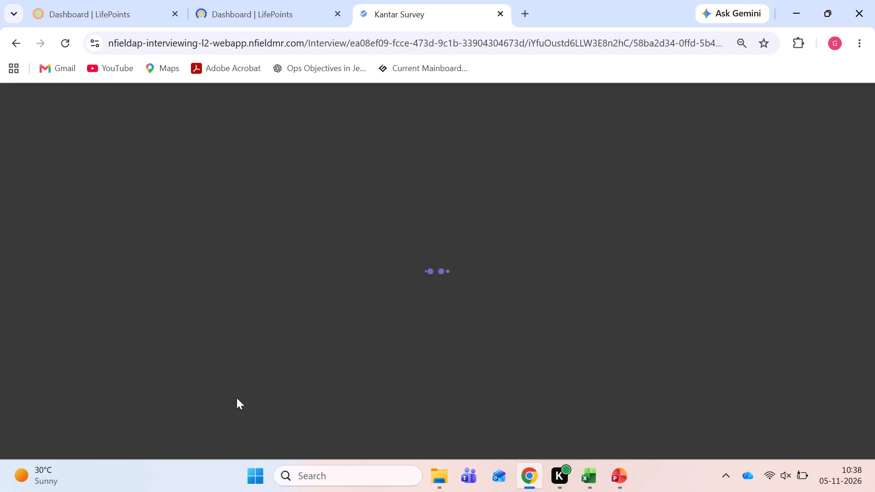
Agree to go ahead with the survey, choose Maharashtra as the state of residence and answer the question that follows.
{"action": "left_click", "coordinate": [227, 156]}
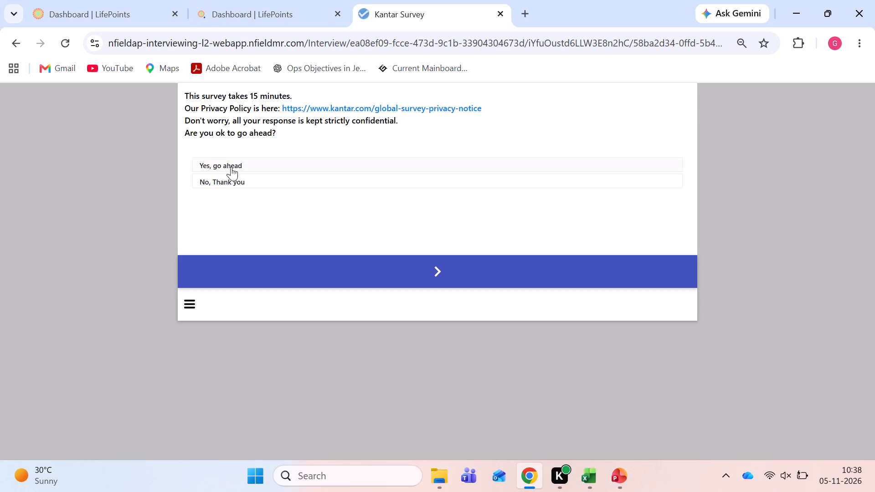
{"action": "left_click", "coordinate": [231, 167]}
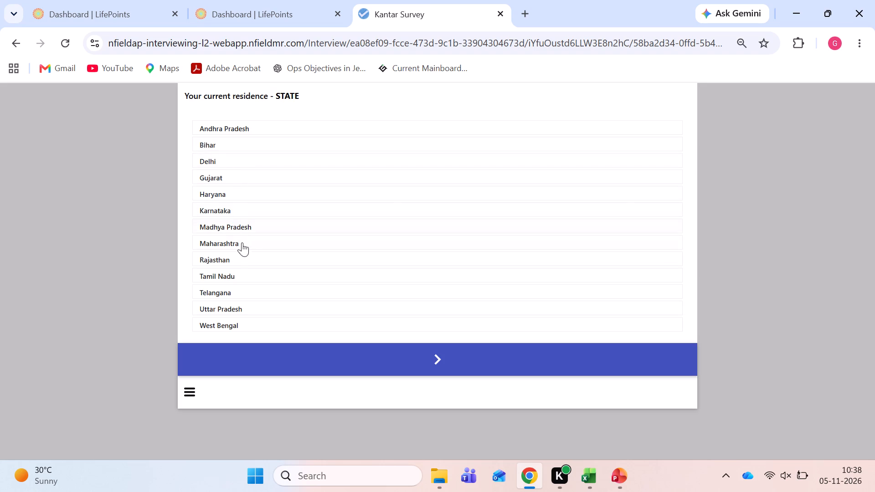
{"action": "left_click", "coordinate": [242, 245]}
{"action": "left_click", "coordinate": [245, 127]}
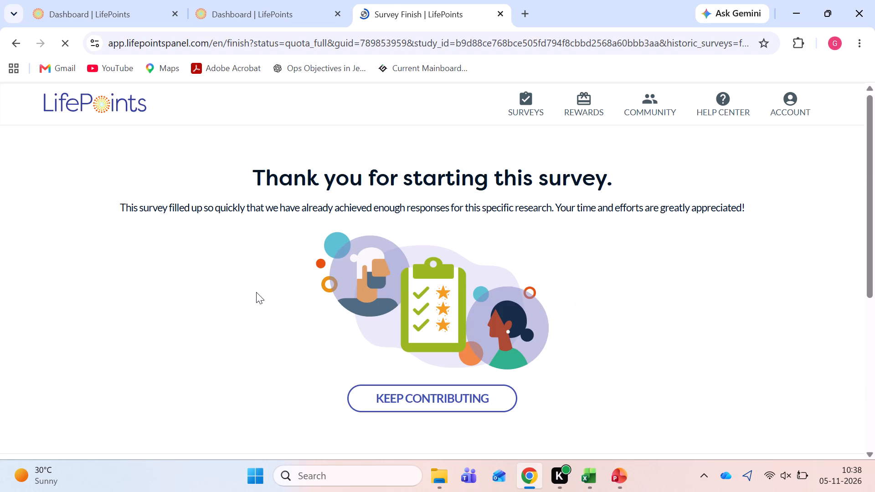
Leave the finished survey and close its browser page.
{"action": "left_click", "coordinate": [423, 398]}
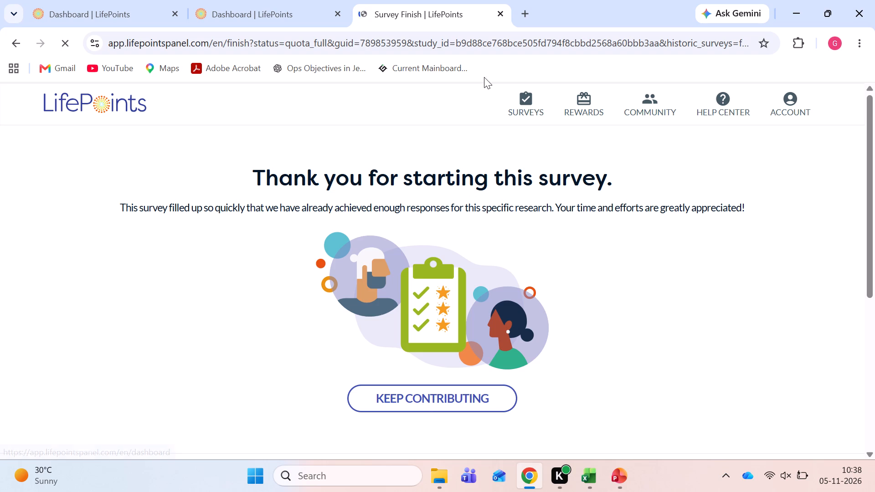
{"action": "left_click", "coordinate": [496, 14]}
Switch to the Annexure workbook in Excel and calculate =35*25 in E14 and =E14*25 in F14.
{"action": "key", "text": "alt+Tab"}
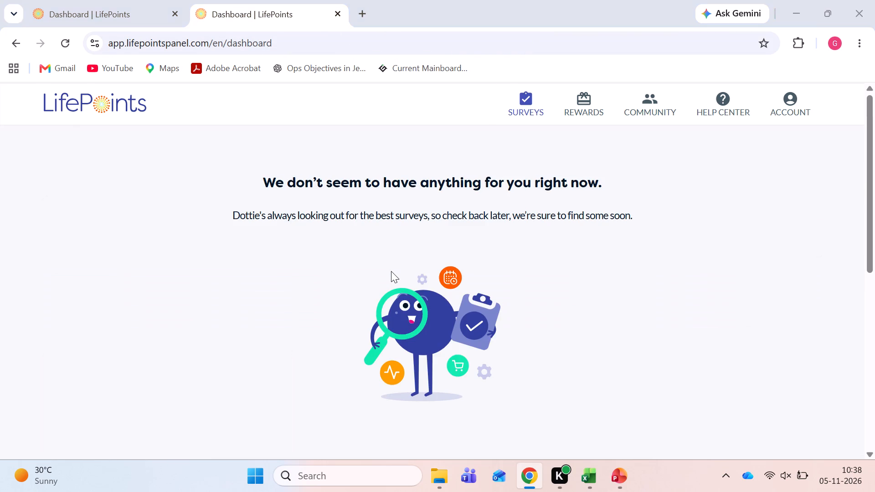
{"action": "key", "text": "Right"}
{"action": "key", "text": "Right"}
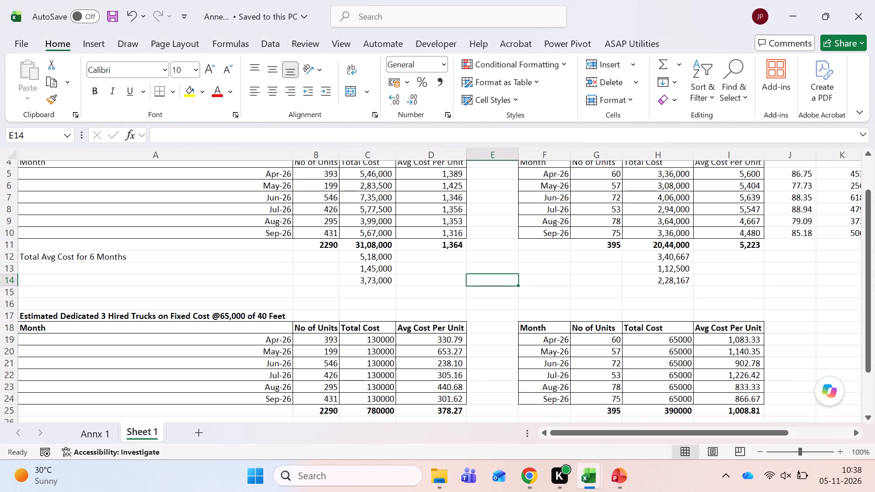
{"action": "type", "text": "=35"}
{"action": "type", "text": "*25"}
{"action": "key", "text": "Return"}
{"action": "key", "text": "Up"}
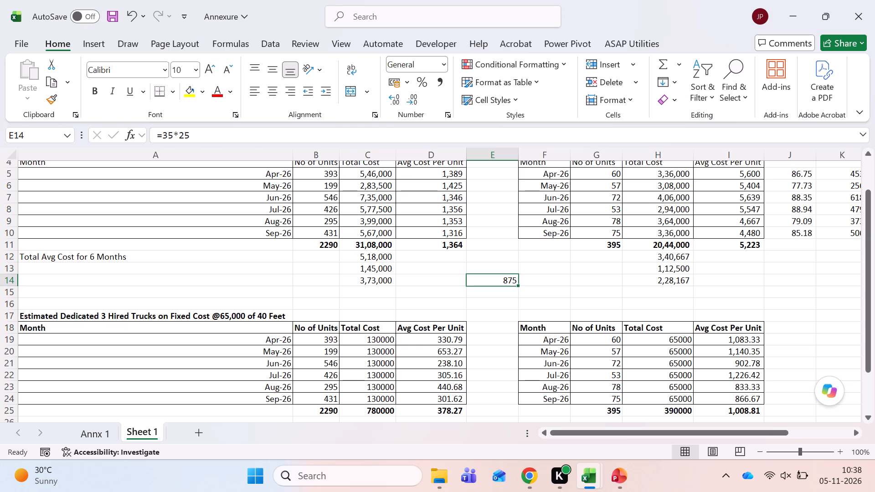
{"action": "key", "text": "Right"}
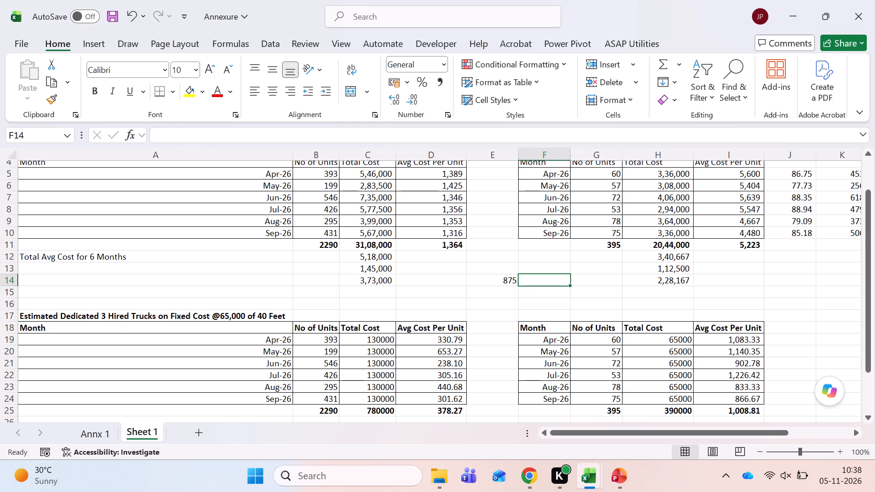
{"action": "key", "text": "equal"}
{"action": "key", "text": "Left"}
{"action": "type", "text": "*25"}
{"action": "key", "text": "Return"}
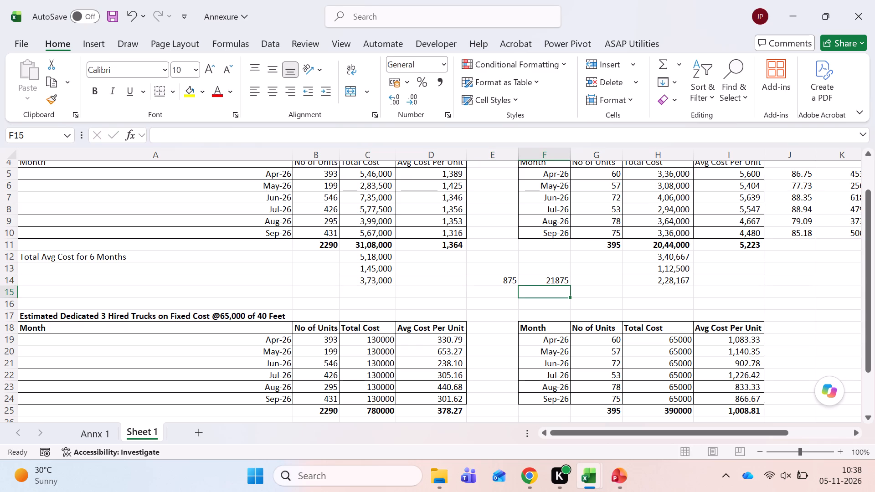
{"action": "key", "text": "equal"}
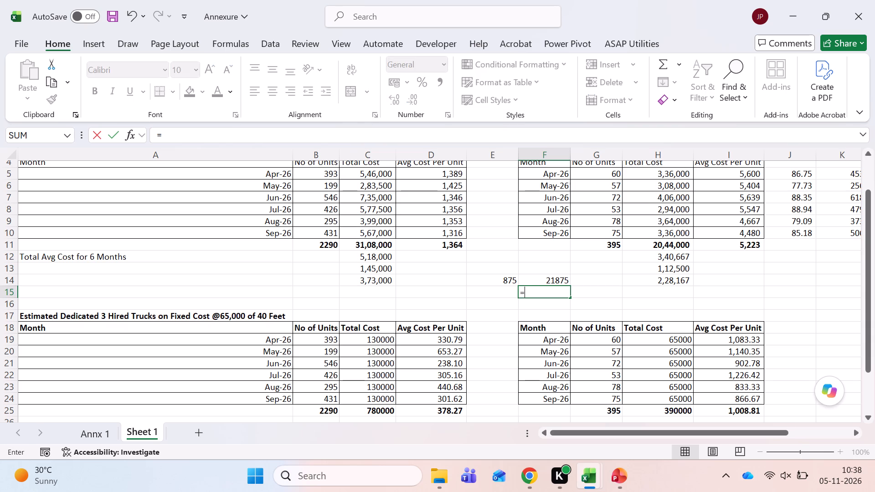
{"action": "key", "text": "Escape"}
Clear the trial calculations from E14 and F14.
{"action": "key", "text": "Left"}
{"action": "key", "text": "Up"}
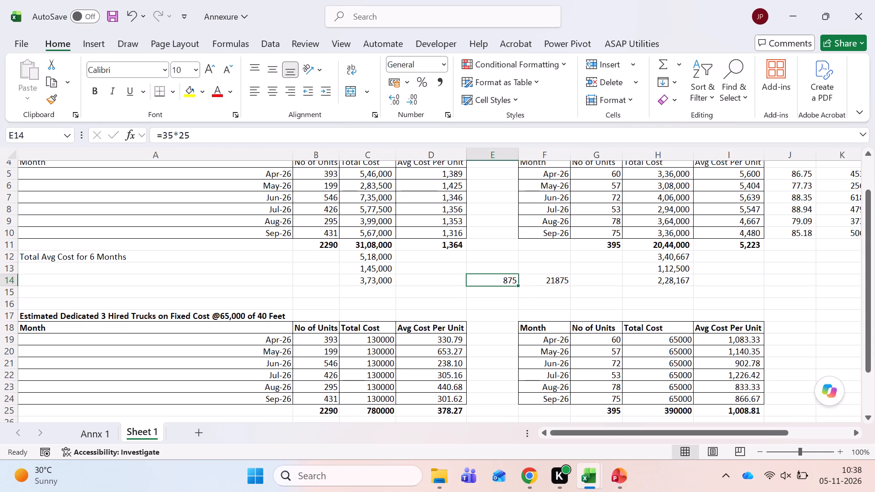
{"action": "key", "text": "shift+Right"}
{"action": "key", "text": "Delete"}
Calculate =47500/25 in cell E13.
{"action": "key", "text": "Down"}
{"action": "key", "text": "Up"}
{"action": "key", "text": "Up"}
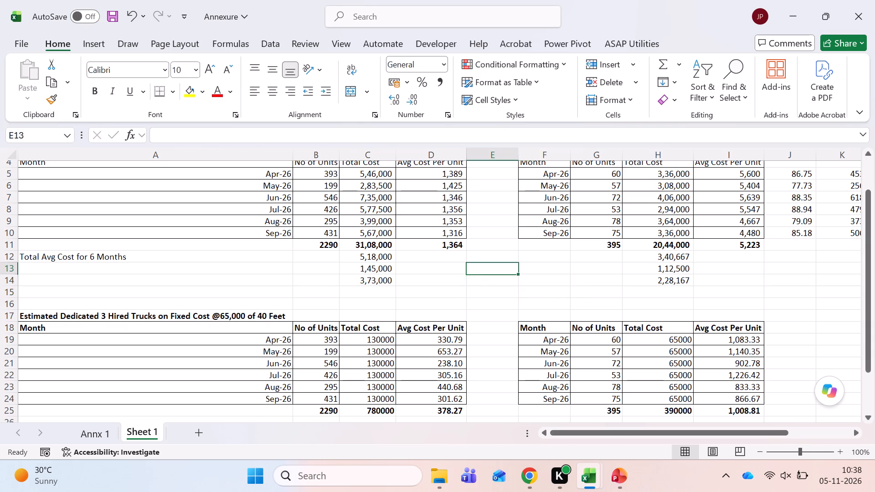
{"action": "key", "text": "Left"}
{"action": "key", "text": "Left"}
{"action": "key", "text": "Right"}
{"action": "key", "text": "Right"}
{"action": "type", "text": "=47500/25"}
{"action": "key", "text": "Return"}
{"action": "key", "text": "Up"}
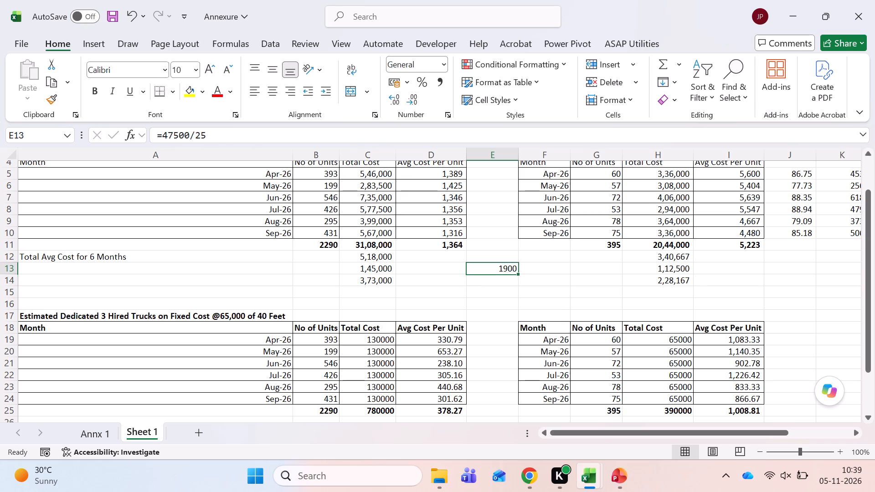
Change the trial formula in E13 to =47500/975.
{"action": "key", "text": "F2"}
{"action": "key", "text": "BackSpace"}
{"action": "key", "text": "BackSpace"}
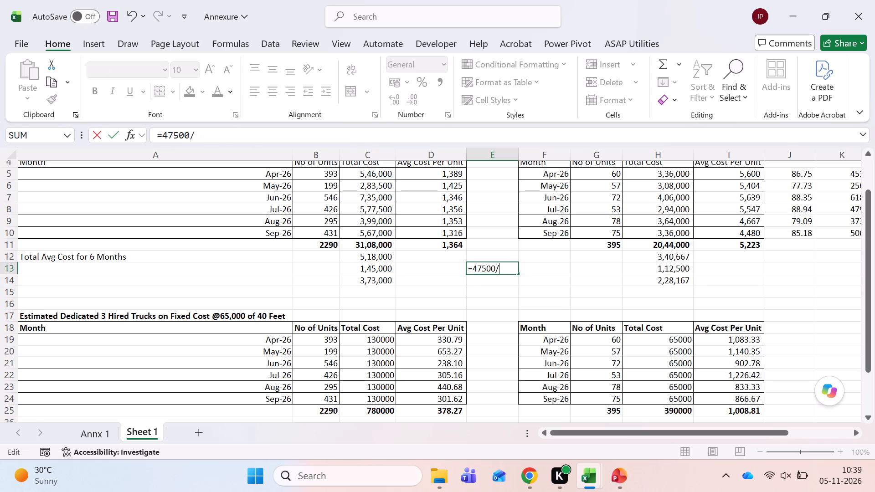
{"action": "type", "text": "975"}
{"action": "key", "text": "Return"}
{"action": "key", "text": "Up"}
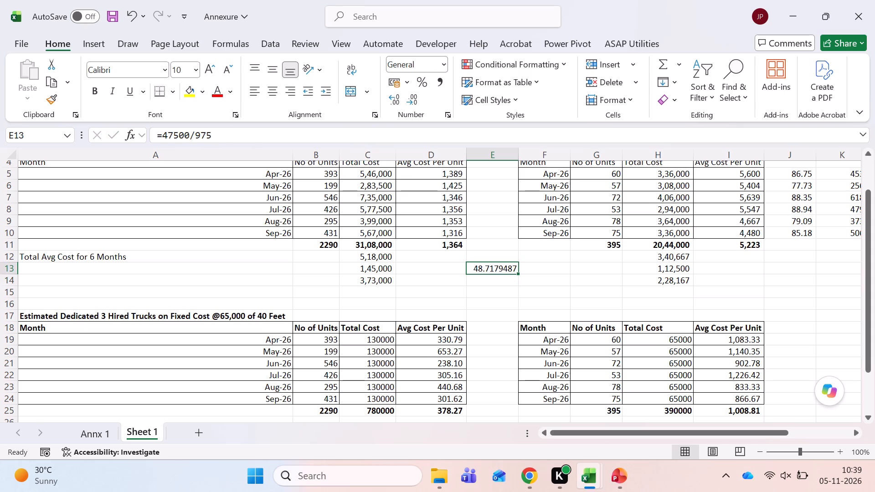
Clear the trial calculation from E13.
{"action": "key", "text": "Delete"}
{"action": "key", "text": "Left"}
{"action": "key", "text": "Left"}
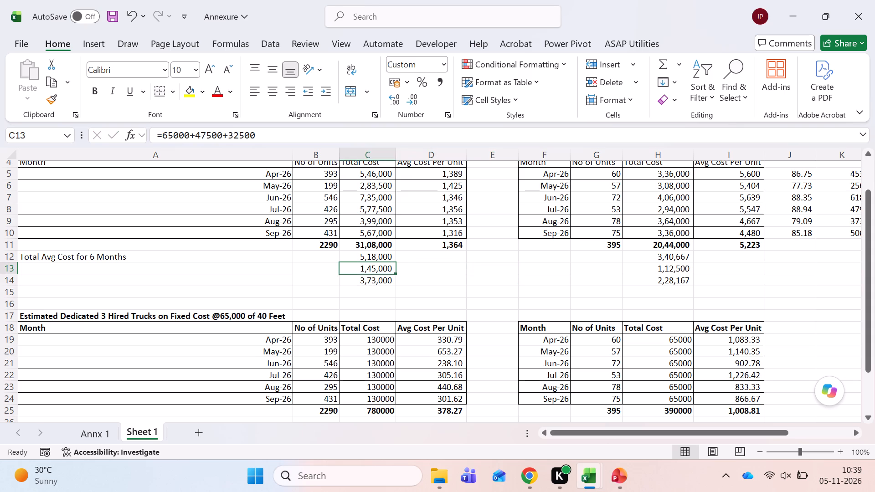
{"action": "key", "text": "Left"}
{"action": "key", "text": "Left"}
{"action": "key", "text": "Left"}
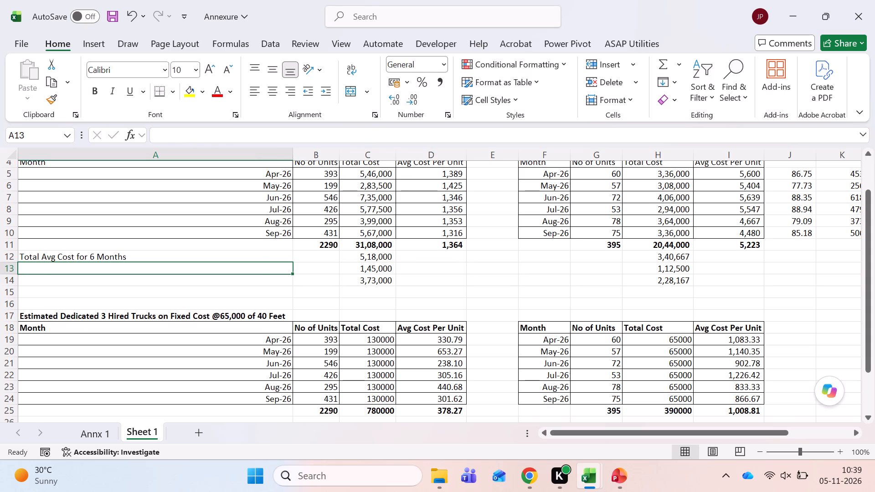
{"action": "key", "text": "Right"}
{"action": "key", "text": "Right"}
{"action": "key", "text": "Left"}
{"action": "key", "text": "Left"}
Add a new blank worksheet after Sheet 1 for a cost summary by unit.
{"action": "left_click", "coordinate": [196, 432]}
{"action": "key", "text": "Down"}
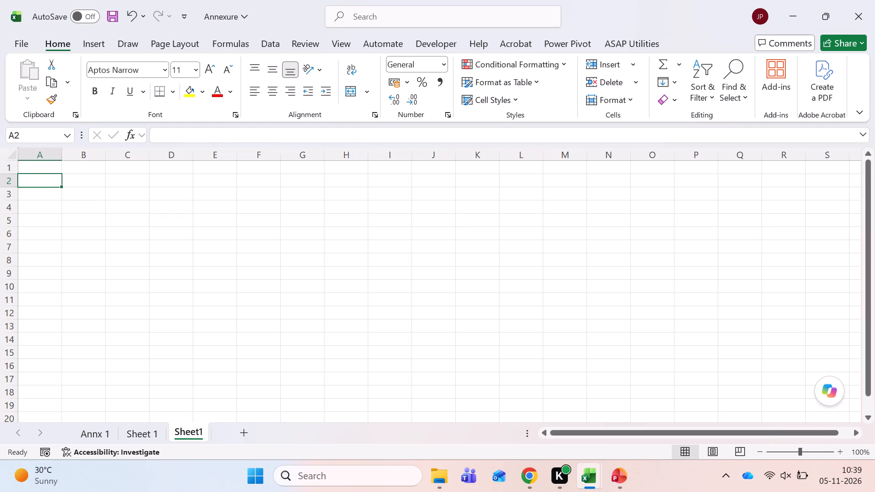
{"action": "key", "text": "ctrl+Page_Up"}
{"action": "scroll", "coordinate": [140, 258], "scroll_direction": "up", "scroll_amount": 1}
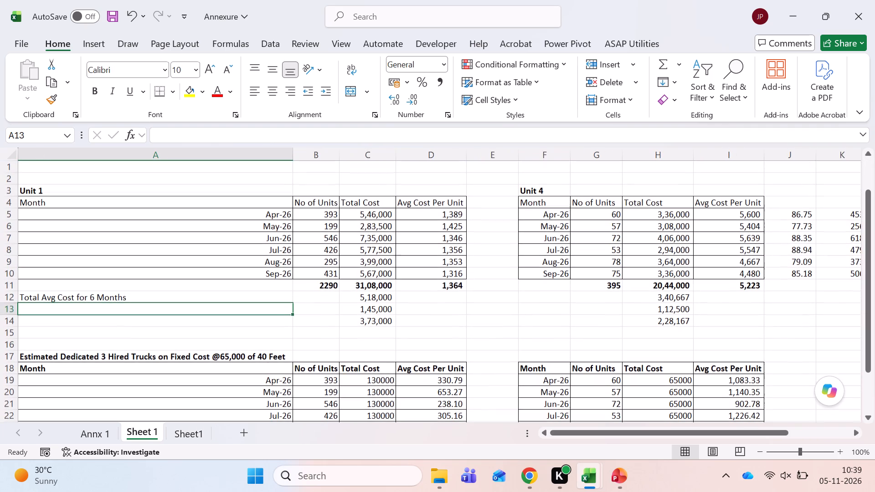
{"action": "key", "text": "ctrl+Page_Down"}
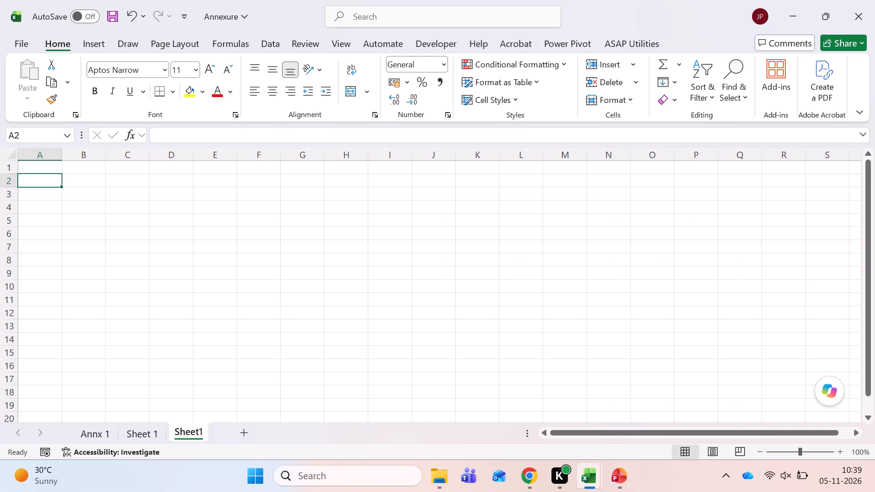
Enter the heading Location in A2 of the new worksheet, with Unit 1 in A3 and Unit 4 in A4.
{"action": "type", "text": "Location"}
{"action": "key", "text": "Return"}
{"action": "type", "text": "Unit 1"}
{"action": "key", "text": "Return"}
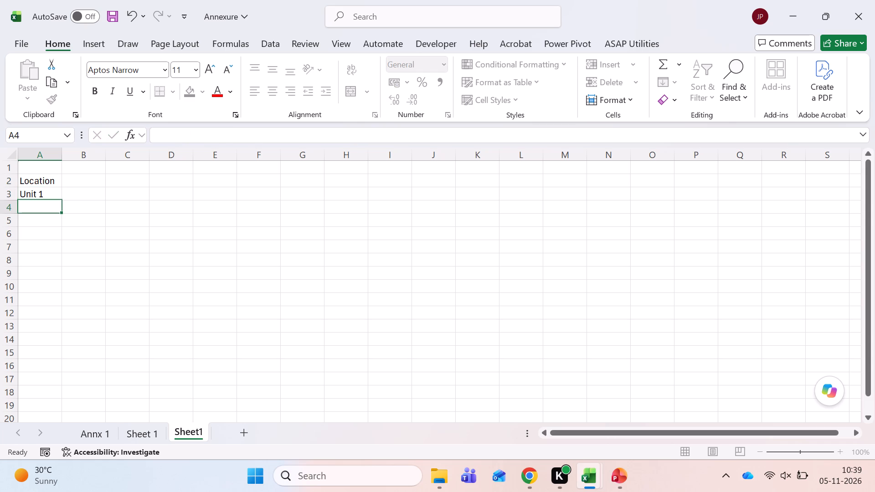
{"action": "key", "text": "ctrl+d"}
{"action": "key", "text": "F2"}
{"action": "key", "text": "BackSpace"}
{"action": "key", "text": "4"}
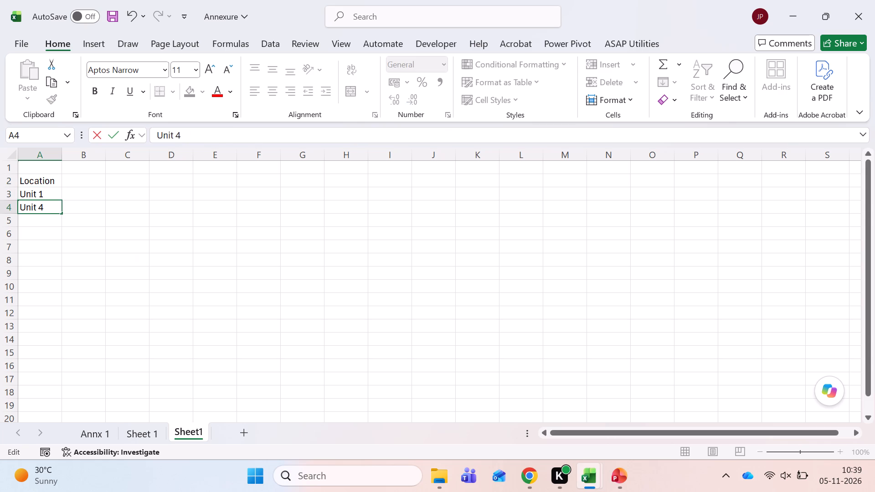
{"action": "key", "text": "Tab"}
Enter the column heading Total Avg Cost for 6 Months in B2.
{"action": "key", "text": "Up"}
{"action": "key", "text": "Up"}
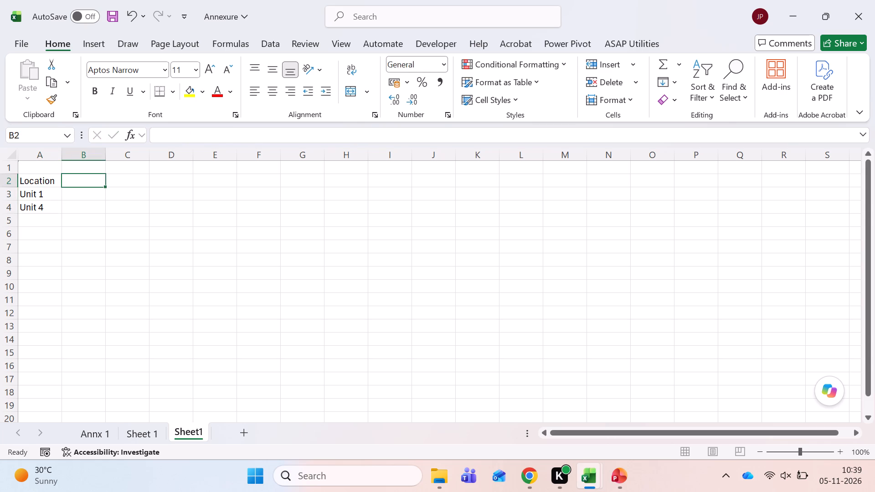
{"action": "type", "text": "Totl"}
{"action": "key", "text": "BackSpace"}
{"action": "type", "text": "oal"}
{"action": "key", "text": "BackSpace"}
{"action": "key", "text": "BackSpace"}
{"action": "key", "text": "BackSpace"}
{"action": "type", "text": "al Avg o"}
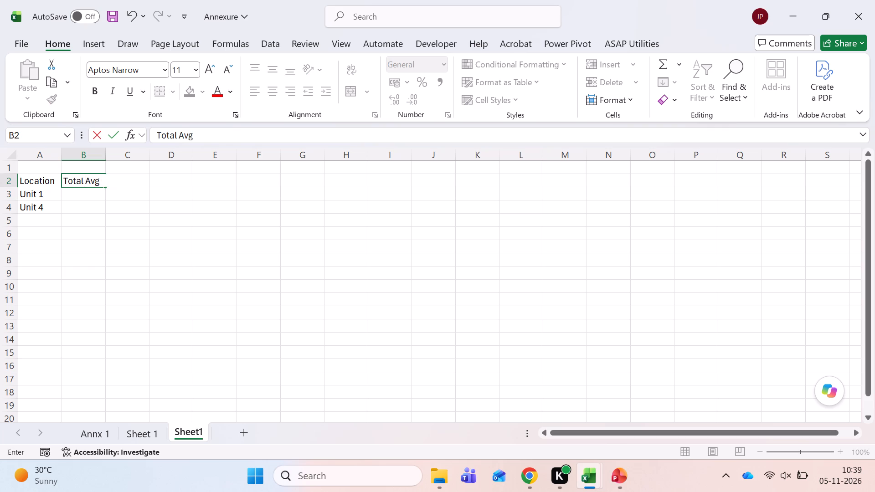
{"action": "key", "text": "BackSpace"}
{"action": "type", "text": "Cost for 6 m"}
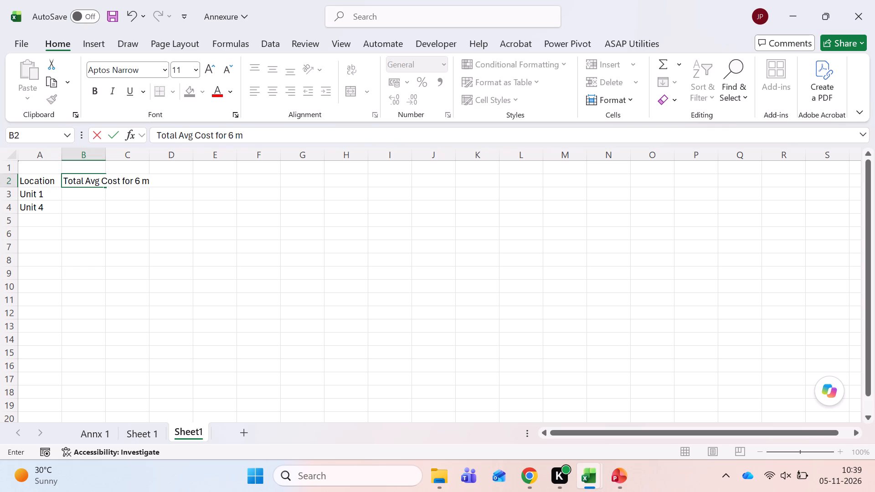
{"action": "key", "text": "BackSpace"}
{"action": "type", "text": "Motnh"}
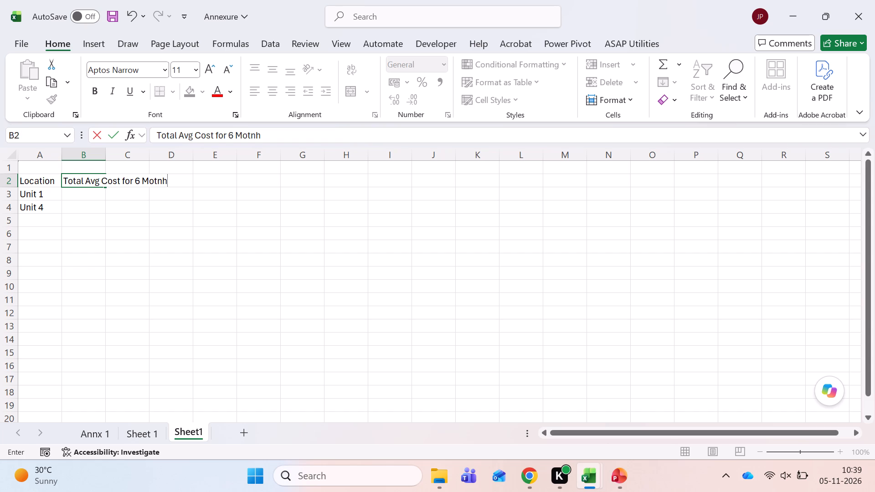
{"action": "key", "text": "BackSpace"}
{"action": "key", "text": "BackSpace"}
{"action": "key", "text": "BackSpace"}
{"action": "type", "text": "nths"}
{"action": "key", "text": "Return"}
Enter 518000 as the Unit 1 average cost in B3.
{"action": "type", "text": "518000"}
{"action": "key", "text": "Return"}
AutoFit the width of column B to its heading.
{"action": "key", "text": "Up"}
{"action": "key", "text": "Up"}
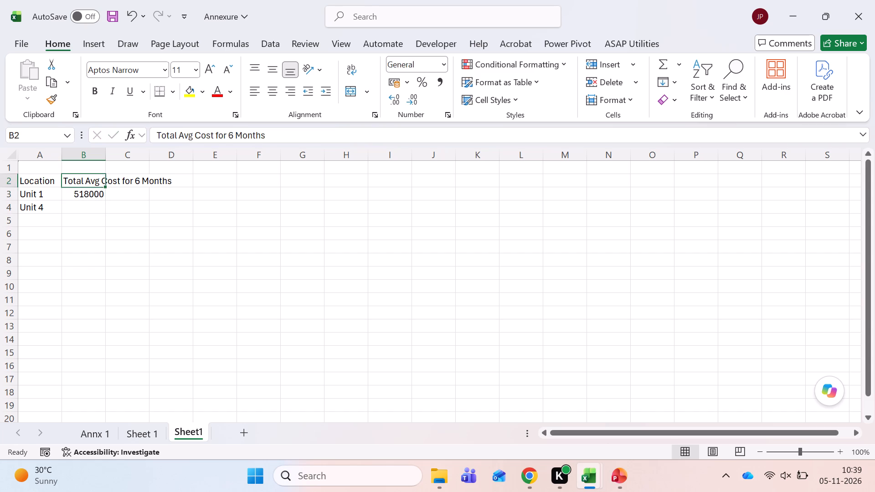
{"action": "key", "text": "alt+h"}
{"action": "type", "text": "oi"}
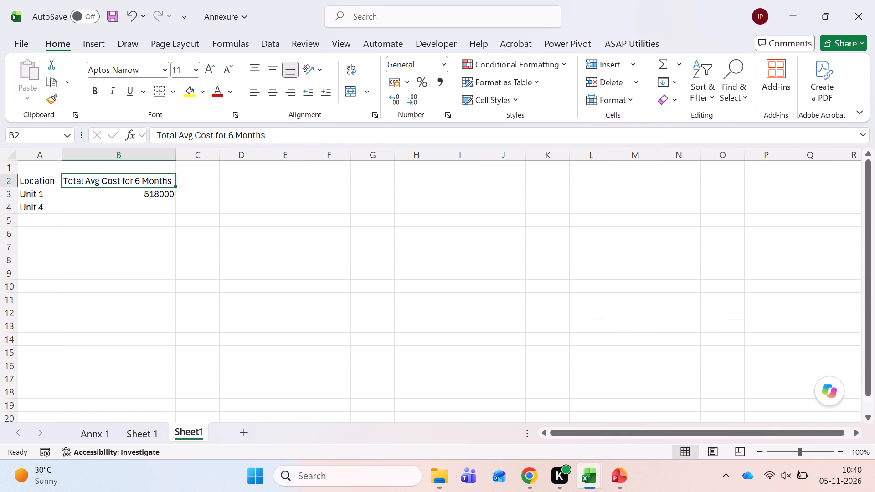
Look up Unit 4's six-month average cost on Sheet 1 and enter 340667 in B4 of the summary sheet.
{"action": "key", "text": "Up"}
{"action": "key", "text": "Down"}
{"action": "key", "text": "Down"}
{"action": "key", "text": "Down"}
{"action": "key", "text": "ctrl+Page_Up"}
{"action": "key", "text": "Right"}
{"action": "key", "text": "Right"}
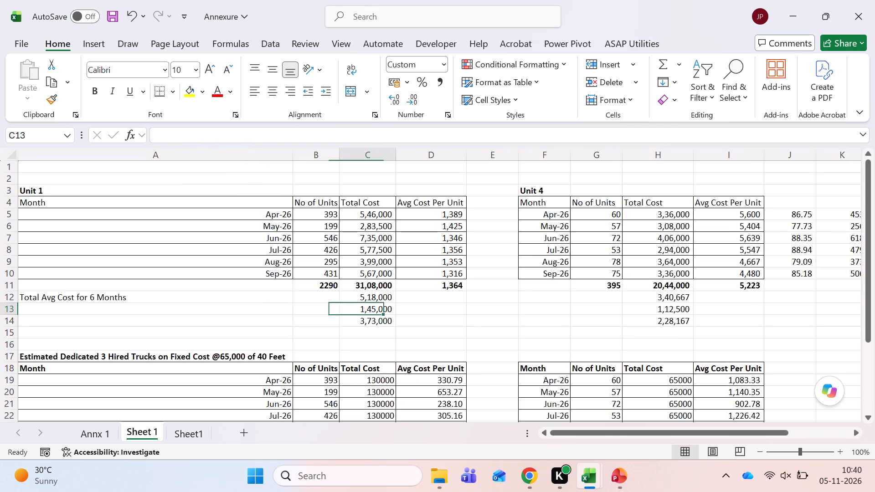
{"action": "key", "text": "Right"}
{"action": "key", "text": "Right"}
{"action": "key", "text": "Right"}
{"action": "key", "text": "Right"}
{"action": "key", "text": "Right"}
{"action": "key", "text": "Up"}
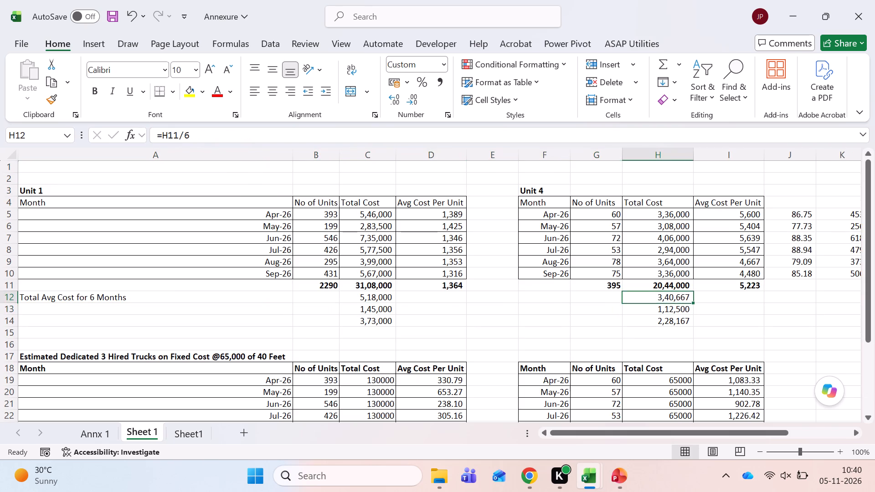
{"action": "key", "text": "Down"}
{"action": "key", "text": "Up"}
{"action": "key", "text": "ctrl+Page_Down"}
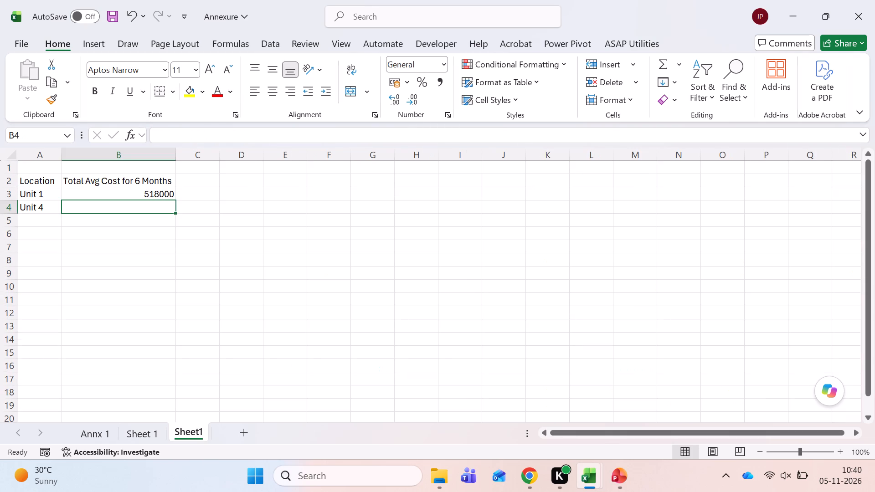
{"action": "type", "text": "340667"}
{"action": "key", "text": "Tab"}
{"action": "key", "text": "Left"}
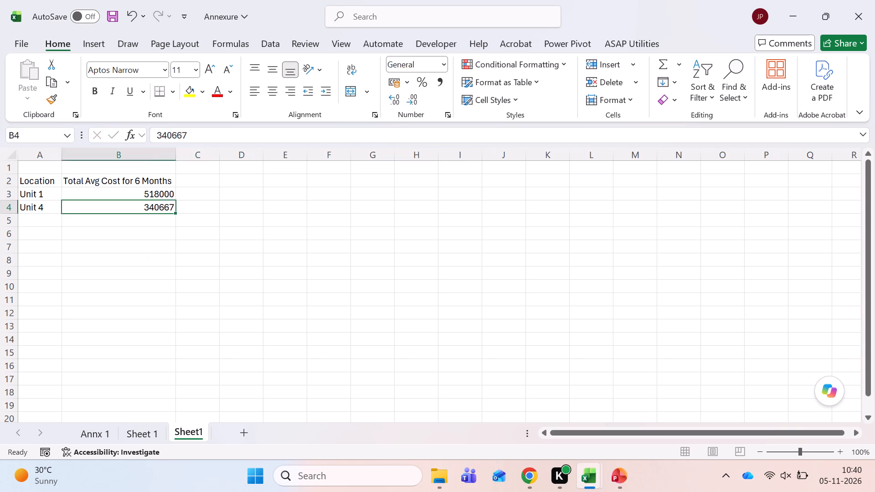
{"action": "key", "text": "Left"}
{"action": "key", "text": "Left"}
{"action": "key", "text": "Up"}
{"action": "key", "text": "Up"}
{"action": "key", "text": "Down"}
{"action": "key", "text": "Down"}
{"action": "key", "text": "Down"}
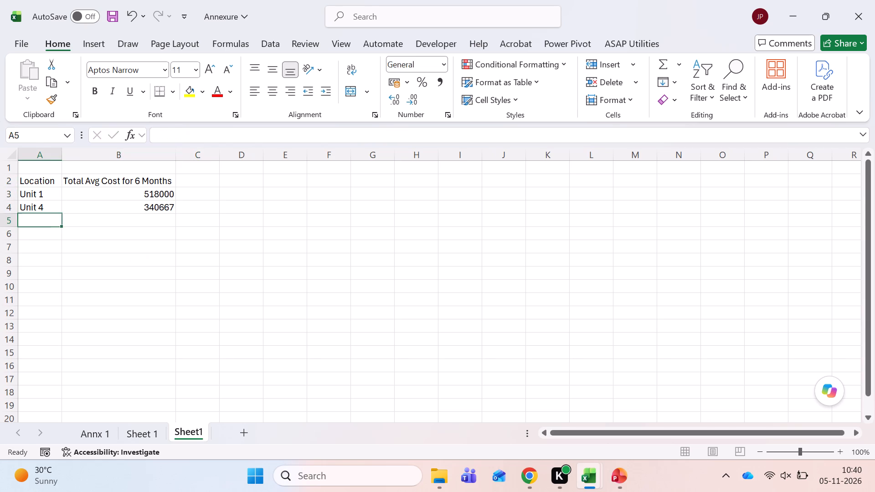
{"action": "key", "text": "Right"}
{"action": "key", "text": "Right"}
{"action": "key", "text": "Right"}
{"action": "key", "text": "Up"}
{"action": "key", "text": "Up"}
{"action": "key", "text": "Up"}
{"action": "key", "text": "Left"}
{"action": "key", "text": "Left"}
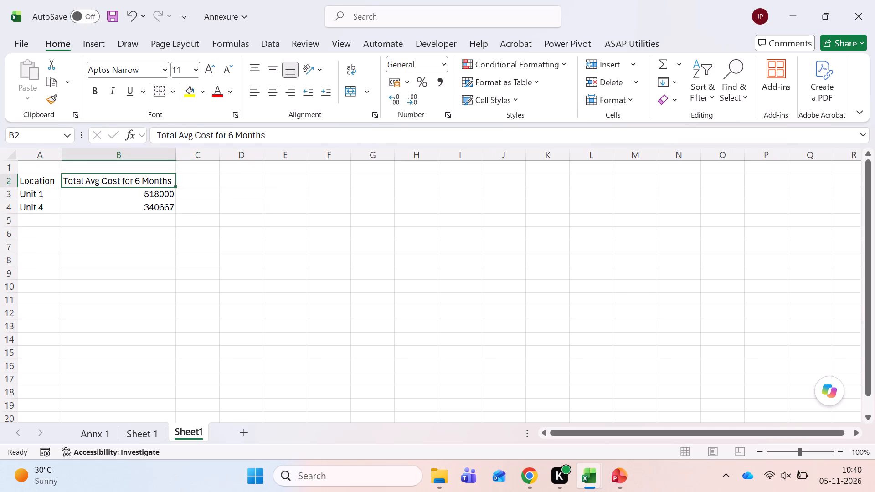
Enter the column heading No of Units Sold in 6 Months in C2.
{"action": "key", "text": "Right"}
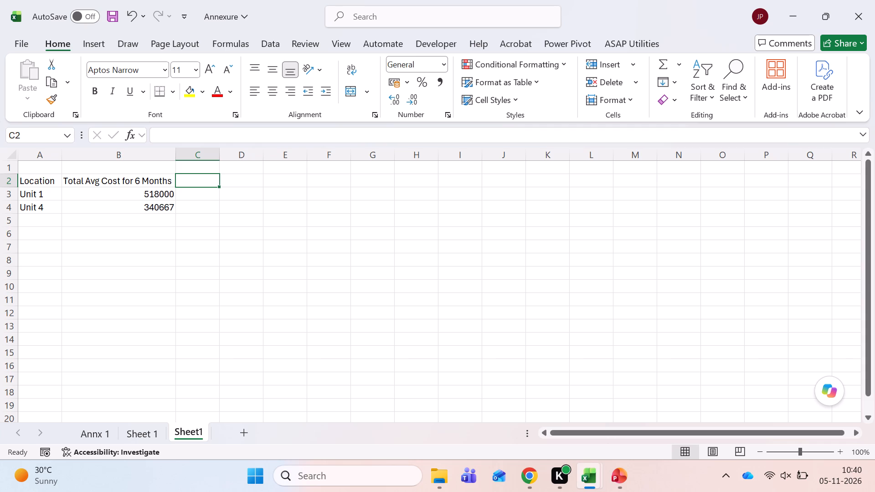
{"action": "key", "text": "ctrl+Page_Up"}
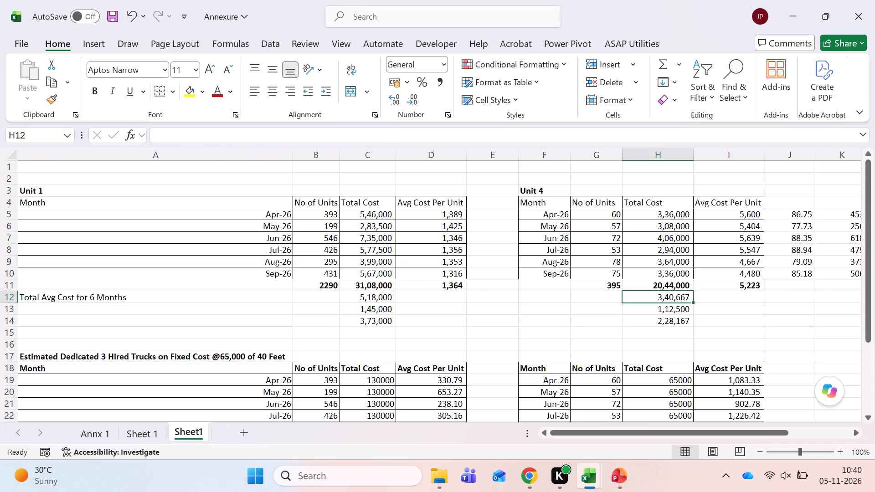
{"action": "key", "text": "ctrl+Page_Down"}
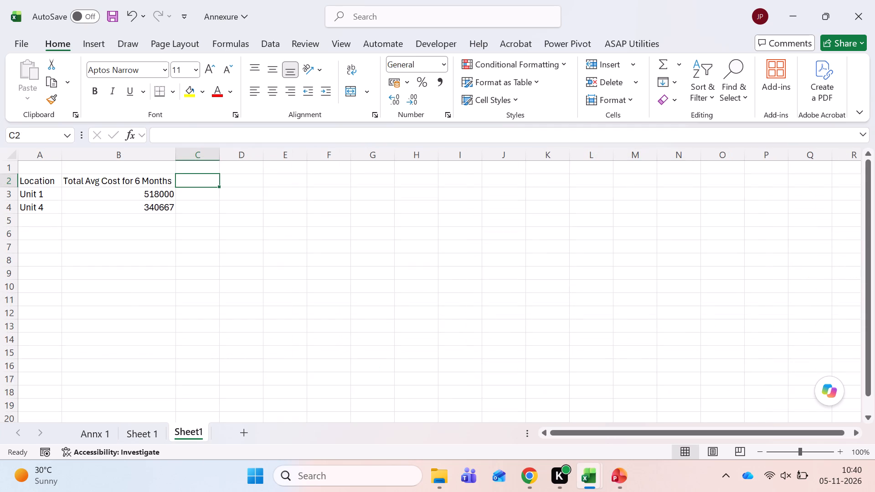
{"action": "type", "text": "Toa"}
{"action": "key", "text": "BackSpace"}
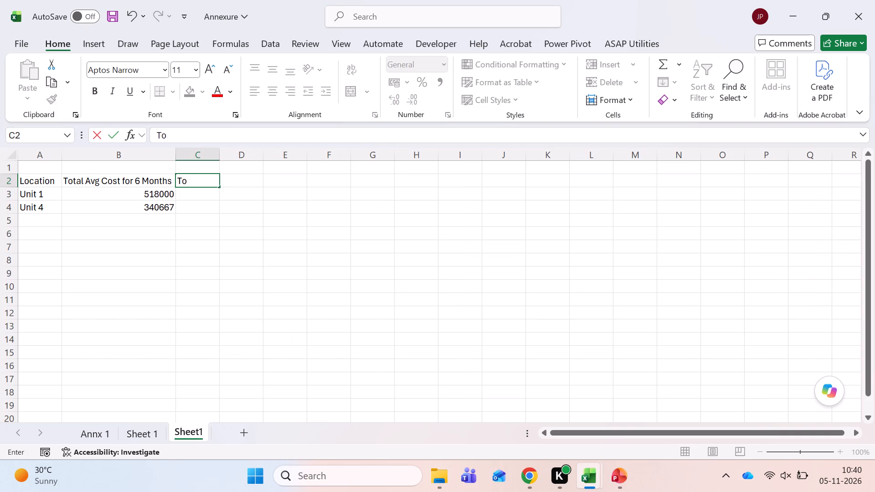
{"action": "key", "text": "BackSpace"}
{"action": "key", "text": "BackSpace"}
{"action": "key", "text": "BackSpace"}
{"action": "type", "text": "No of Units Sold in 6 Mo"}
{"action": "type", "text": "nths"}
{"action": "key", "text": "Return"}
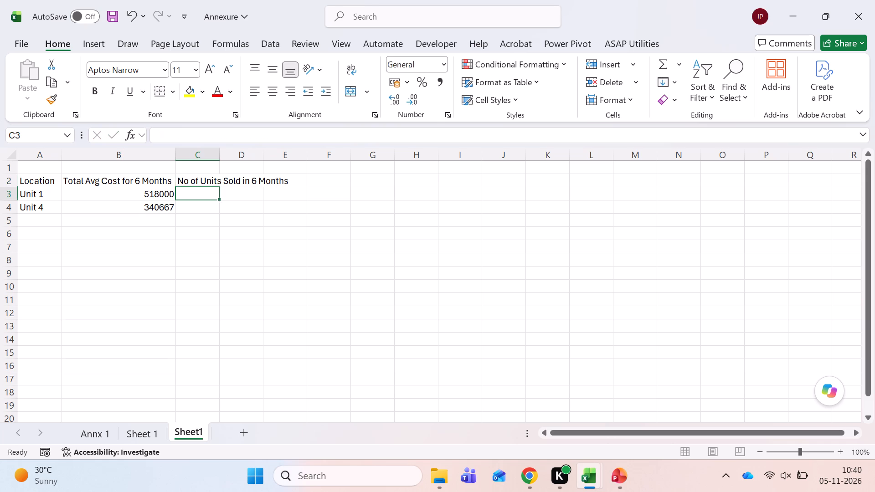
Link C3 to Unit 1's total number of units in B11 of Sheet 1.
{"action": "key", "text": "equal"}
{"action": "key", "text": "ctrl+Page_Up"}
{"action": "key", "text": "ctrl+Page_Up"}
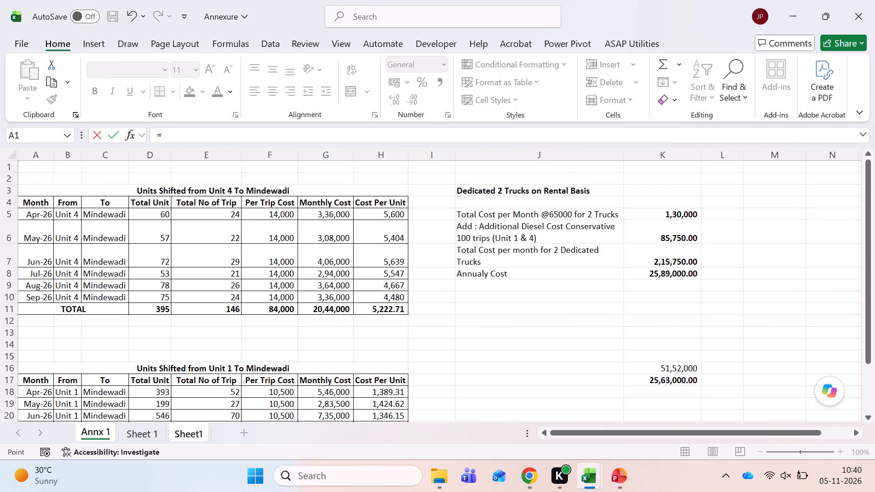
{"action": "key", "text": "ctrl+Page_Up"}
{"action": "key", "text": "ctrl+Page_Down"}
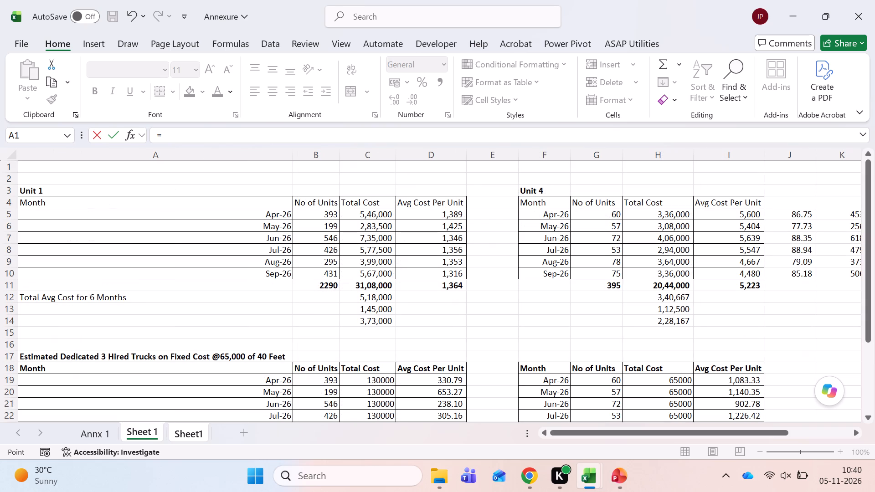
{"action": "left_click", "coordinate": [312, 285]}
{"action": "key", "text": "Tab"}
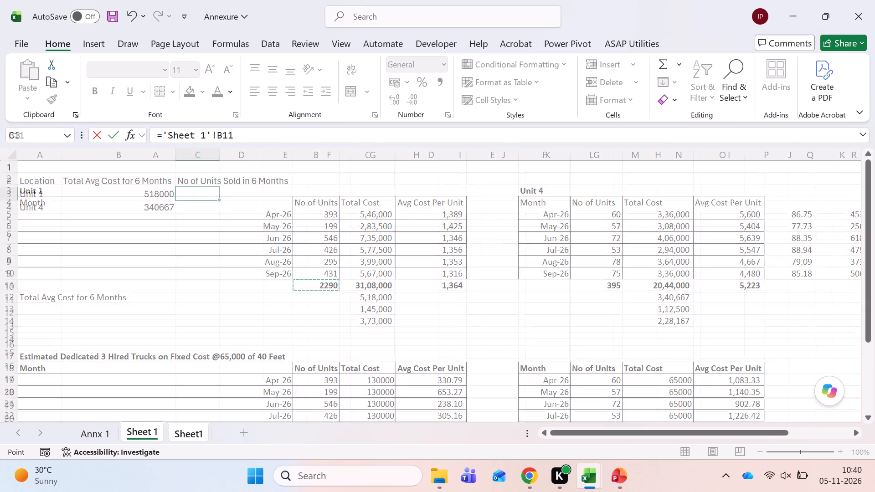
Link C4 to Unit 4's total number of units in G11 of Sheet 1.
{"action": "key", "text": "Left"}
{"action": "key", "text": "Down"}
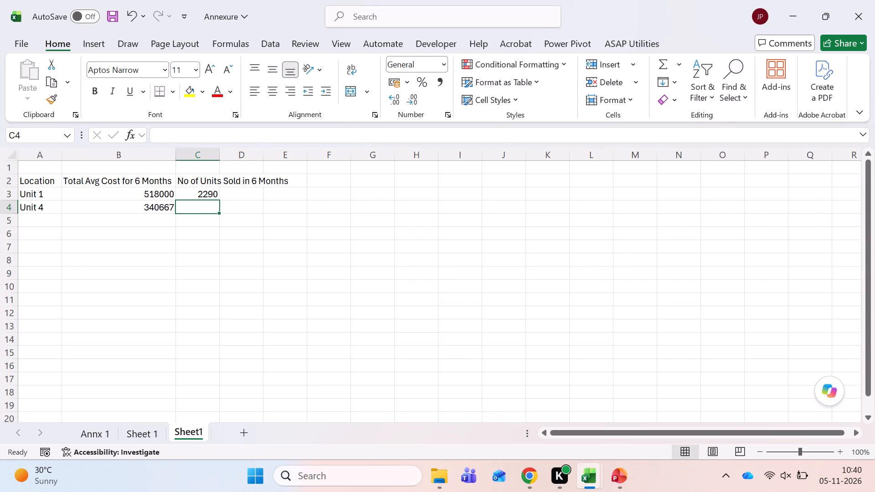
{"action": "key", "text": "equal"}
{"action": "key", "text": "ctrl+Page_Up"}
{"action": "double_click", "coordinate": [618, 287]}
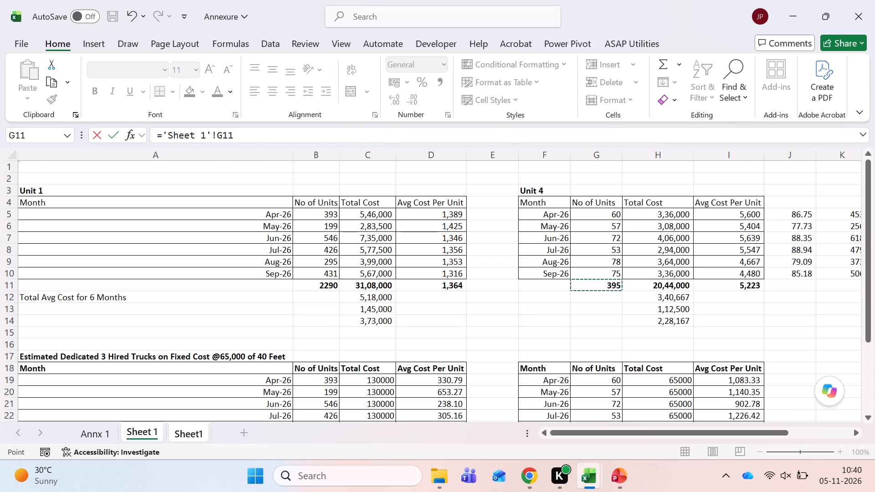
{"action": "key", "text": "Return"}
AutoFit the width of column C to its heading.
{"action": "key", "text": "Up"}
{"action": "key", "text": "Up"}
{"action": "key", "text": "Up"}
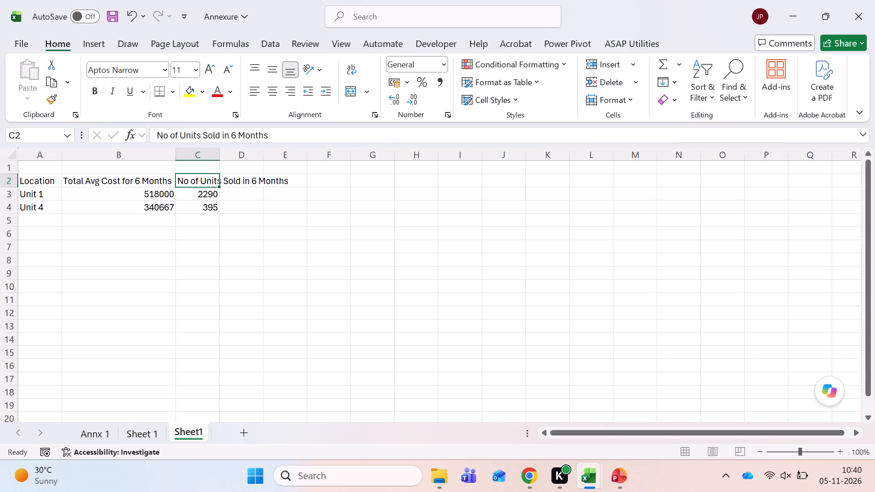
{"action": "double_click", "coordinate": [221, 149]}
Enter the column heading No of Trip in D2.
{"action": "left_click", "coordinate": [325, 179]}
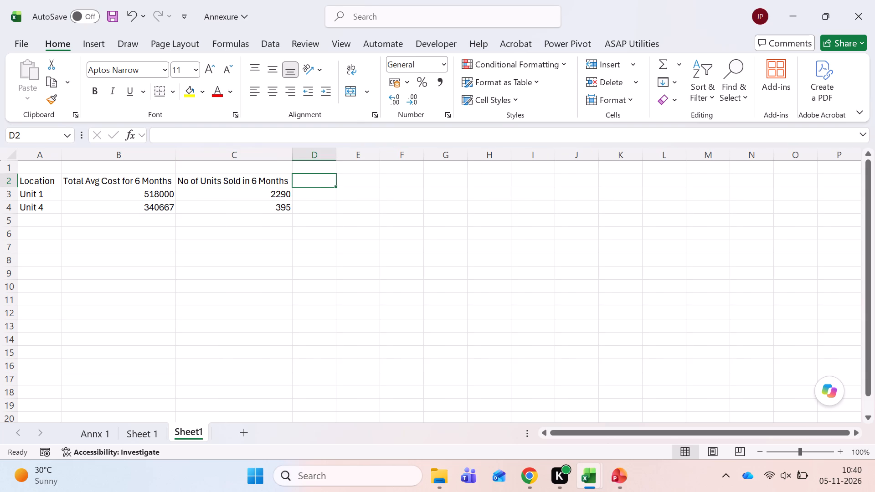
{"action": "type", "text": "No of TRi"}
{"action": "key", "text": "BackSpace"}
{"action": "key", "text": "BackSpace"}
{"action": "type", "text": "rip"}
{"action": "key", "text": "Return"}
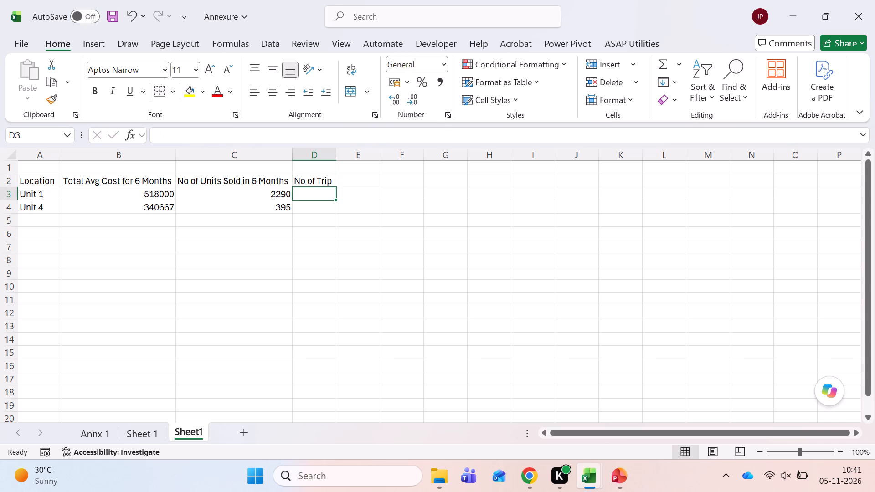
Link D3 to Unit 1's total number of trips in E24 of the Annx 1 sheet.
{"action": "key", "text": "equal"}
{"action": "key", "text": "ctrl+Page_Up"}
{"action": "key", "text": "ctrl+Page_Up"}
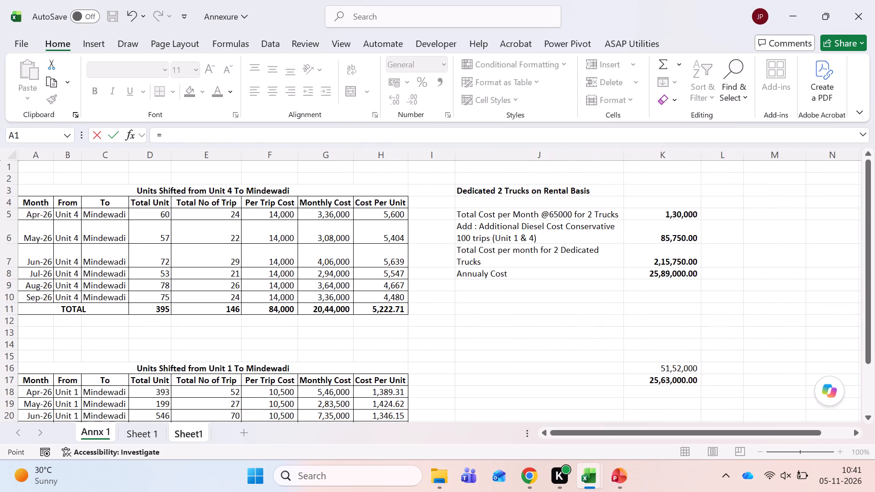
{"action": "left_click", "coordinate": [201, 306]}
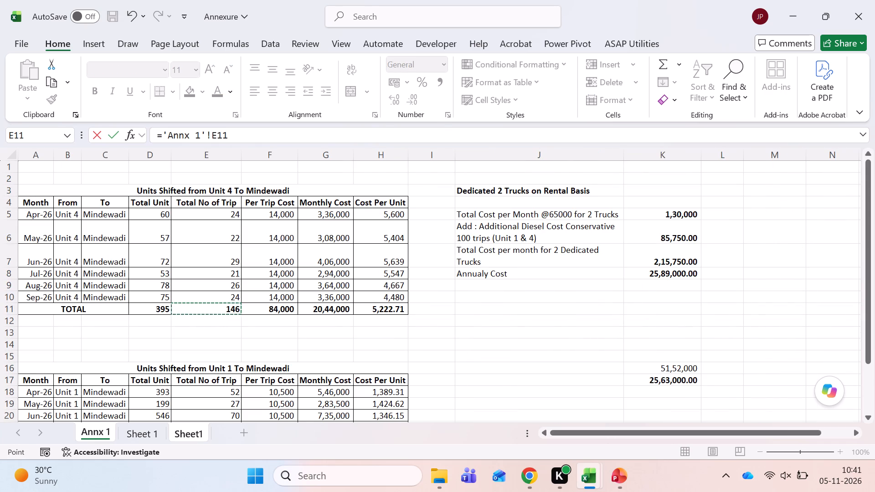
{"action": "scroll", "coordinate": [202, 306], "scroll_direction": "down", "scroll_amount": 1}
{"action": "left_click", "coordinate": [211, 385]}
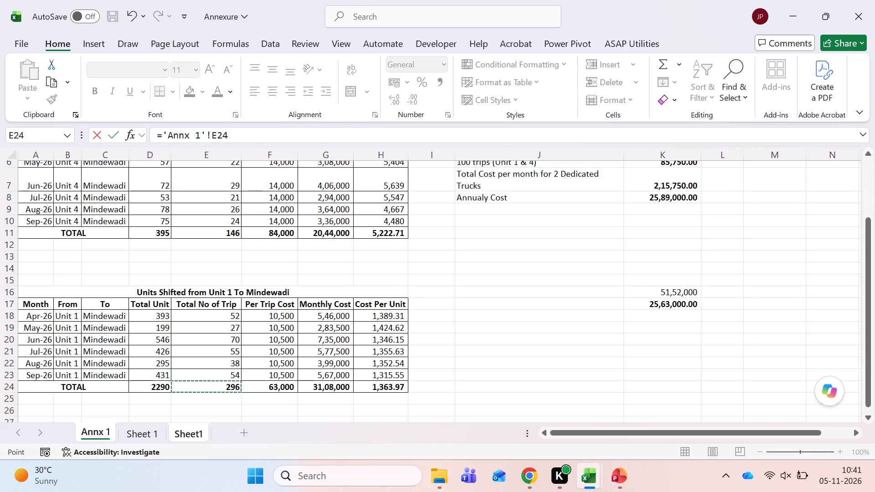
{"action": "key", "text": "Tab"}
Link D4 to Unit 4's total number of trips in E11 of the Annx 1 sheet.
{"action": "key", "text": "Left"}
{"action": "key", "text": "Down"}
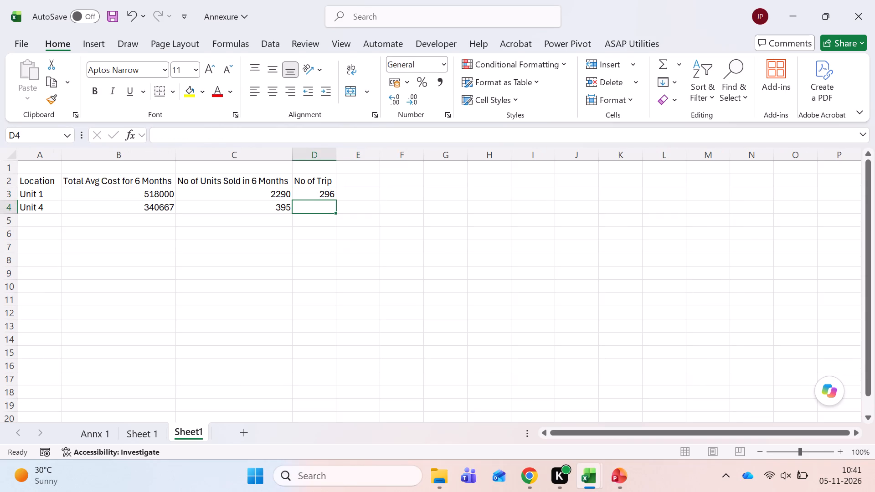
{"action": "key", "text": "equal"}
{"action": "key", "text": "ctrl+Page_Up"}
{"action": "key", "text": "ctrl+Page_Up"}
{"action": "left_click", "coordinate": [210, 234]}
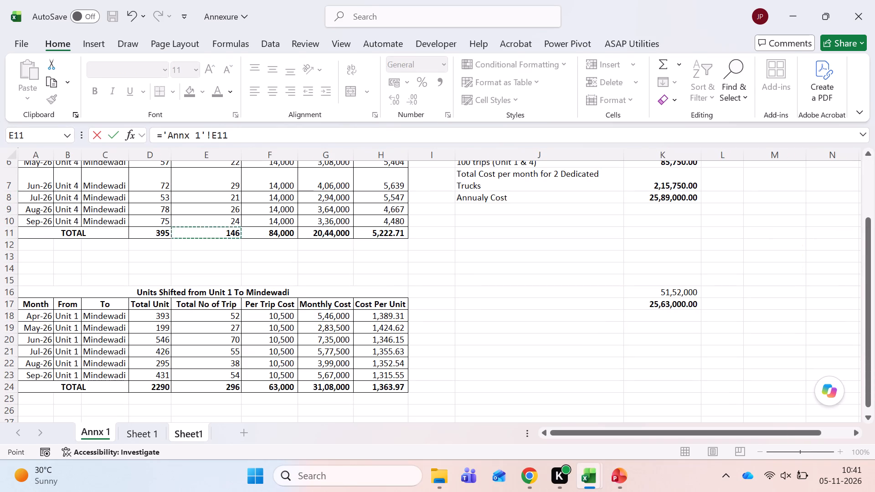
{"action": "key", "text": "Return"}
Enter the column heading Avg Cost Per Trip in E2.
{"action": "key", "text": "Up"}
{"action": "key", "text": "Up"}
{"action": "key", "text": "Up"}
{"action": "key", "text": "Right"}
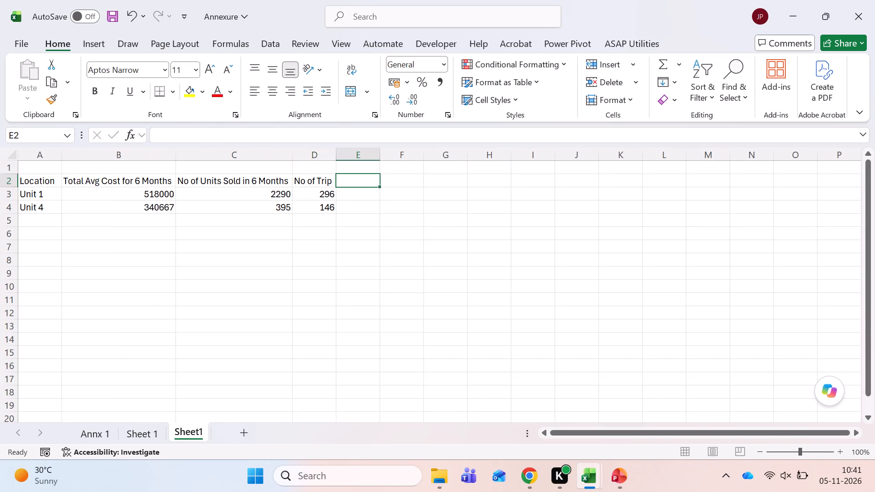
{"action": "type", "text": "Cost P"}
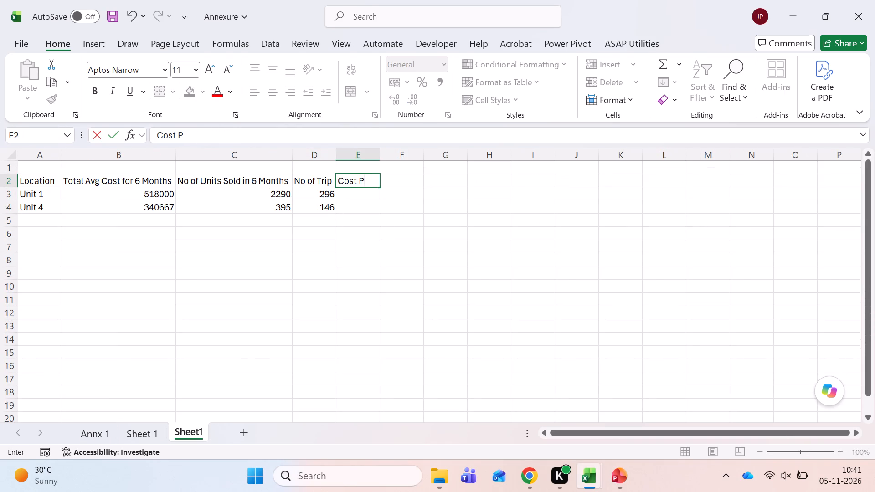
{"action": "key", "text": "BackSpace"}
{"action": "key", "text": "BackSpace"}
{"action": "key", "text": "BackSpace"}
{"action": "key", "text": "BackSpace"}
{"action": "key", "text": "BackSpace"}
{"action": "key", "text": "BackSpace"}
{"action": "key", "text": "BackSpace"}
{"action": "type", "text": "Avg Cost Per"}
{"action": "key", "text": "space"}
{"action": "type", "text": "Trip"}
{"action": "key", "text": "Page_Down"}
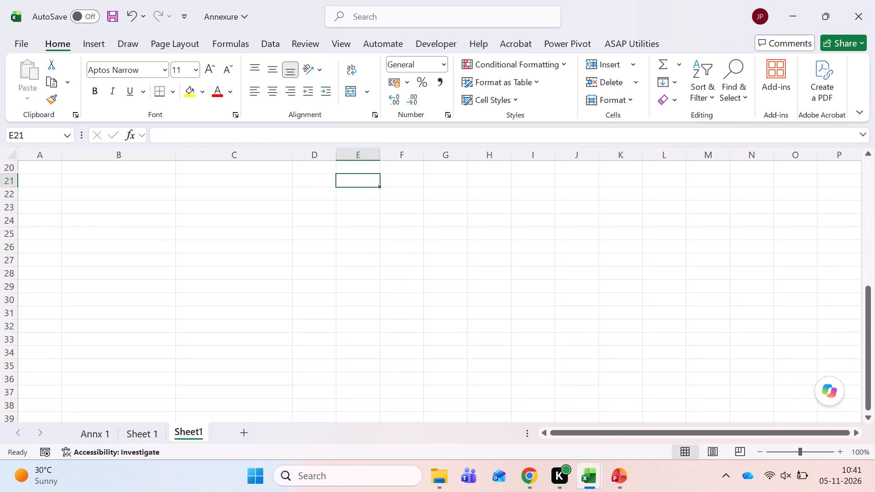
Calculate Unit 1's average cost per trip in E3 with the formula =B3/D3.
{"action": "key", "text": "Up"}
{"action": "key", "text": "Up"}
{"action": "key", "text": "Up"}
{"action": "key", "text": "Up"}
{"action": "key", "text": "Up"}
{"action": "key", "text": "Up"}
{"action": "key", "text": "ctrl+Up"}
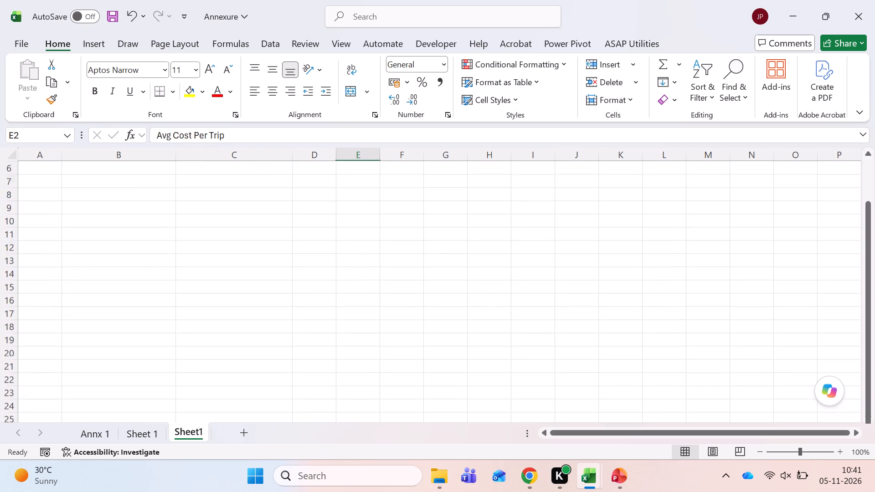
{"action": "key", "text": "Down"}
{"action": "key", "text": "Down"}
{"action": "key", "text": "Up"}
{"action": "key", "text": "equal"}
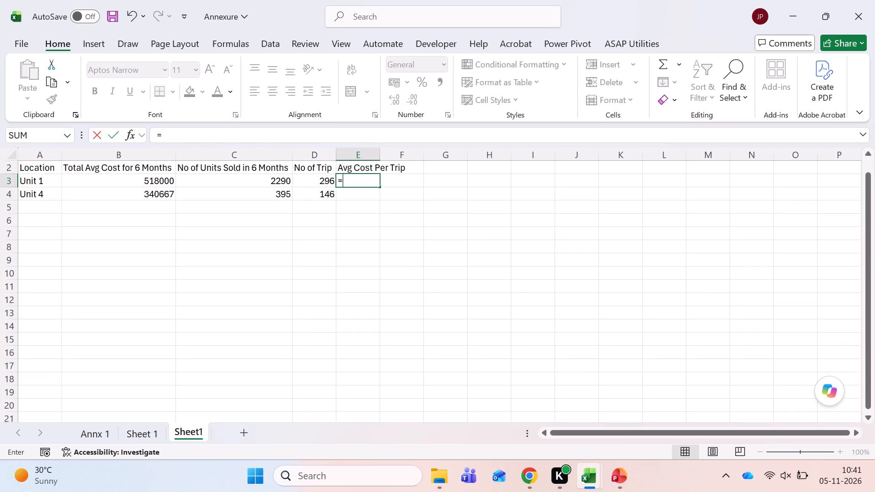
{"action": "key", "text": "Left"}
{"action": "key", "text": "Left"}
{"action": "key", "text": "Left"}
{"action": "key", "text": "Left"}
{"action": "key", "text": "Right"}
{"action": "key", "text": "slash"}
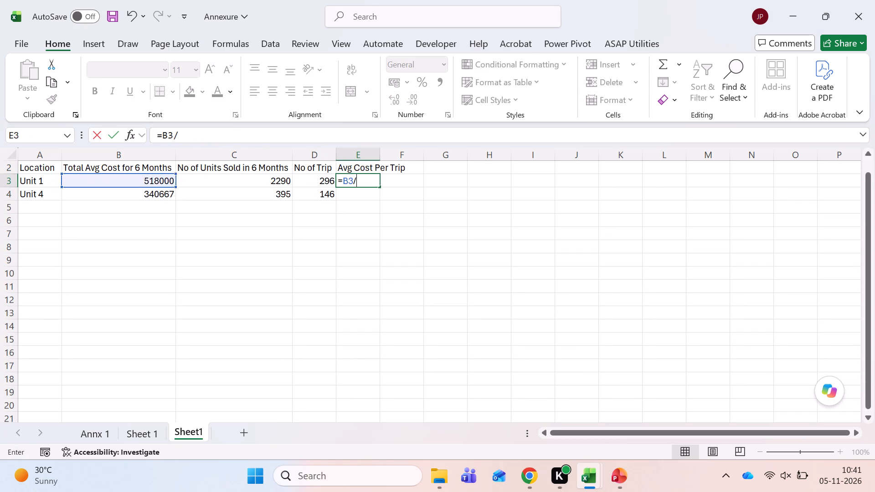
{"action": "key", "text": "Left"}
{"action": "key", "text": "Return"}
Copy the average cost per trip formula from E3 to E4 for Unit 4.
{"action": "key", "text": "Up"}
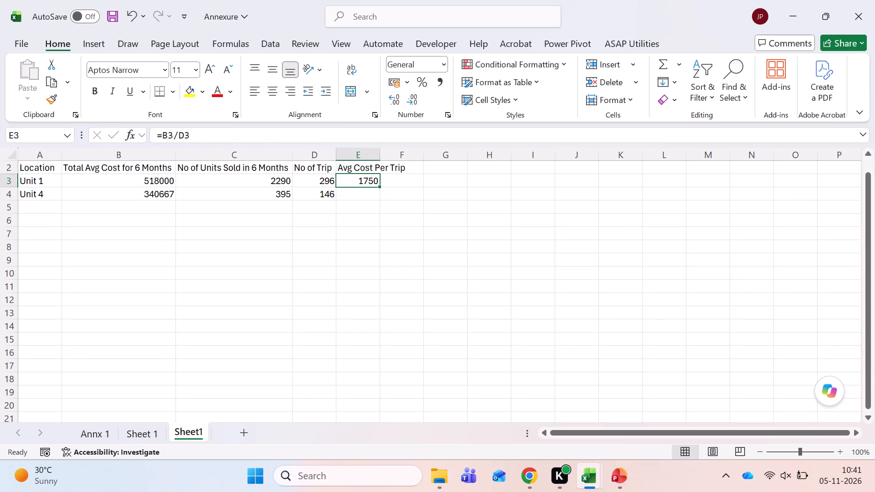
{"action": "key", "text": "ctrl+c"}
{"action": "key", "text": "Down"}
{"action": "key", "text": "Return"}
{"action": "key", "text": "Up"}
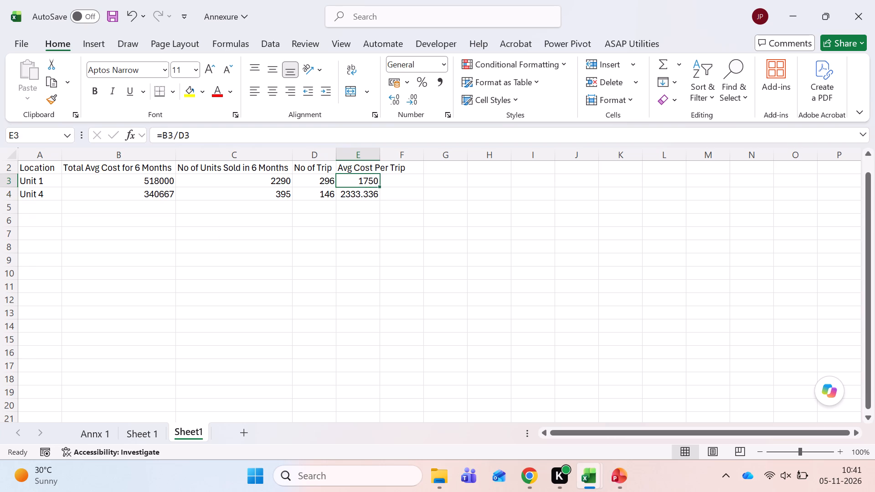
Recalculate Unit 1's overall average cost per unit in D11 of Sheet 1 with the formula =C11/B11.
{"action": "key", "text": "ctrl+Page_Up"}
{"action": "key", "text": "ctrl+Page_Up"}
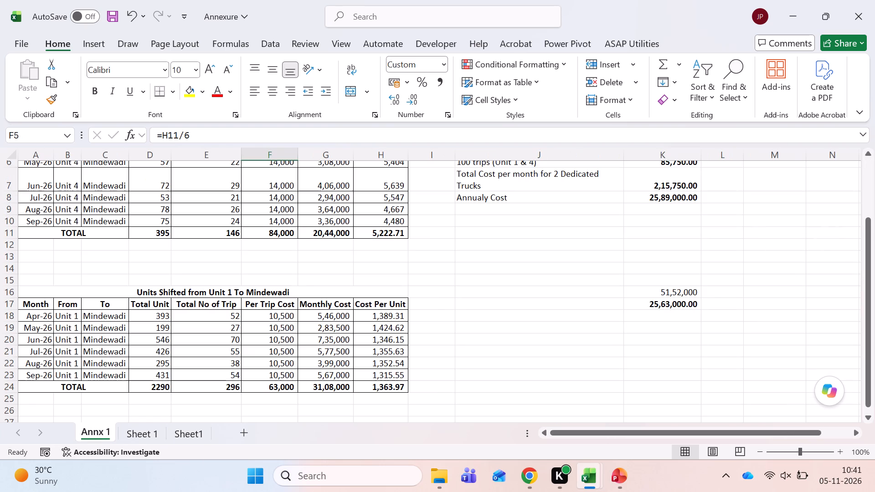
{"action": "key", "text": "ctrl+Page_Down"}
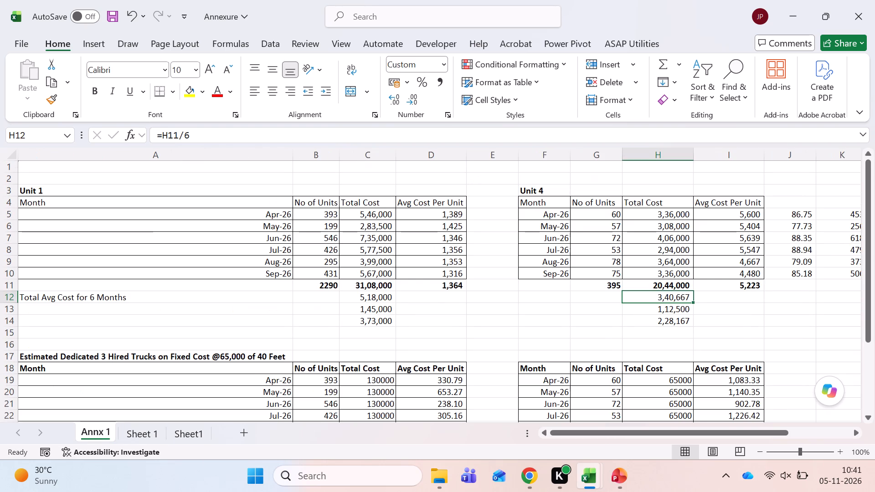
{"action": "key", "text": "Right"}
{"action": "key", "text": "Right"}
{"action": "key", "text": "Right"}
{"action": "key", "text": "Left"}
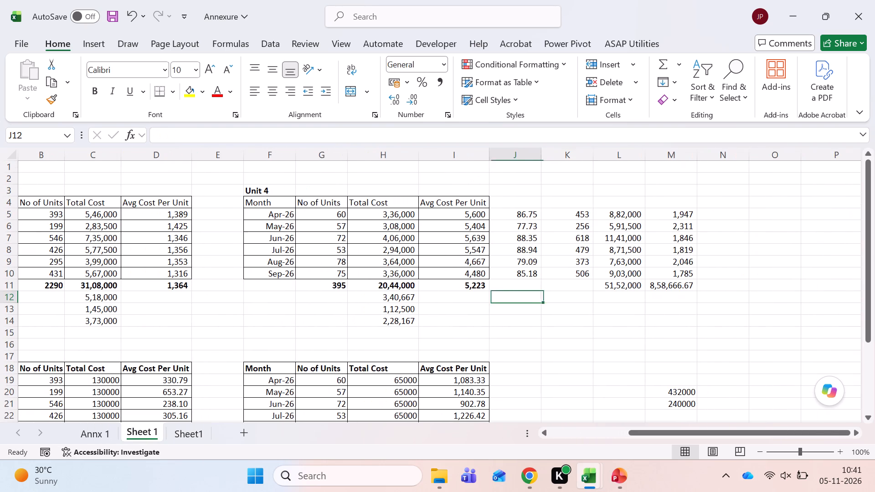
{"action": "key", "text": "Left"}
{"action": "key", "text": "Left"}
{"action": "key", "text": "Left"}
{"action": "key", "text": "Left"}
{"action": "key", "text": "Left"}
{"action": "key", "text": "Left"}
{"action": "key", "text": "Left"}
{"action": "key", "text": "Left"}
{"action": "key", "text": "Left"}
{"action": "key", "text": "Left"}
{"action": "key", "text": "Left"}
{"action": "key", "text": "Left"}
{"action": "key", "text": "Left"}
{"action": "key", "text": "Left"}
{"action": "key", "text": "Left"}
{"action": "key", "text": "Right"}
{"action": "key", "text": "Right"}
{"action": "key", "text": "Right"}
{"action": "key", "text": "Up"}
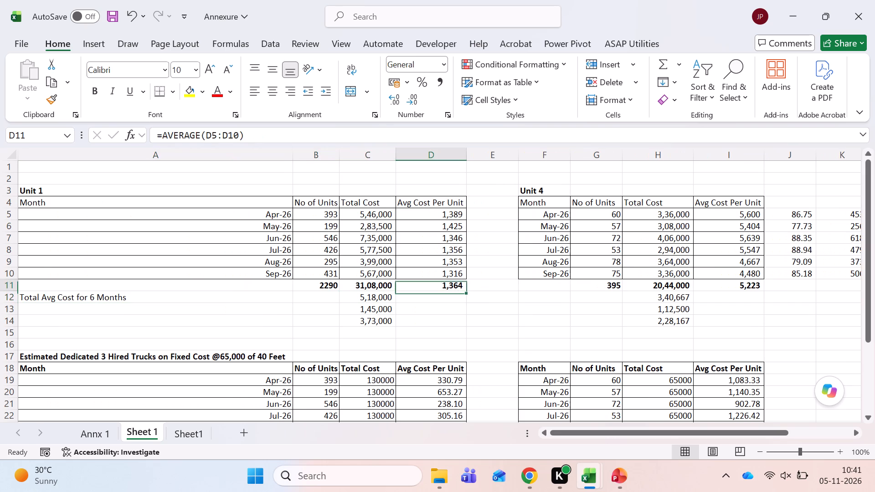
{"action": "key", "text": "F2"}
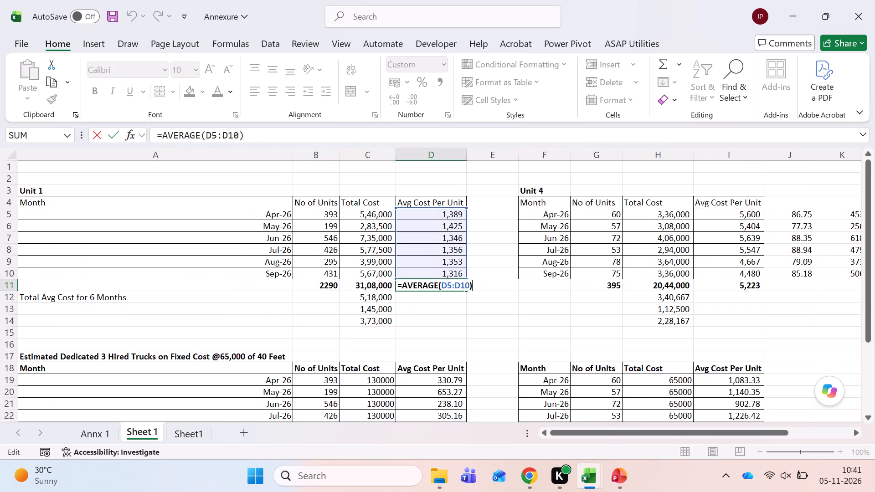
{"action": "key", "text": "Escape"}
{"action": "key", "text": "equal"}
{"action": "key", "text": "Left"}
{"action": "key", "text": "slash"}
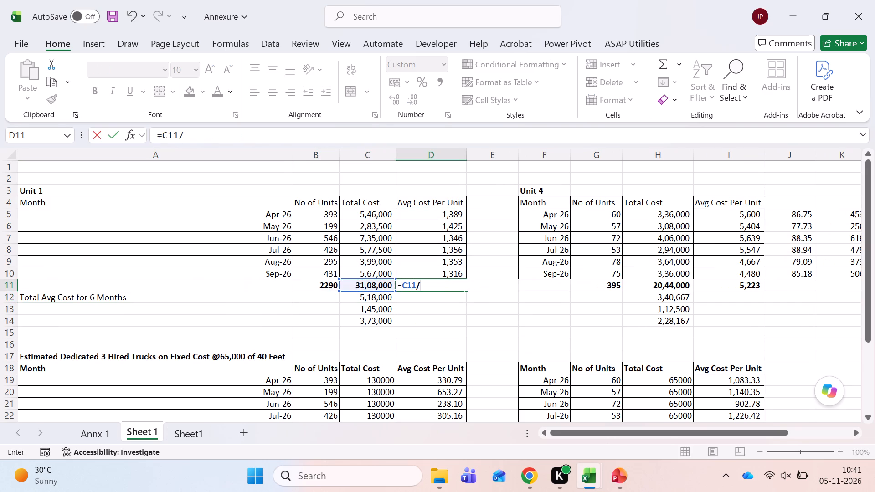
{"action": "key", "text": "Left"}
{"action": "key", "text": "Left"}
{"action": "key", "text": "Tab"}
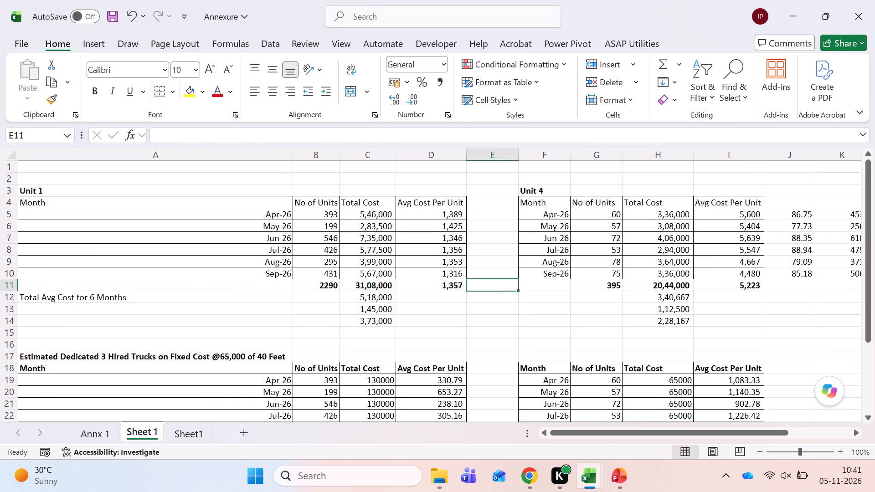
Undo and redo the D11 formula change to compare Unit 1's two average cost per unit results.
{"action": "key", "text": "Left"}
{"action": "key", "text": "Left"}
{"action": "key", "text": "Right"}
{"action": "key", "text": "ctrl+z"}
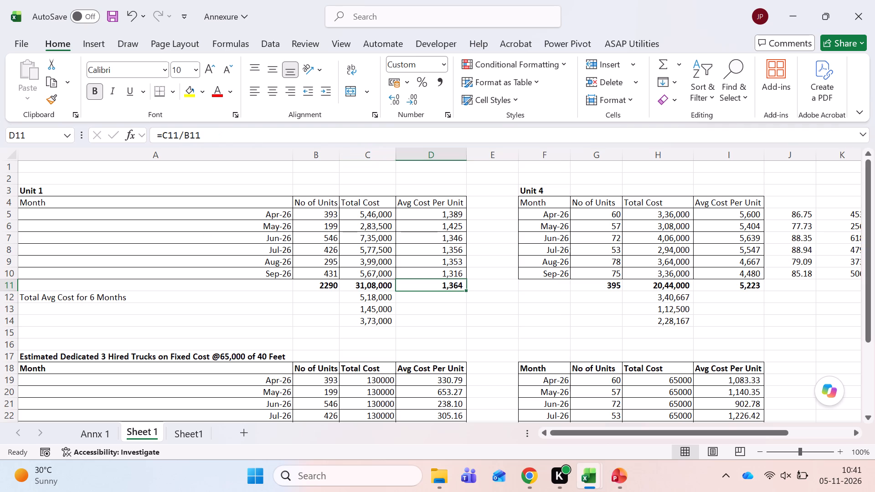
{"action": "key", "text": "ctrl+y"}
Save the workbook.
{"action": "key", "text": "ctrl+s"}
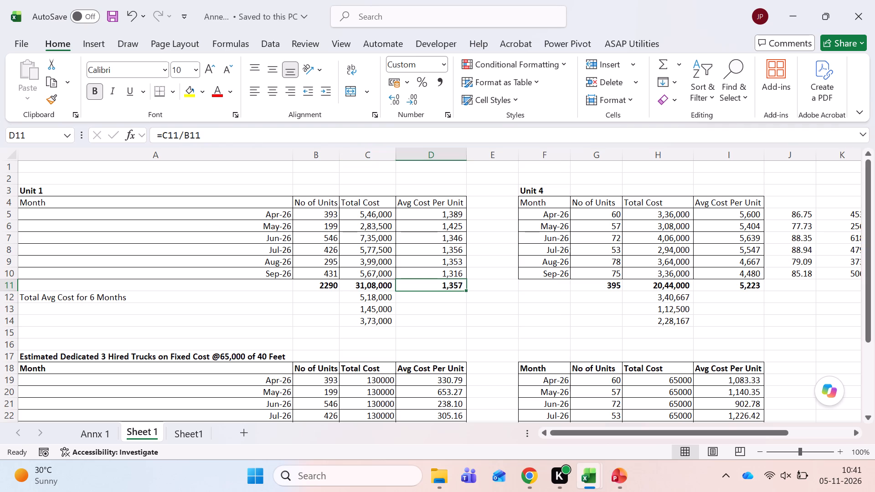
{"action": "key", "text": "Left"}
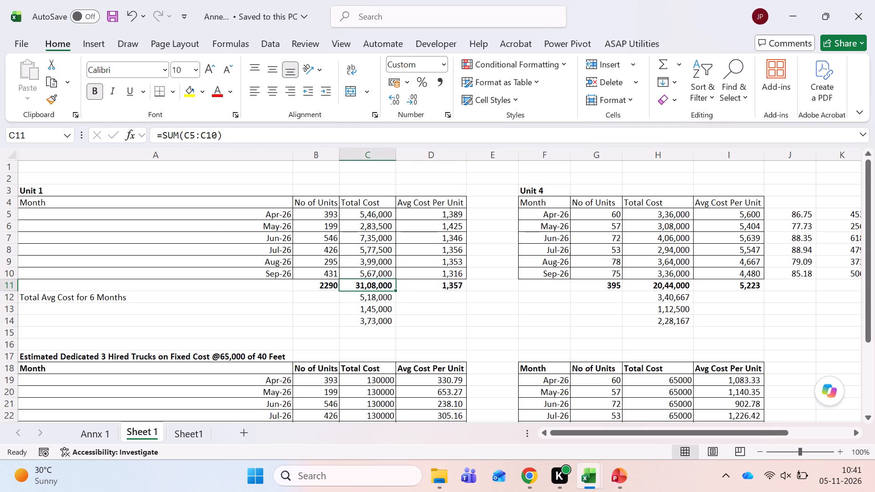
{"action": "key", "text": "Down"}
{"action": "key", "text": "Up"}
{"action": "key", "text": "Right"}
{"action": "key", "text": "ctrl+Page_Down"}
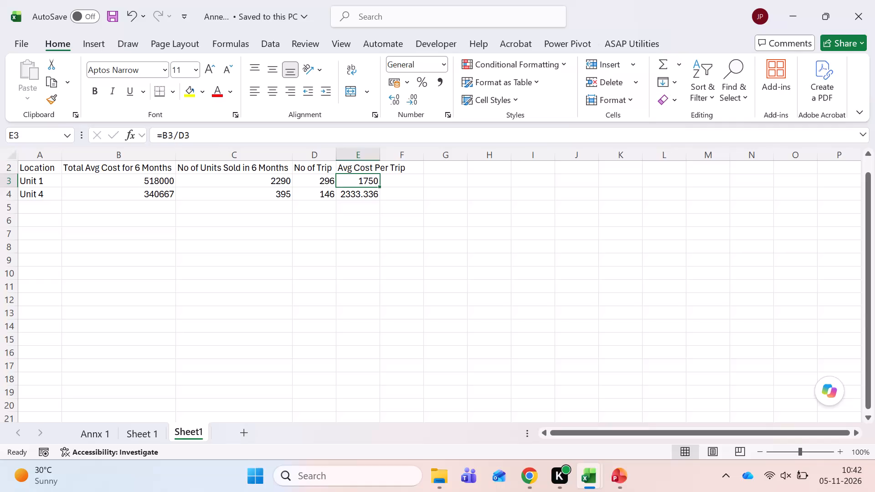
Recalculate Unit 4's cost per unit in the TOTAL row, H11 of Annx 1, with the formula =G11/D11.
{"action": "left_click", "coordinate": [108, 437]}
{"action": "scroll", "coordinate": [154, 354], "scroll_direction": "up", "scroll_amount": 1}
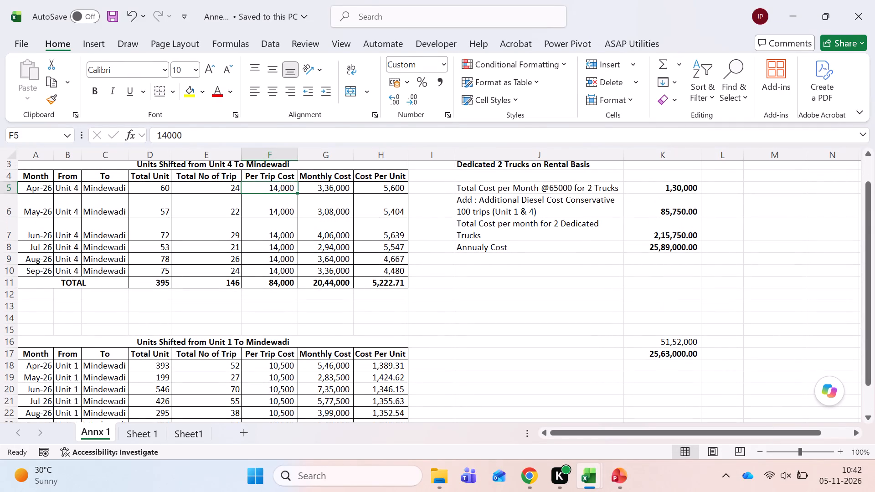
{"action": "left_click", "coordinate": [370, 282]}
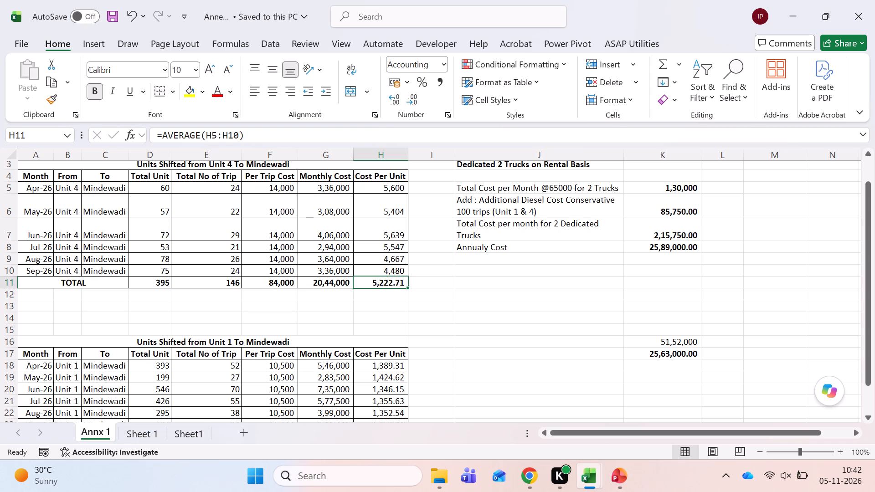
{"action": "key", "text": "F2"}
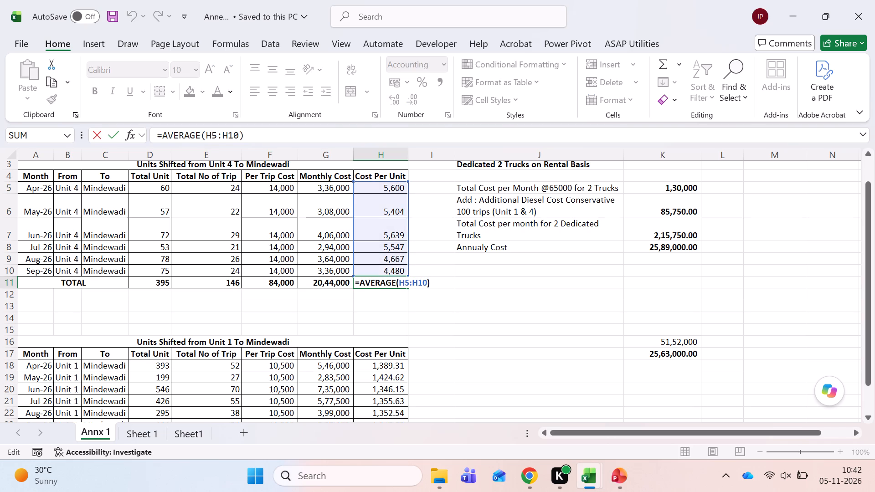
{"action": "key", "text": "Escape"}
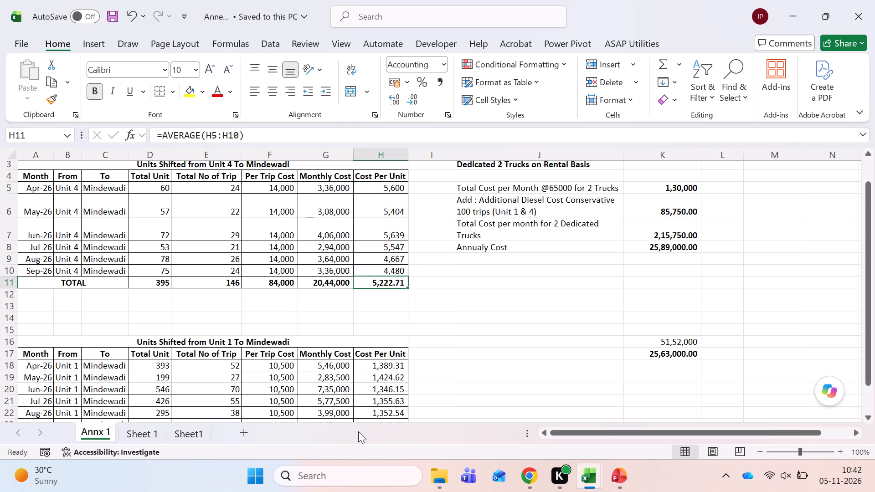
{"action": "key", "text": "equal"}
{"action": "key", "text": "Left"}
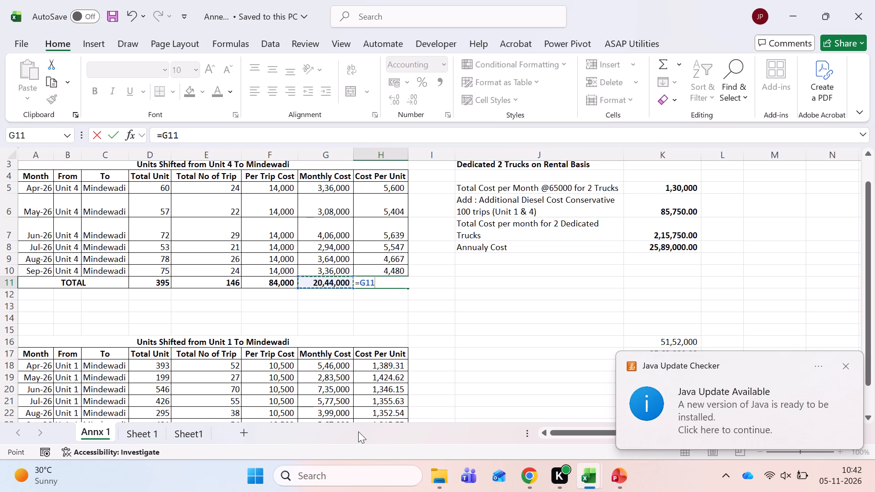
{"action": "key", "text": "slash"}
{"action": "key", "text": "Left"}
{"action": "key", "text": "Left"}
{"action": "key", "text": "Left"}
{"action": "key", "text": "Left"}
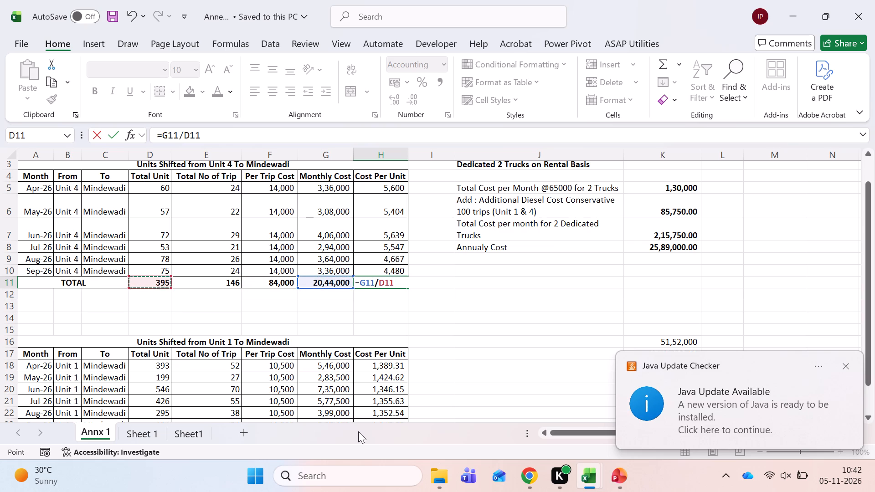
{"action": "key", "text": "Return"}
Recalculate Unit 1's cost per unit in the TOTAL row, H24 of Annx 1, with the formula =G24/D24.
{"action": "key", "text": "Down"}
{"action": "key", "text": "Down"}
{"action": "key", "text": "Down"}
{"action": "key", "text": "Down"}
{"action": "key", "text": "Down"}
{"action": "key", "text": "Down"}
{"action": "key", "text": "Down"}
{"action": "key", "text": "Down"}
{"action": "key", "text": "Down"}
{"action": "key", "text": "Down"}
{"action": "key", "text": "Down"}
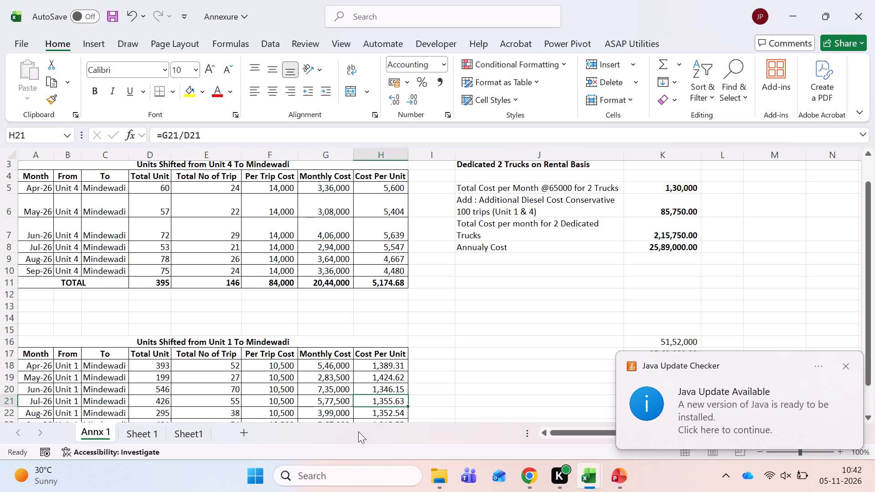
{"action": "key", "text": "Down"}
{"action": "key", "text": "Down"}
{"action": "key", "text": "Down"}
{"action": "key", "text": "Down"}
{"action": "key", "text": "Down"}
{"action": "key", "text": "Down"}
{"action": "key", "text": "Down"}
{"action": "key", "text": "Up"}
{"action": "key", "text": "Up"}
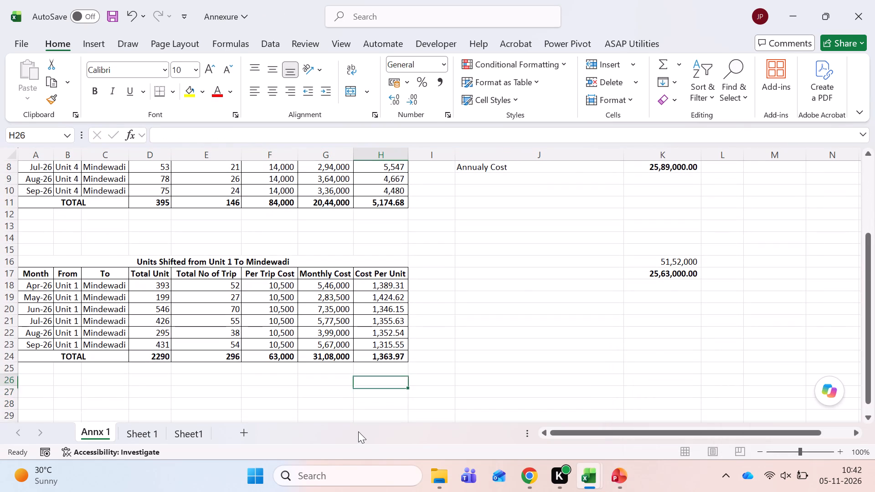
{"action": "key", "text": "Up"}
{"action": "key", "text": "Up"}
{"action": "key", "text": "equal"}
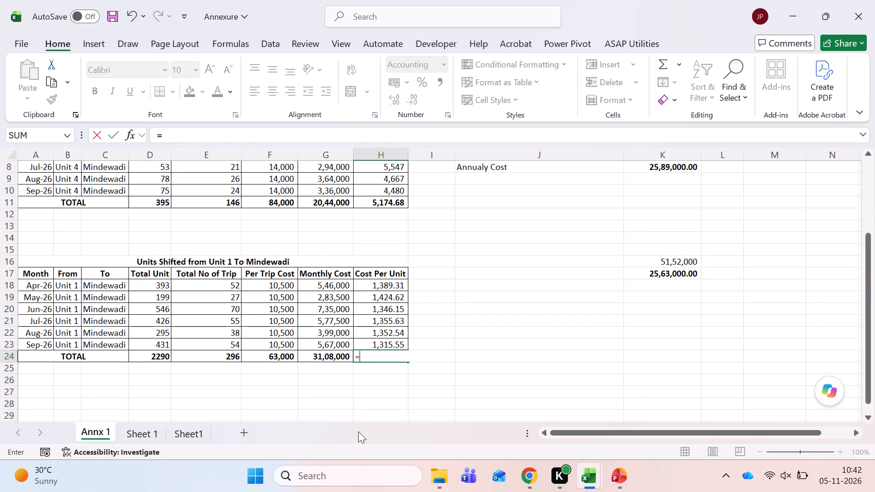
{"action": "key", "text": "Left"}
{"action": "key", "text": "Left"}
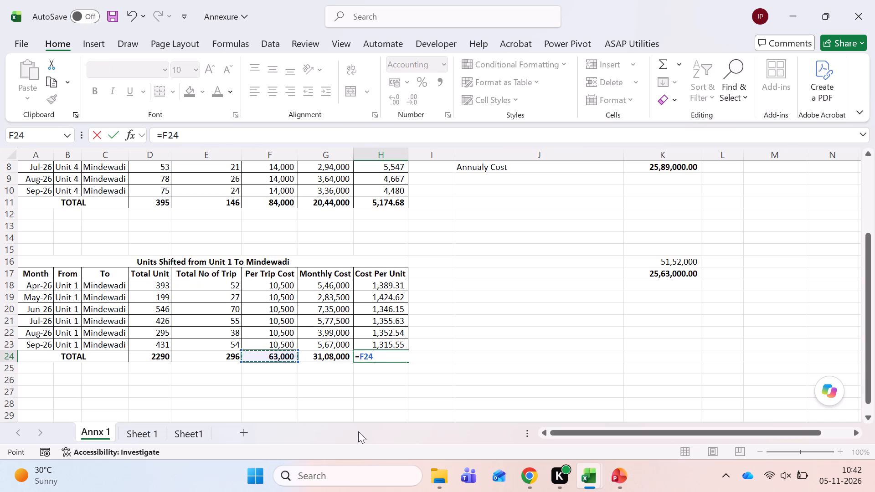
{"action": "key", "text": "Right"}
{"action": "key", "text": "slash"}
{"action": "key", "text": "Left"}
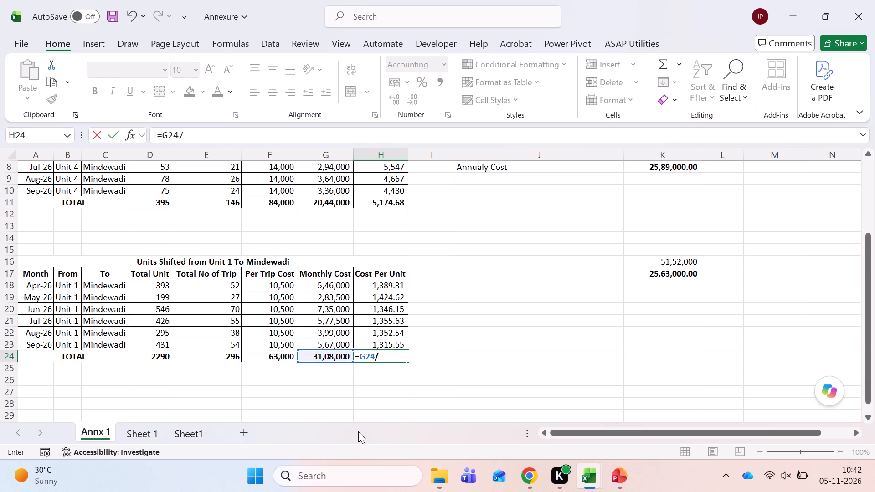
{"action": "key", "text": "Left"}
{"action": "key", "text": "Left"}
{"action": "key", "text": "Left"}
{"action": "key", "text": "Return"}
{"action": "key", "text": "Up"}
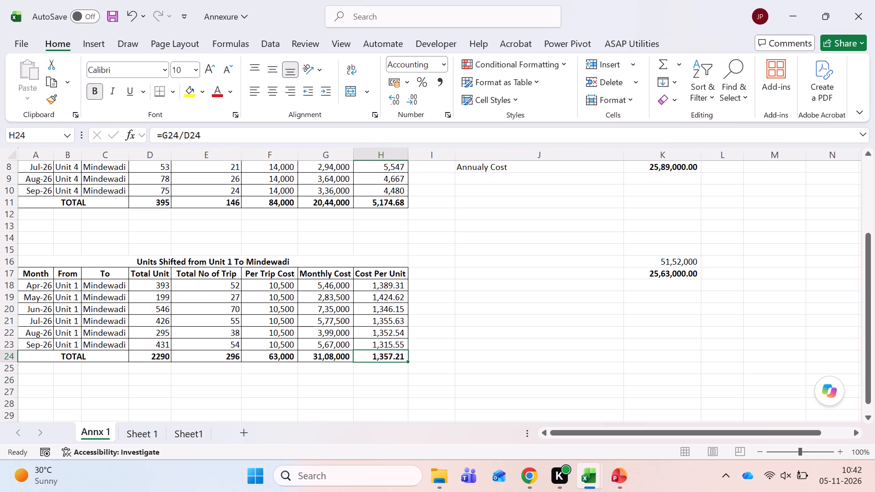
Replace Unit 1's formula in E3 of the summary sheet Sheet1 with a link to D11 of Sheet 1.
{"action": "left_click_drag", "start_coordinate": [188, 438], "coordinate": [188, 433]}
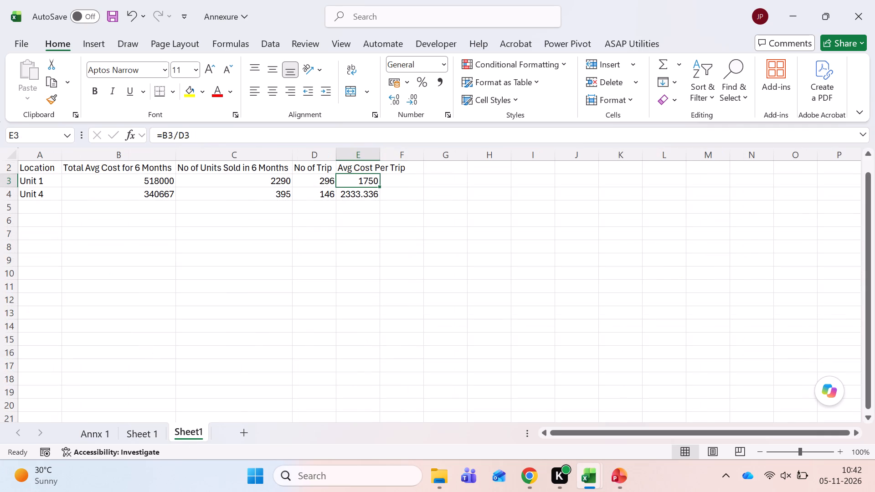
{"action": "left_click", "coordinate": [132, 177]}
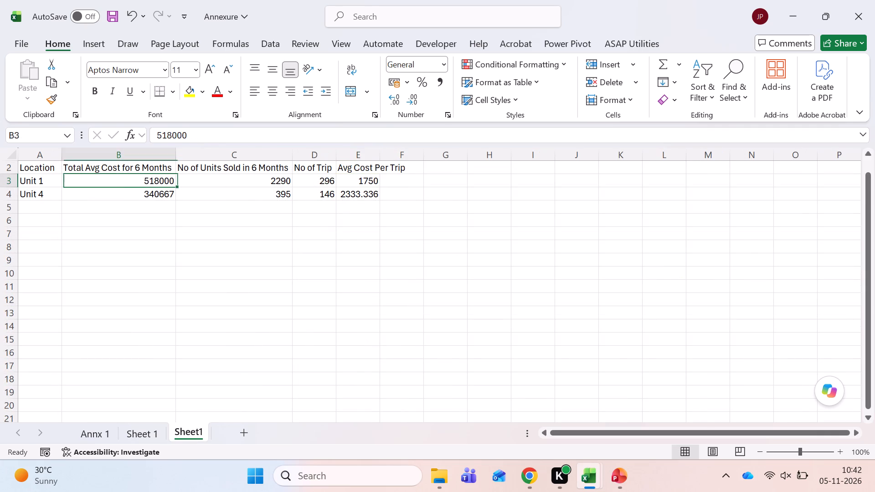
{"action": "left_click", "coordinate": [350, 178]}
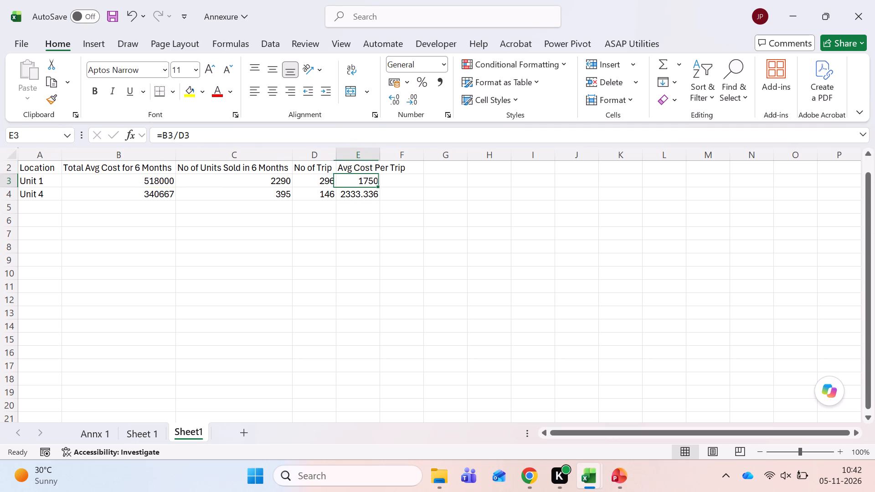
{"action": "key", "text": "equal"}
{"action": "left_click", "coordinate": [88, 430]}
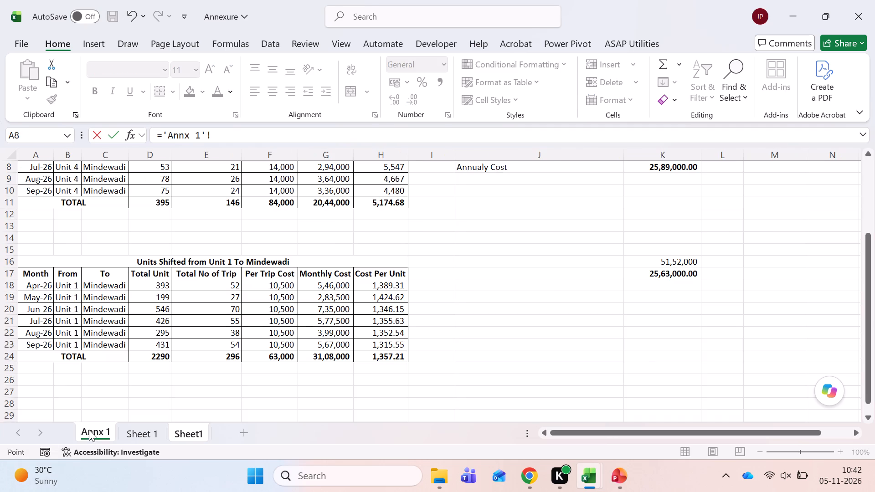
{"action": "scroll", "coordinate": [357, 246], "scroll_direction": "up", "scroll_amount": 1}
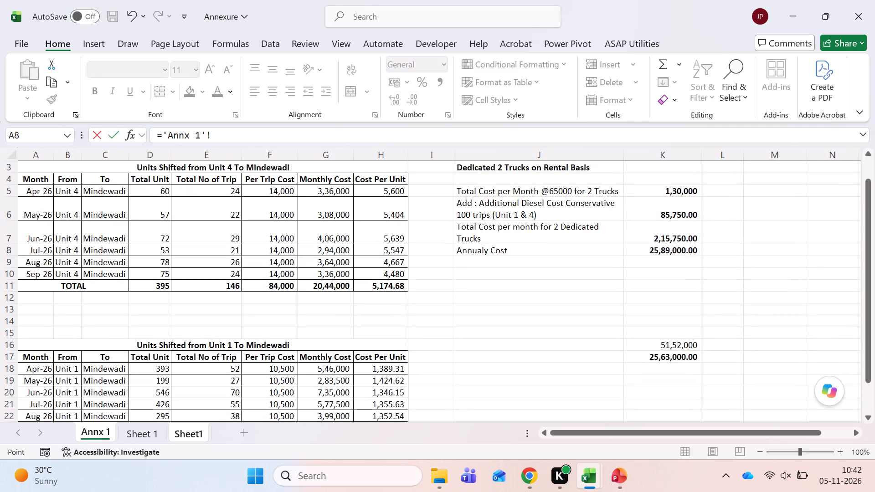
{"action": "left_click", "coordinate": [138, 437]}
{"action": "left_click", "coordinate": [436, 287]}
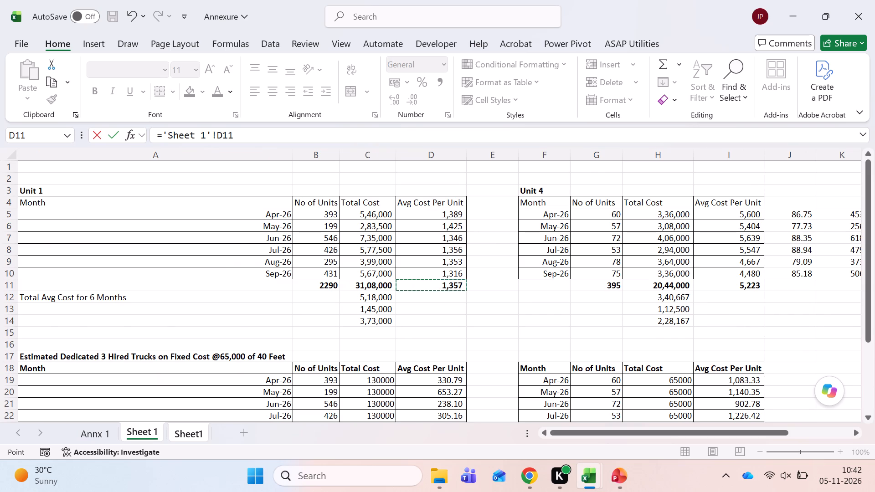
{"action": "key", "text": "Return"}
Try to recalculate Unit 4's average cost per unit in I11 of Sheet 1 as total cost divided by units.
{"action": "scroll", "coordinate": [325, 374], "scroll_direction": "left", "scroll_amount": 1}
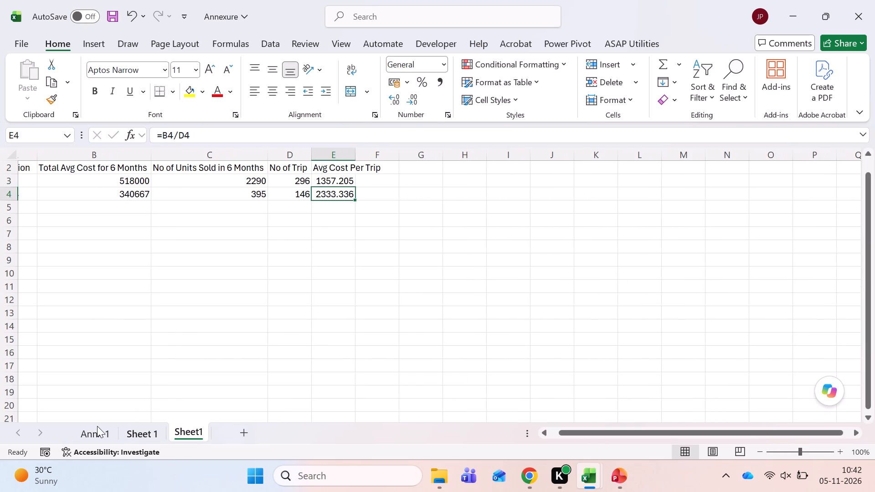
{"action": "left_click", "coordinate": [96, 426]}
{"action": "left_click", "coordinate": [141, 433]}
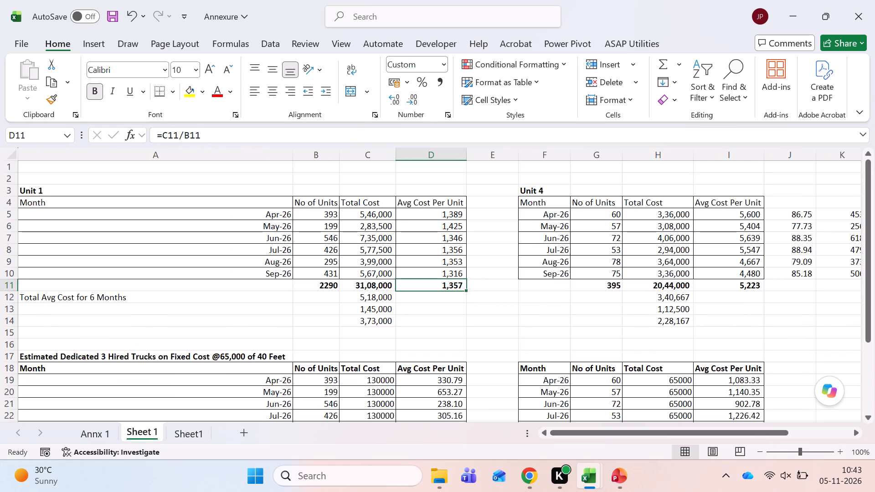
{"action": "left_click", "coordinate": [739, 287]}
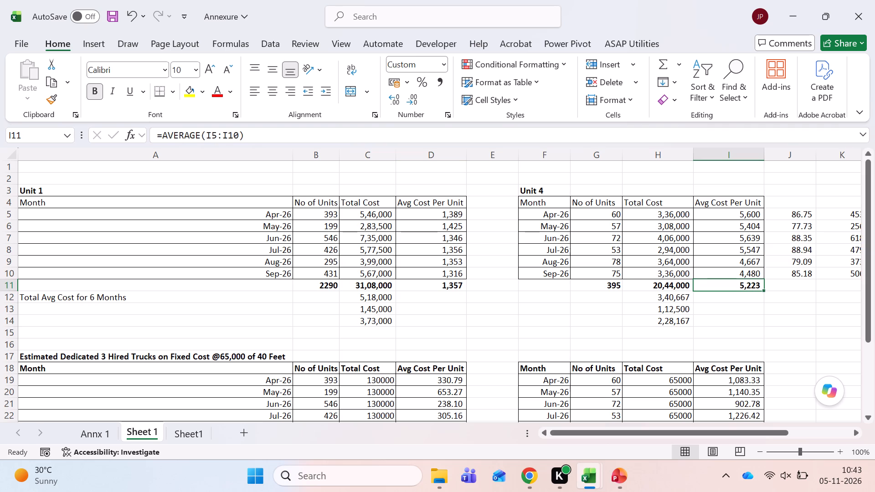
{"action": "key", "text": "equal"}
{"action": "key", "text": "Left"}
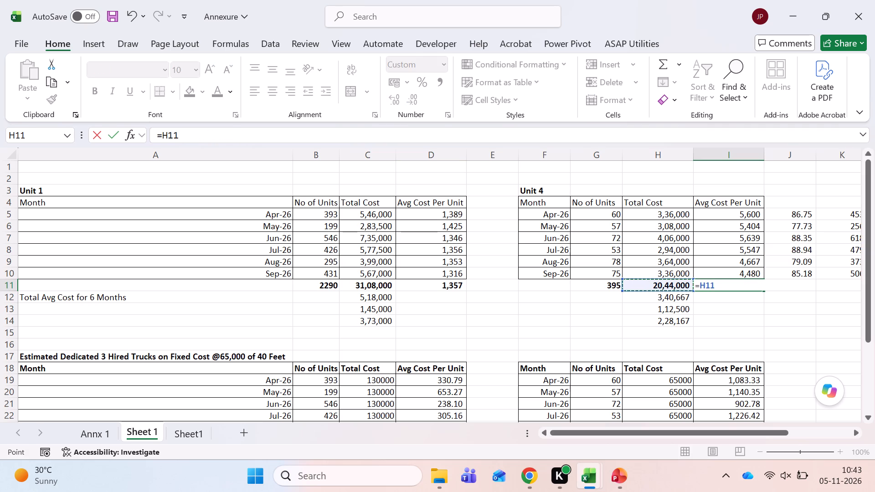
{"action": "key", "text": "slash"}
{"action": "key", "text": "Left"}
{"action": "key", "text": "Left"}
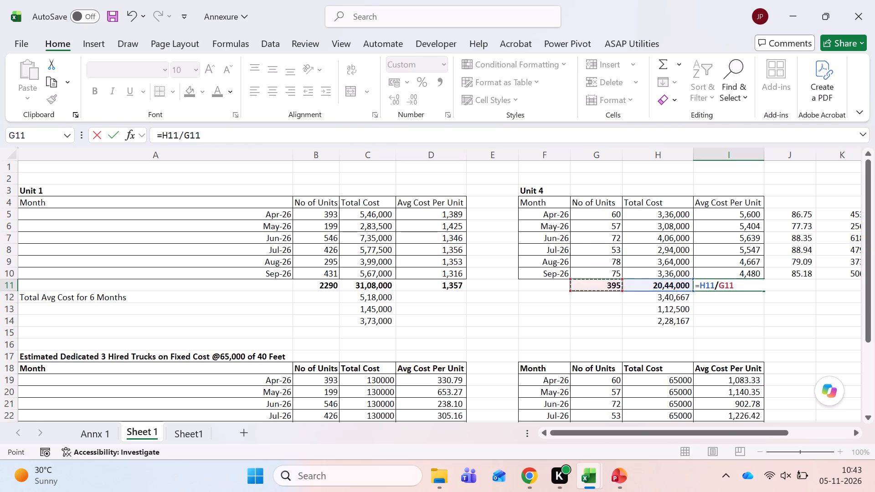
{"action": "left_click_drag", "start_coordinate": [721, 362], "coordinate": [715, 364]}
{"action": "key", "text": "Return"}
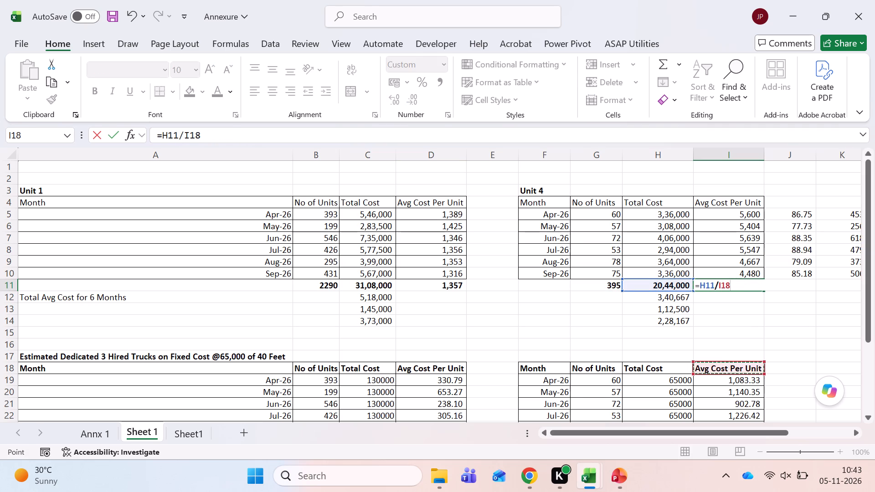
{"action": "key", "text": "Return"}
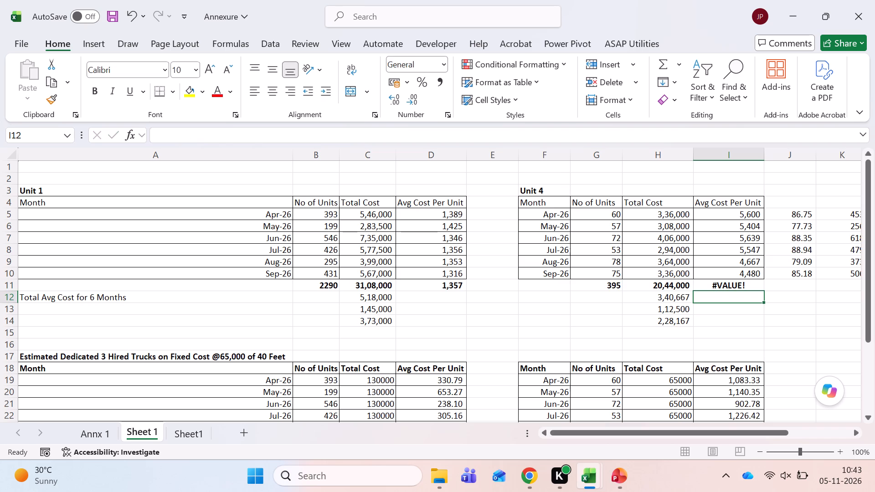
Recalculate Unit 4's average cost per unit in I11 of Sheet 1 with the formula =H11/G11.
{"action": "key", "text": "Up"}
{"action": "key", "text": "equal"}
{"action": "key", "text": "Left"}
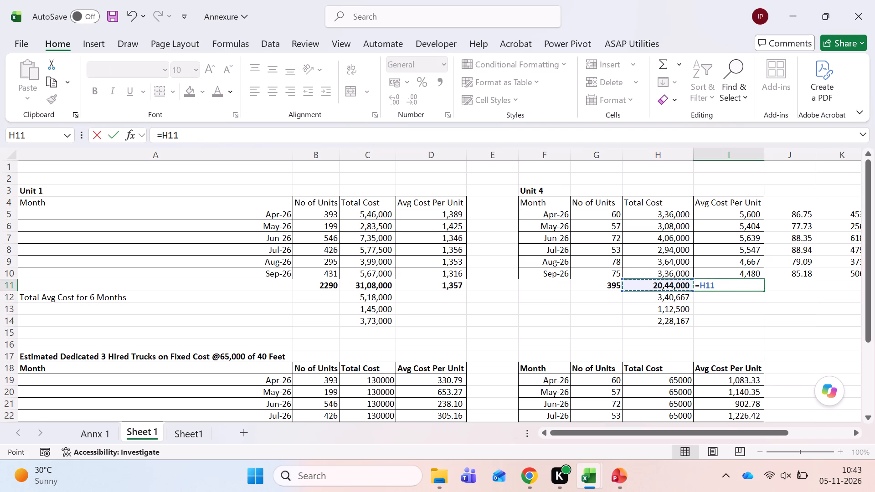
{"action": "key", "text": "slash"}
{"action": "key", "text": "Left"}
{"action": "key", "text": "Left"}
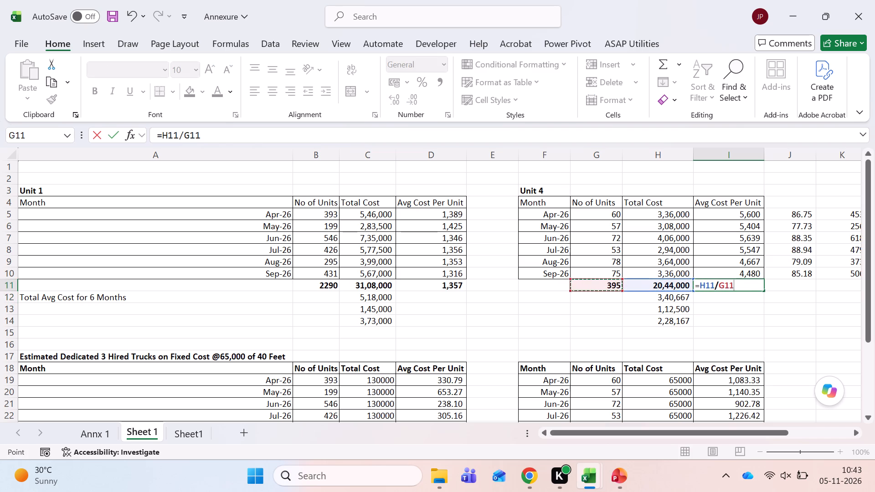
{"action": "key", "text": "Return"}
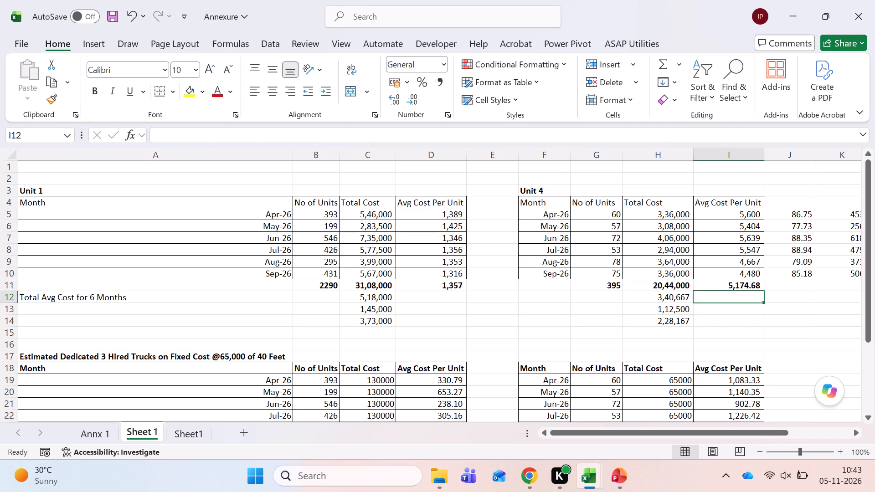
{"action": "key", "text": "Down"}
{"action": "key", "text": "Up"}
{"action": "key", "text": "Up"}
Replace Unit 4's formula in E4 of the summary sheet Sheet1 with a link to I11 of Sheet 1.
{"action": "scroll", "coordinate": [715, 364], "scroll_direction": "up", "scroll_amount": 1}
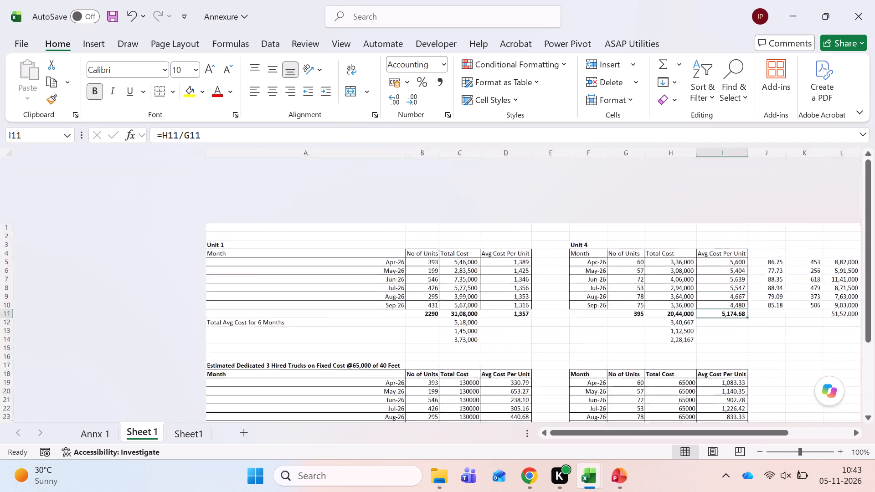
{"action": "scroll", "coordinate": [715, 364], "scroll_direction": "up", "scroll_amount": 1}
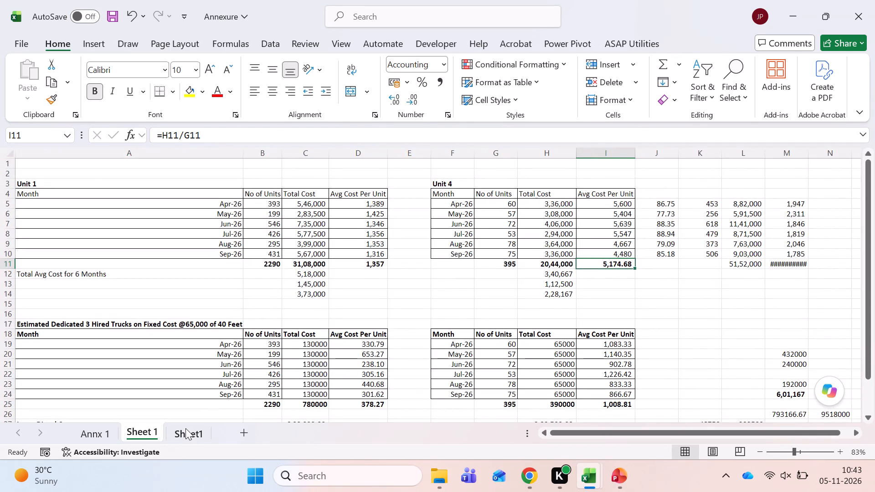
{"action": "left_click", "coordinate": [186, 428]}
{"action": "key", "text": "equal"}
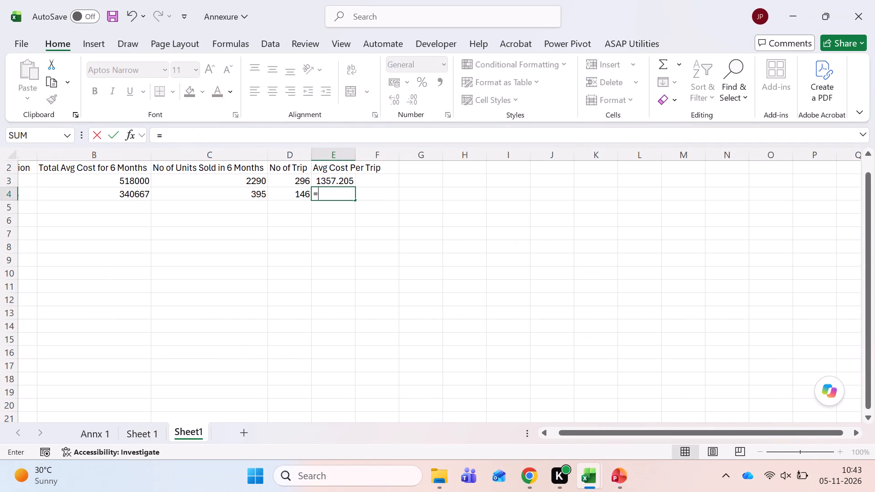
{"action": "scroll", "coordinate": [381, 333], "scroll_direction": "left", "scroll_amount": 2}
{"action": "scroll", "coordinate": [300, 377], "scroll_direction": "right", "scroll_amount": 2}
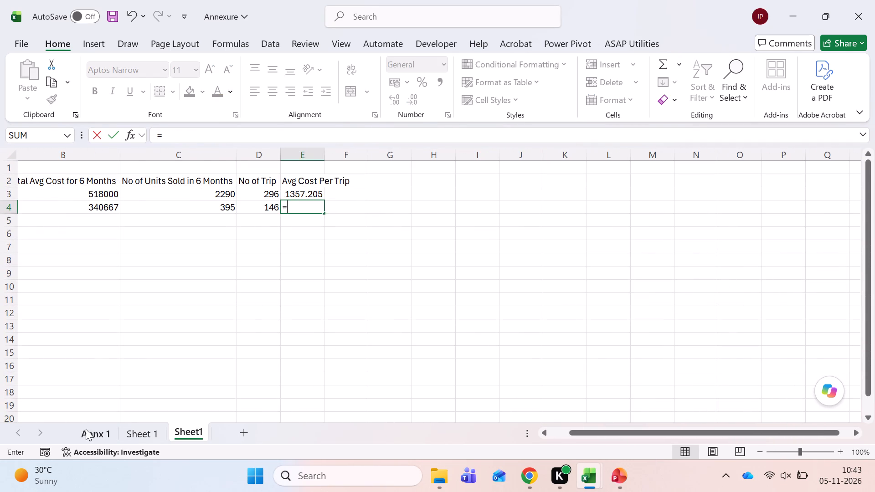
{"action": "left_click", "coordinate": [91, 434]}
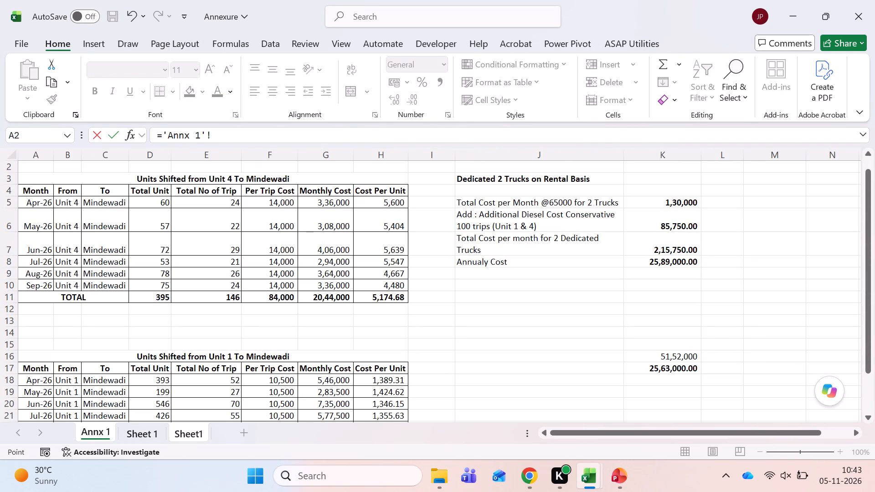
{"action": "left_click", "coordinate": [144, 441]}
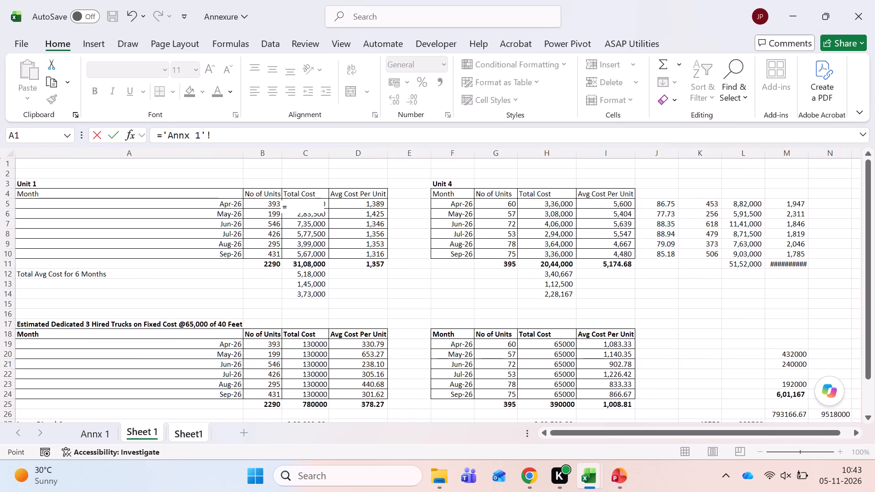
{"action": "left_click", "coordinate": [597, 262]}
{"action": "key", "text": "Return"}
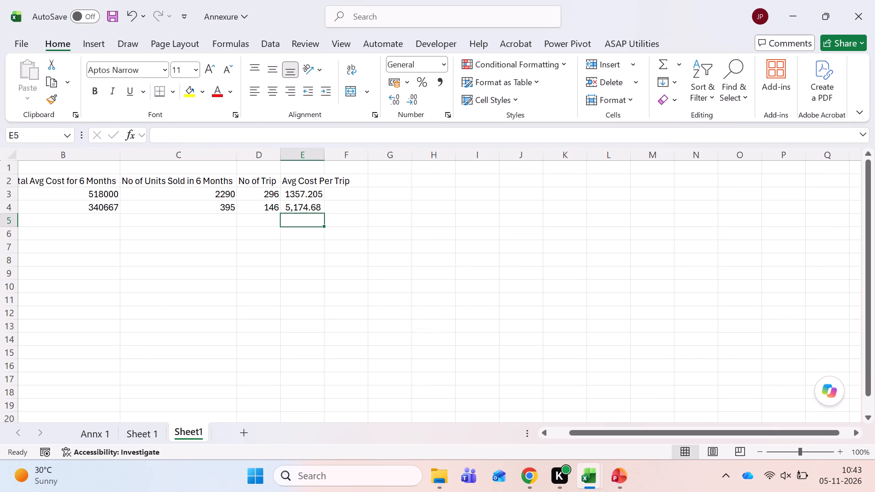
Autofit the width of column E, Avg Cost Per Trip, on the summary sheet Sheet1.
{"action": "double_click", "coordinate": [325, 158]}
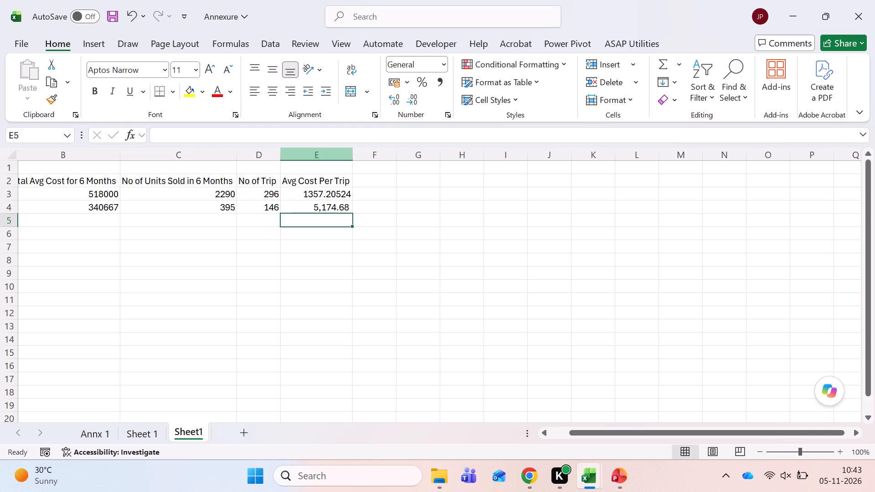
{"action": "left_click", "coordinate": [67, 182]}
{"action": "key", "text": "ctrl+Left"}
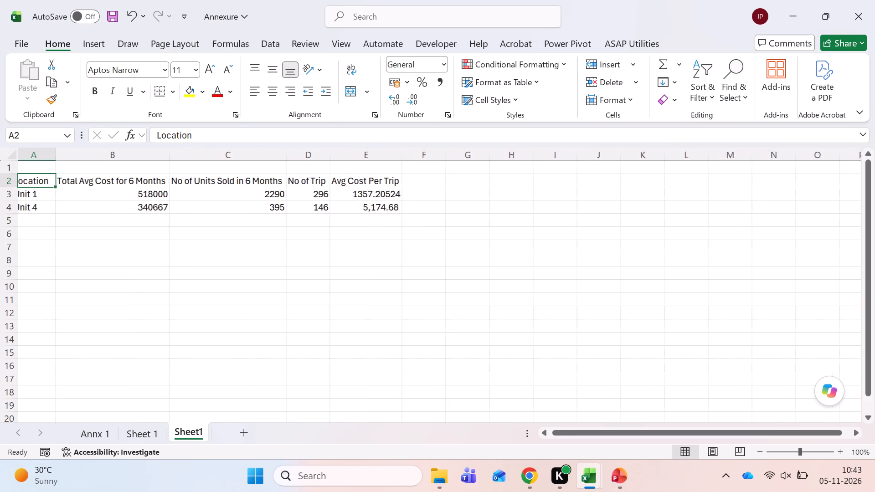
{"action": "key", "text": "ctrl+Left"}
{"action": "key", "text": "ctrl+Left"}
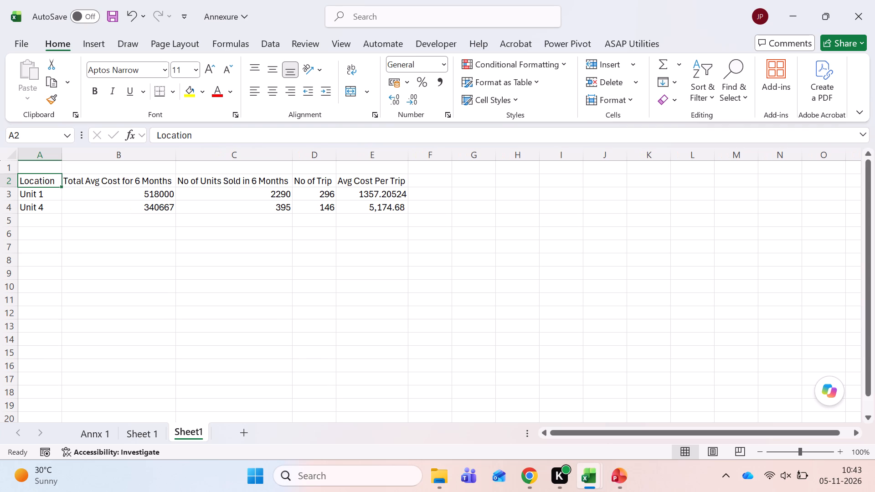
Insert a blank column before column E on Sheet 1, between the Unit 1 and Unit 4 tables.
{"action": "key", "text": "ctrl+Page_Up"}
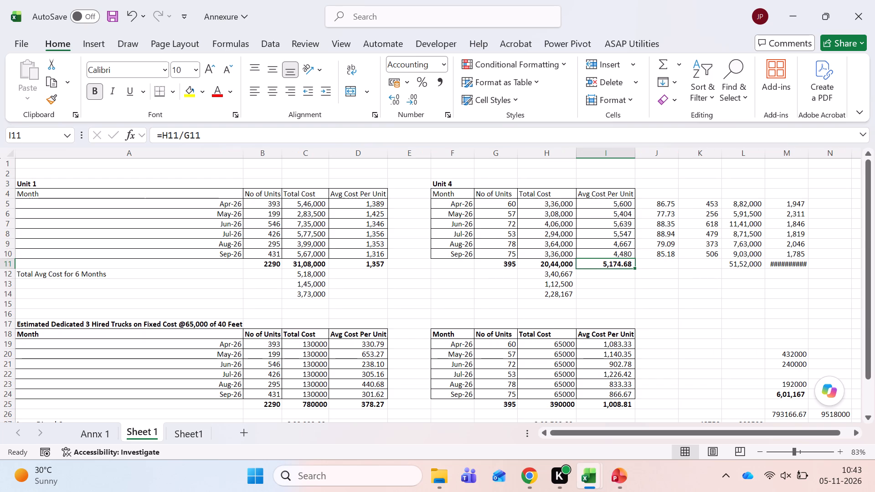
{"action": "right_click", "coordinate": [411, 155]}
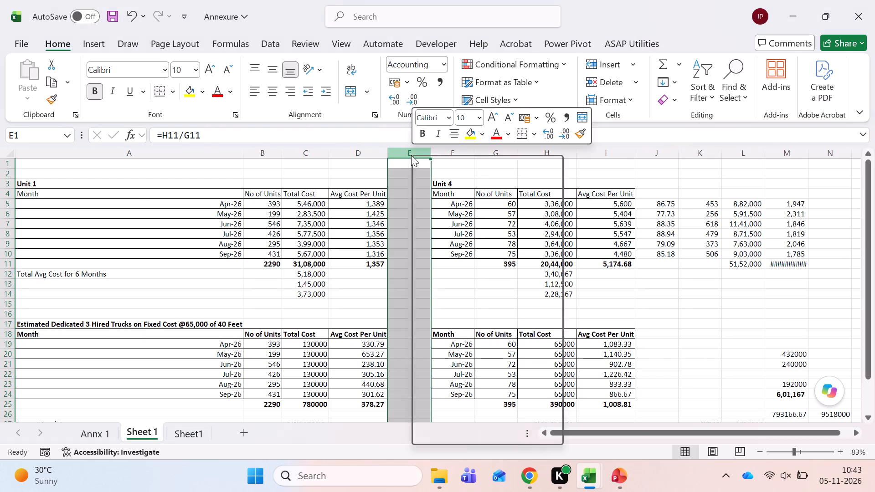
{"action": "left_click", "coordinate": [453, 297]}
Copy the Avg Cost Per Unit header from D4 of Sheet 1 into E4 and change it to Avg Cost Per Trip.
{"action": "left_click", "coordinate": [360, 191]}
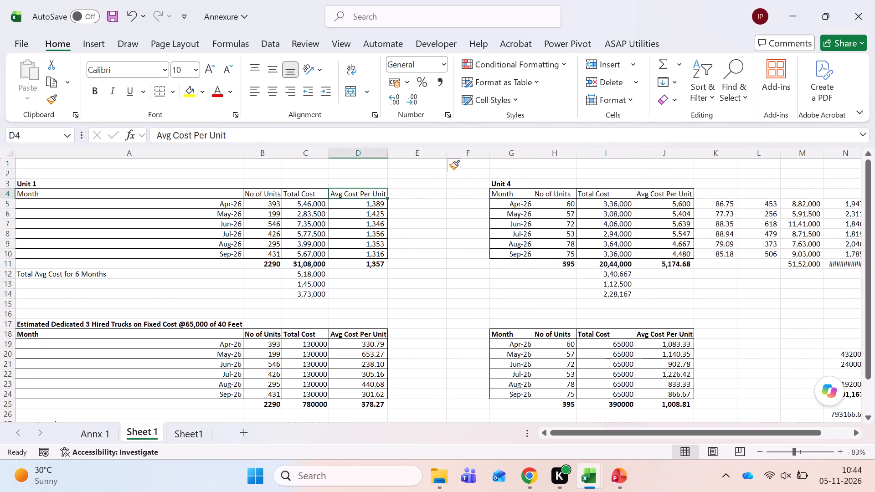
{"action": "key", "text": "ctrl+c"}
{"action": "key", "text": "Right"}
{"action": "key", "text": "Return"}
{"action": "key", "text": "F2"}
{"action": "key", "text": "BackSpace"}
{"action": "key", "text": "BackSpace"}
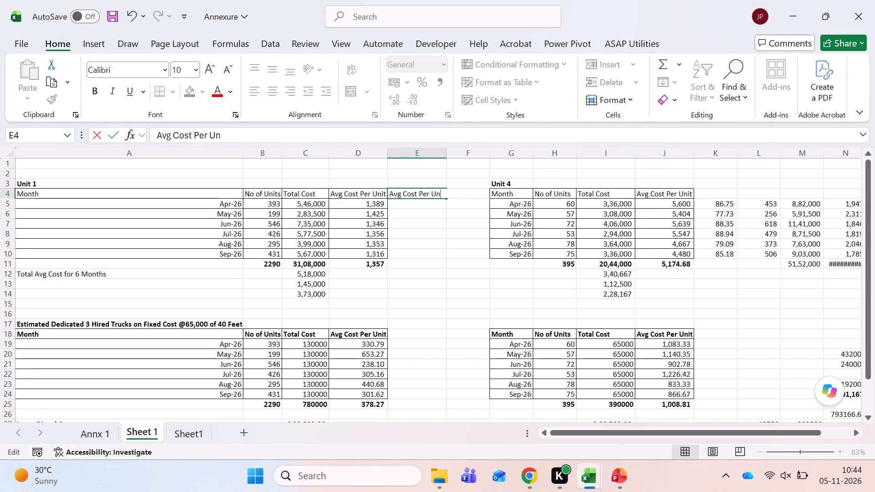
{"action": "key", "text": "BackSpace"}
{"action": "key", "text": "BackSpace"}
{"action": "type", "text": "Trip"}
{"action": "key", "text": "Return"}
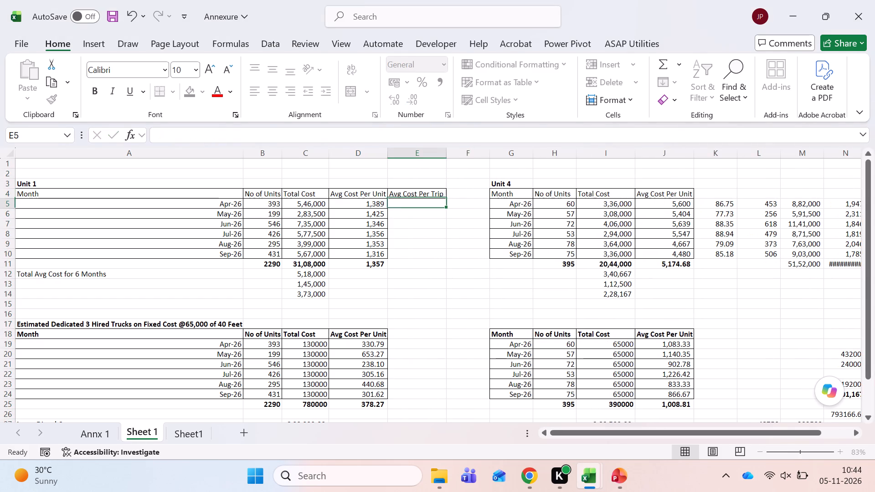
Insert blank cells at C4:C10 of Unit 1's table on Sheet 1, shifting the existing cells to the right.
{"action": "key", "text": "equal"}
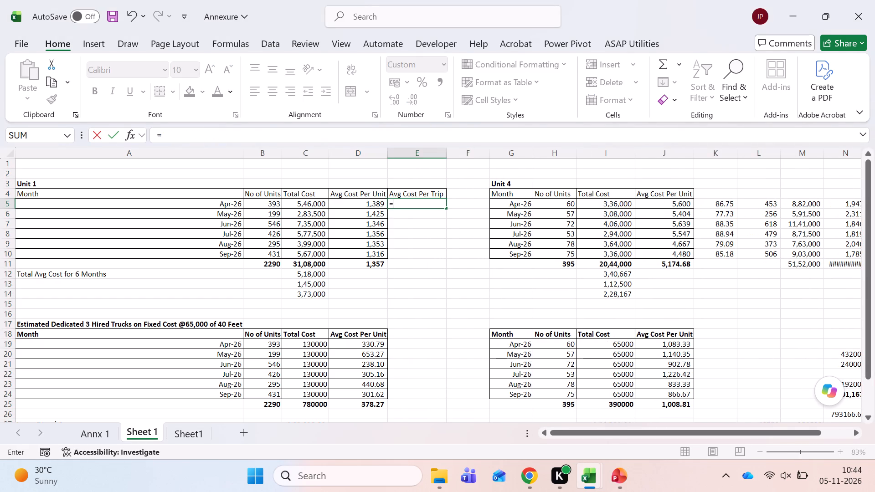
{"action": "key", "text": "Escape"}
{"action": "key", "text": "Left"}
{"action": "key", "text": "Left"}
{"action": "key", "text": "Up"}
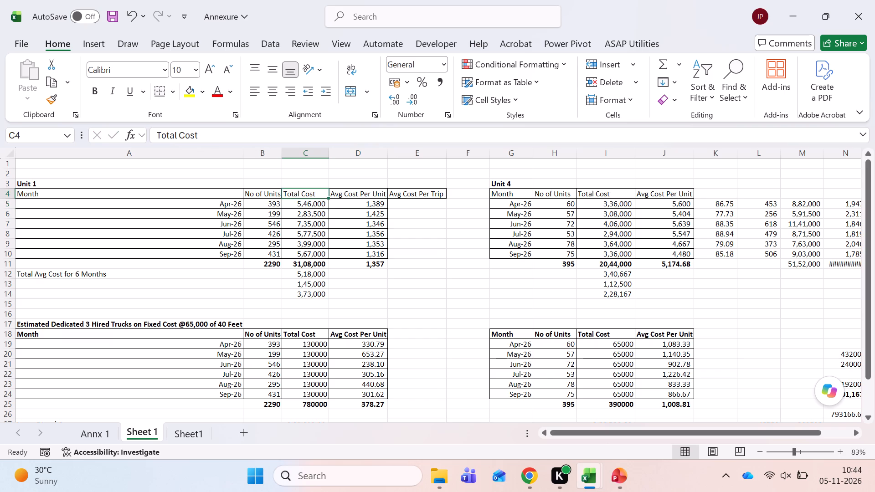
{"action": "key", "text": "shift+Down"}
{"action": "key", "text": "shift+Down"}
{"action": "key", "text": "shift+Down"}
{"action": "key", "text": "shift+Down"}
{"action": "key", "text": "shift+Down"}
{"action": "key", "text": "shift+Down"}
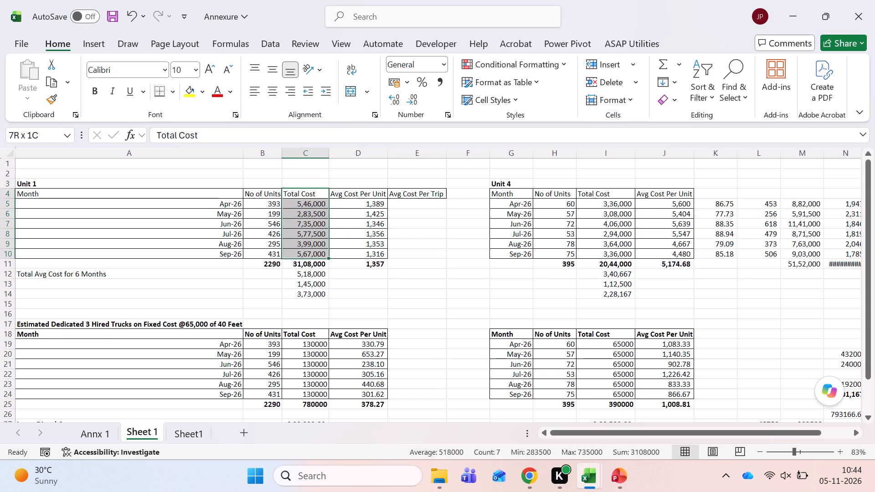
{"action": "key", "text": "ctrl+shift+equal"}
{"action": "key", "text": "Return"}
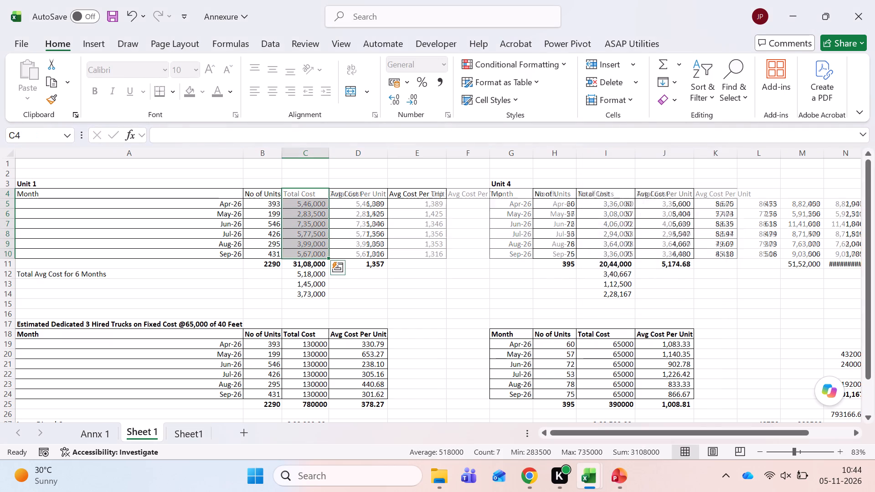
Enter the header No of Trips in C4 of Unit 1's table on Sheet 1.
{"action": "key", "text": "Right"}
{"action": "key", "text": "Left"}
{"action": "type", "text": "No of Trips"}
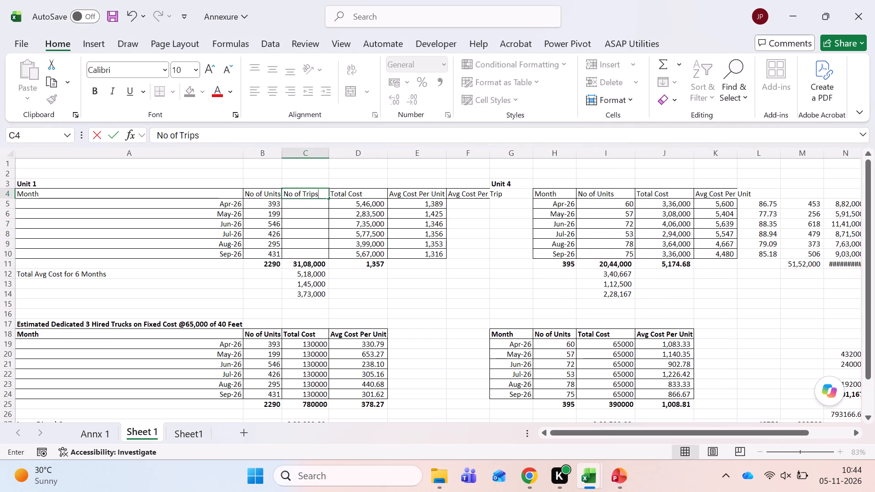
{"action": "key", "text": "Return"}
Link C5 of Unit 1's table on Sheet 1 to the Apr-26 trip count in E18 of Annx 1.
{"action": "key", "text": "equal"}
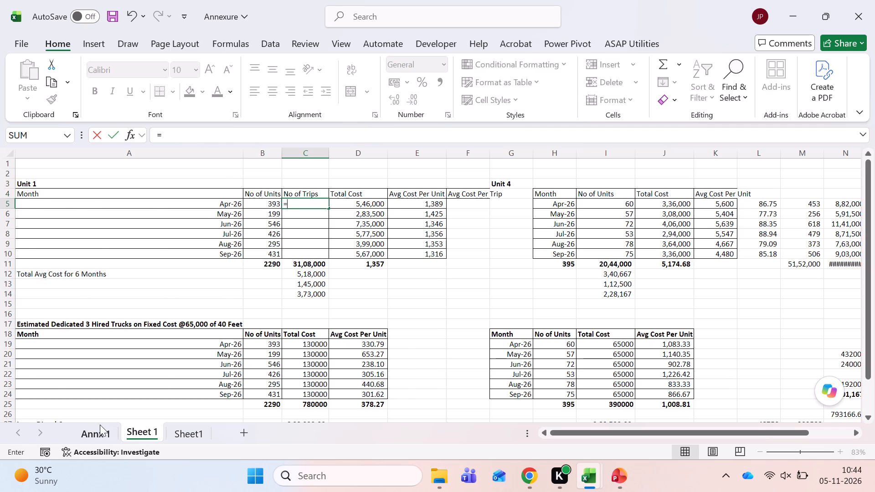
{"action": "left_click", "coordinate": [93, 426]}
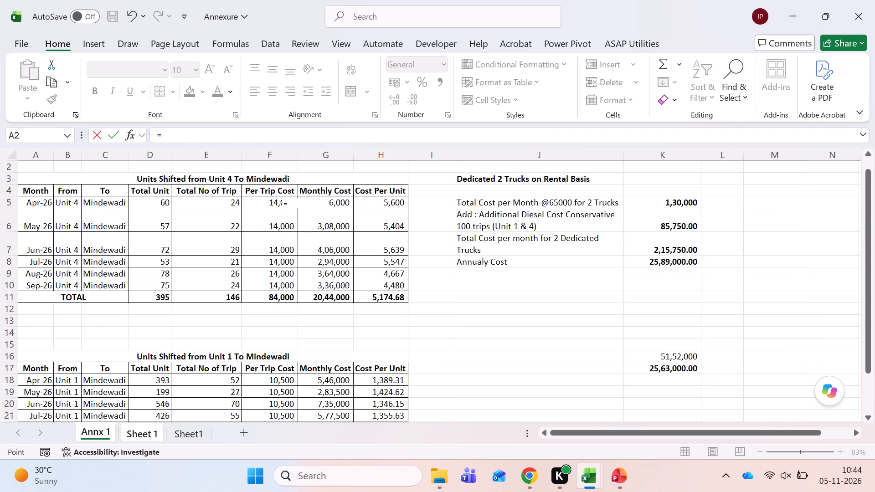
{"action": "scroll", "coordinate": [202, 328], "scroll_direction": "down", "scroll_amount": 1}
{"action": "left_click", "coordinate": [202, 304]}
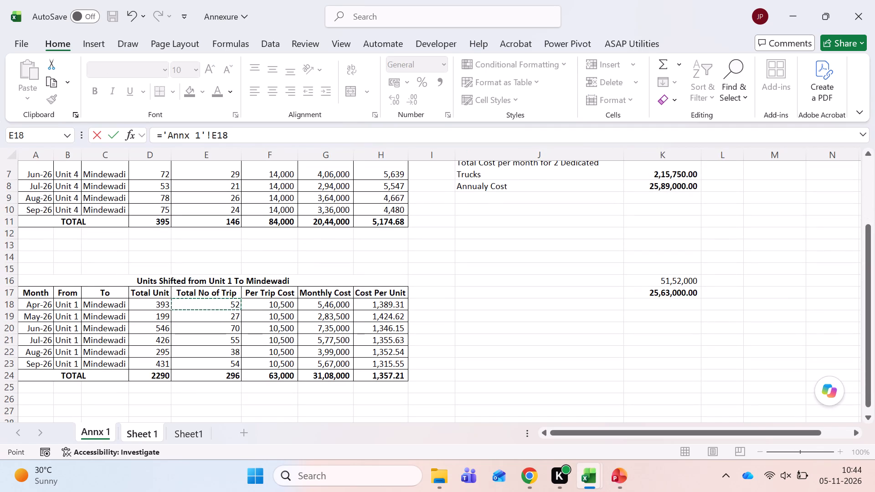
{"action": "key", "text": "Return"}
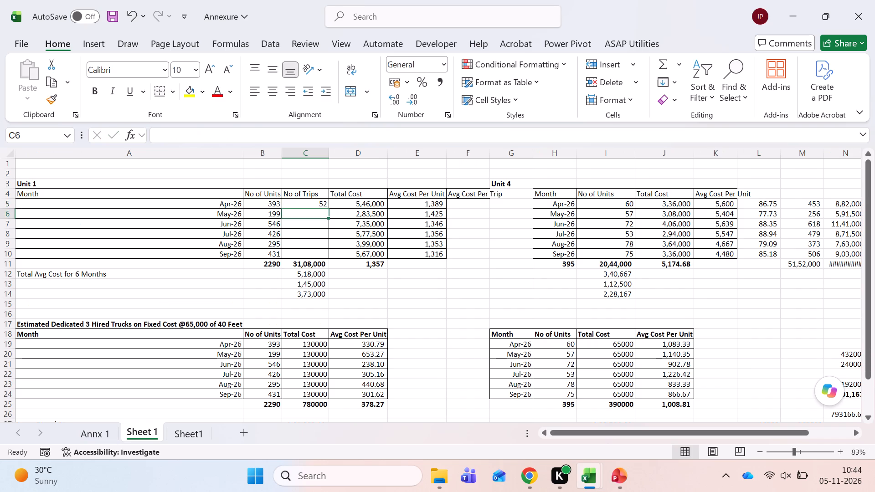
Fill the trip-count link from C5 down through C6:C10 of Unit 1's table.
{"action": "key", "text": "ctrl+d"}
{"action": "key", "text": "Up"}
{"action": "key", "text": "Down"}
{"action": "key", "text": "Down"}
{"action": "key", "text": "ctrl+d"}
{"action": "key", "text": "Down"}
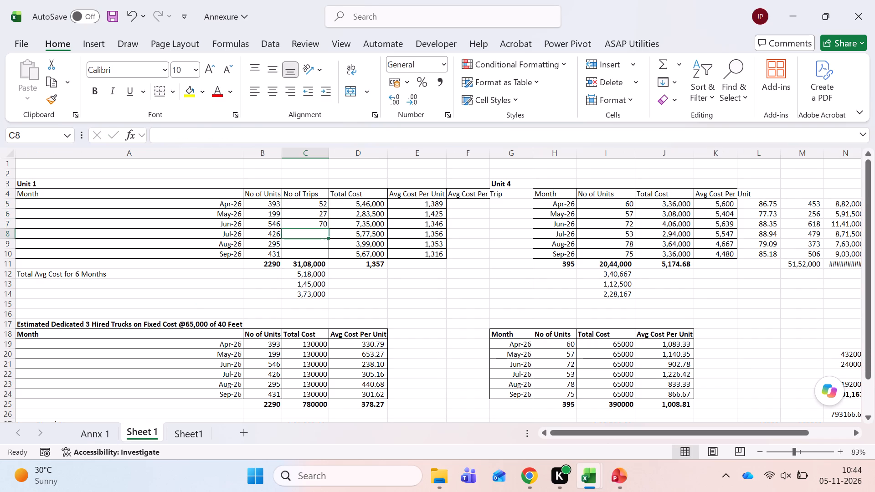
{"action": "key", "text": "ctrl+d"}
{"action": "key", "text": "Down"}
{"action": "key", "text": "ctrl+d"}
{"action": "key", "text": "Down"}
{"action": "key", "text": "ctrl+d"}
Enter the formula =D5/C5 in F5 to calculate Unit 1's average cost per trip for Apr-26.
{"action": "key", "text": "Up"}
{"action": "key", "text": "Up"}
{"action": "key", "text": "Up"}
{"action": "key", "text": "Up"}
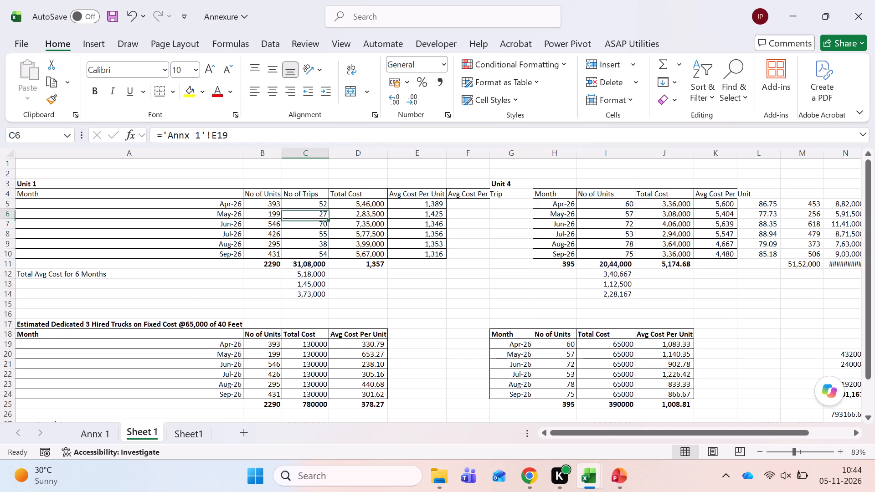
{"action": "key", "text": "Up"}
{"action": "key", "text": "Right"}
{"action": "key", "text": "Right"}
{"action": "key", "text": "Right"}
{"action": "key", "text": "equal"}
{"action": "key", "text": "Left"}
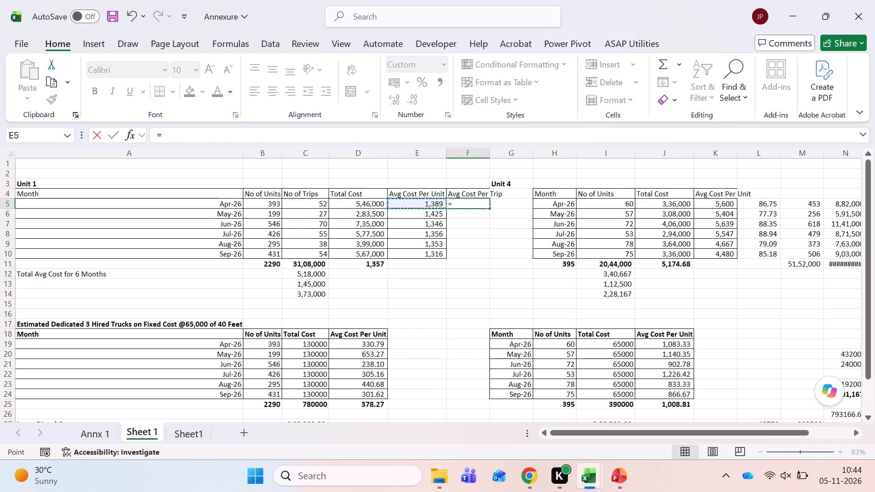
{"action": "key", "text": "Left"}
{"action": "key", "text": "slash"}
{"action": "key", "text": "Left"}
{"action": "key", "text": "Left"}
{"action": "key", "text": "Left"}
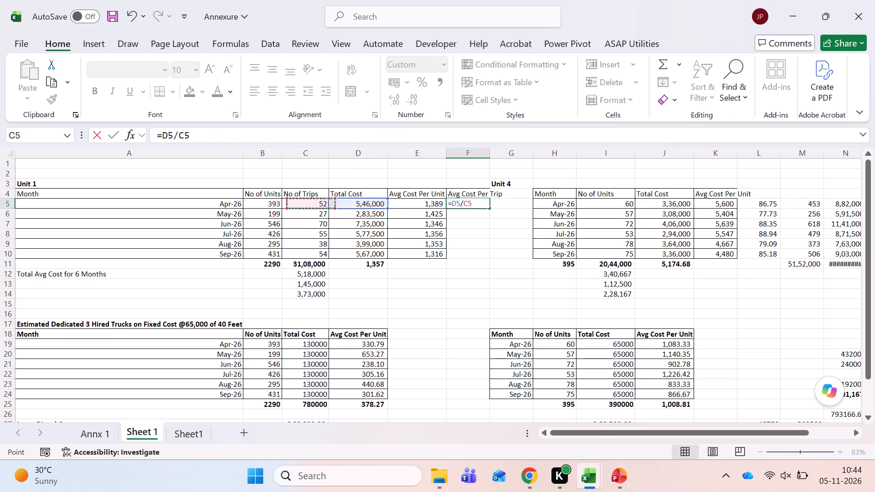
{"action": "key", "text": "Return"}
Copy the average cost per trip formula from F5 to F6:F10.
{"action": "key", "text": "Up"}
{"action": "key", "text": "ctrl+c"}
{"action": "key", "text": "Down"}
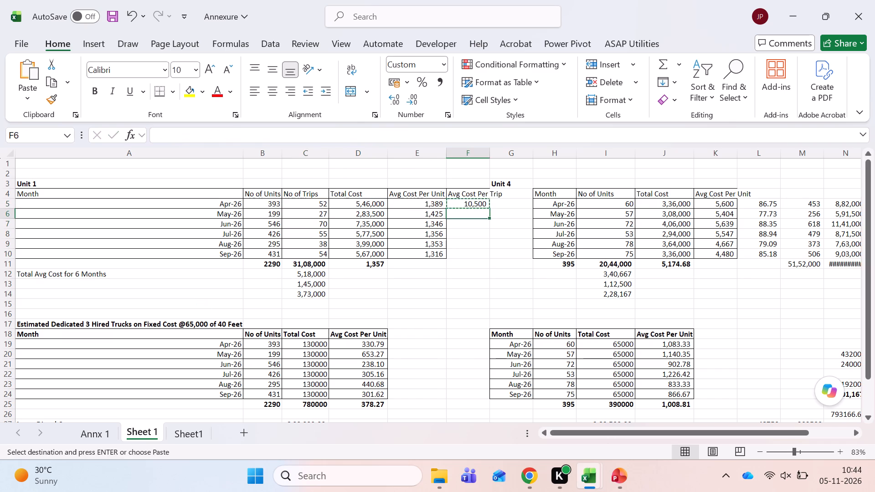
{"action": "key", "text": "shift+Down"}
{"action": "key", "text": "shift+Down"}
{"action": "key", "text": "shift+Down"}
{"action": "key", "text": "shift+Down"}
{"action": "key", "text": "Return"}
Clear the Avg Cost Per Trip header and its values from F4:F10 on Sheet 1.
{"action": "key", "text": "Up"}
{"action": "key", "text": "Up"}
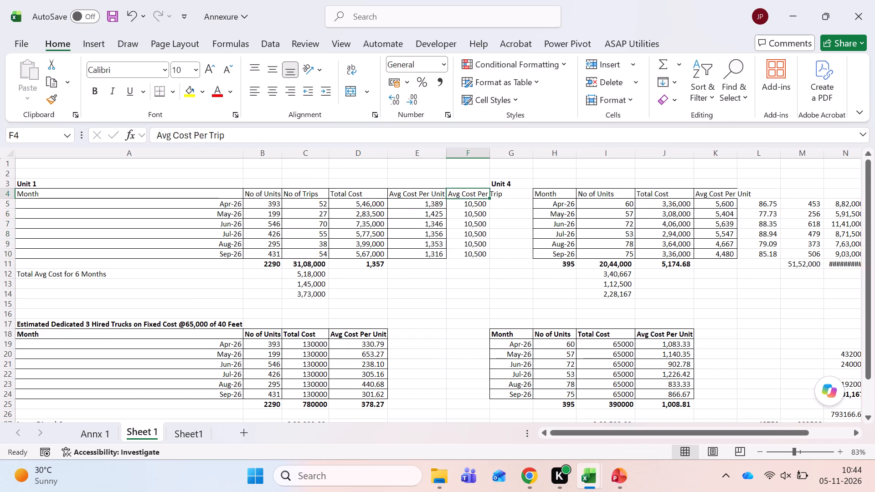
{"action": "key", "text": "shift+Down"}
{"action": "key", "text": "shift+Down"}
{"action": "key", "text": "shift+Down"}
{"action": "key", "text": "shift+Down"}
{"action": "key", "text": "shift+Down"}
{"action": "key", "text": "shift+Down"}
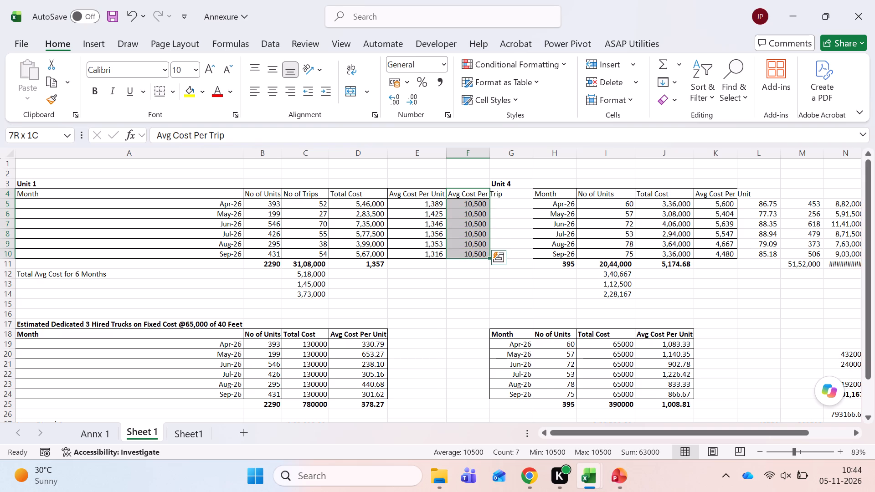
{"action": "key", "text": "Delete"}
Change the E2 header of the summary table on Sheet1 to Avg Cost Per Unit and autofit column E.
{"action": "key", "text": "ctrl+Page_Down"}
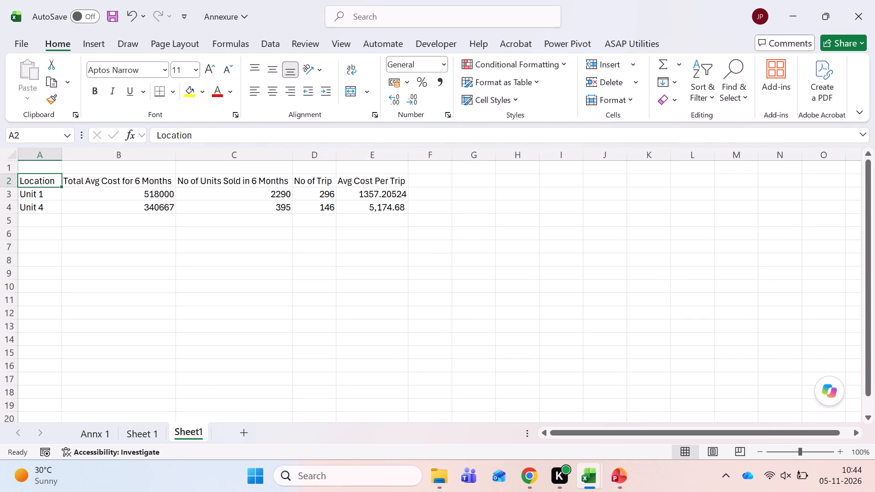
{"action": "left_click", "coordinate": [363, 195]}
{"action": "key", "text": "equal"}
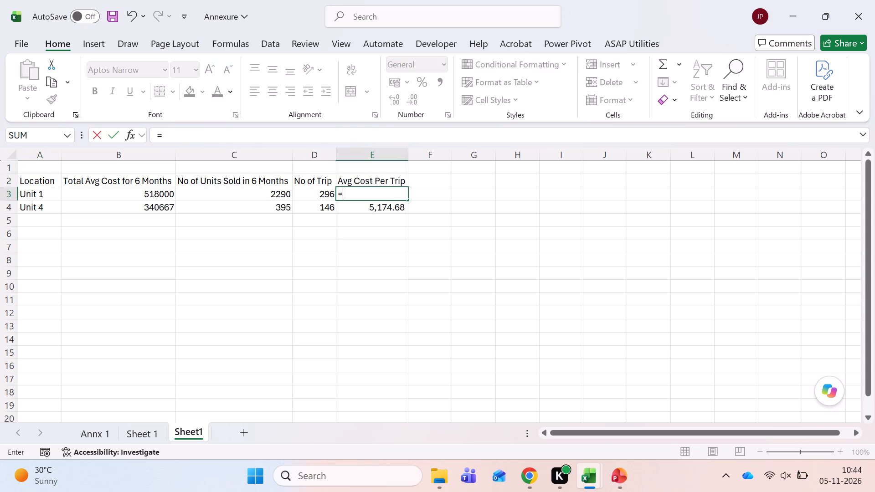
{"action": "key", "text": "Escape"}
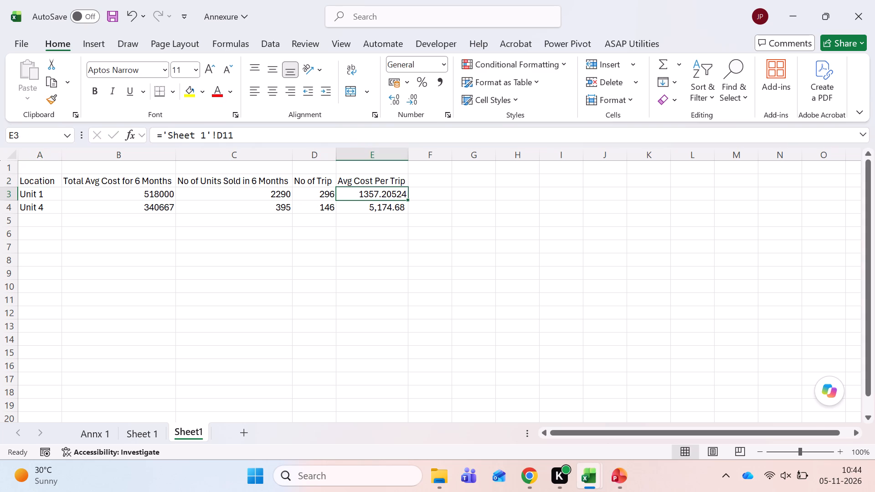
{"action": "left_click", "coordinate": [368, 180]}
{"action": "left_click", "coordinate": [242, 132]}
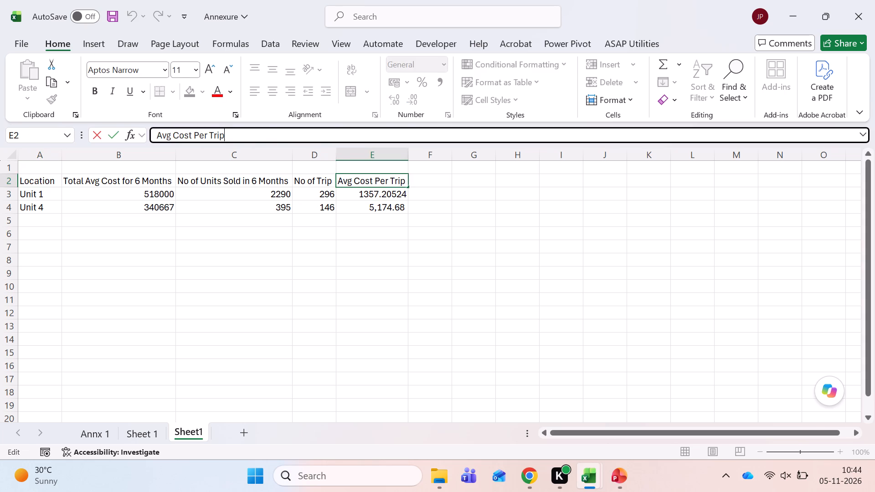
{"action": "key", "text": "BackSpace"}
{"action": "key", "text": "BackSpace"}
{"action": "key", "text": "BackSpace"}
{"action": "key", "text": "BackSpace"}
{"action": "type", "text": "Unit"}
{"action": "key", "text": "Return"}
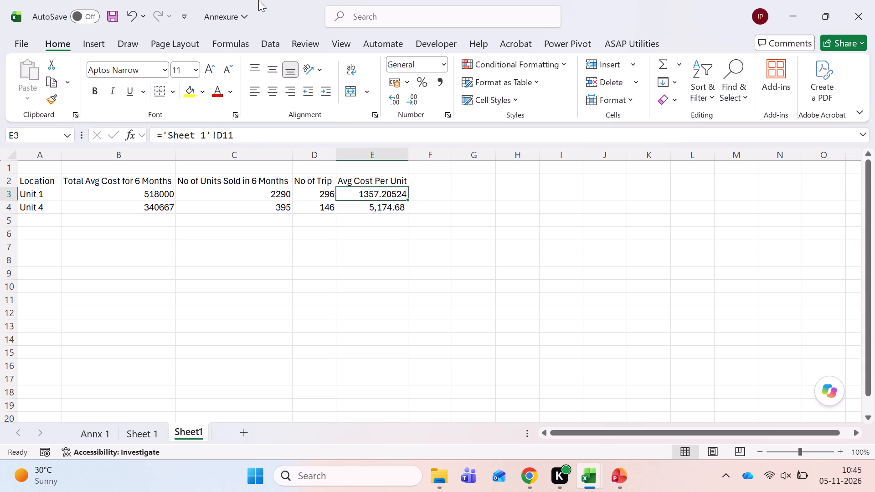
{"action": "double_click", "coordinate": [408, 152]}
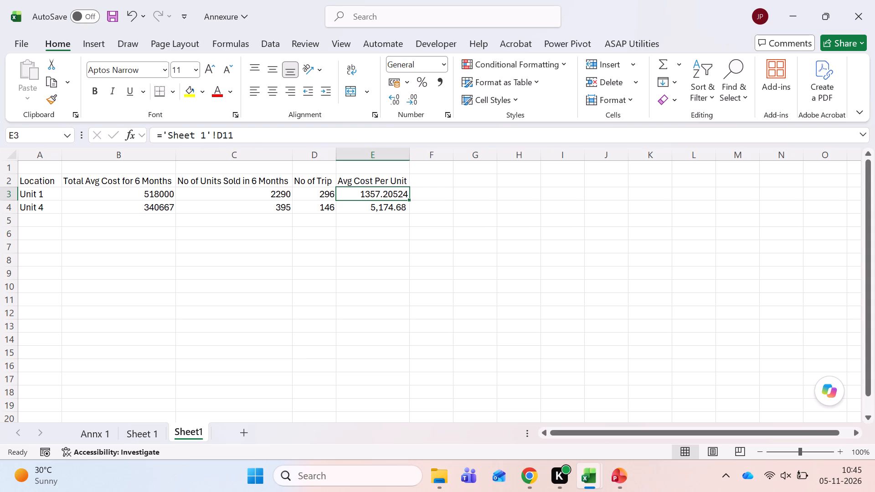
Change the C2 header of the summary table to No of Units Transferred to Mindewadi.
{"action": "key", "text": "Left"}
{"action": "key", "text": "Left"}
{"action": "key", "text": "Up"}
{"action": "key", "text": "F2"}
{"action": "key", "text": "ctrl+Left"}
{"action": "key", "text": "ctrl+Left"}
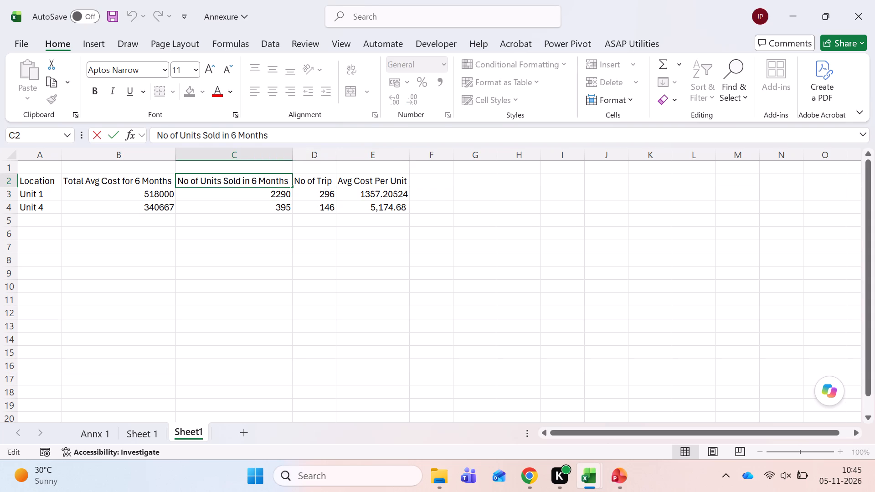
{"action": "key", "text": "Left"}
{"action": "key", "text": "Left"}
{"action": "key", "text": "Left"}
{"action": "key", "text": "ctrl+shift+Left"}
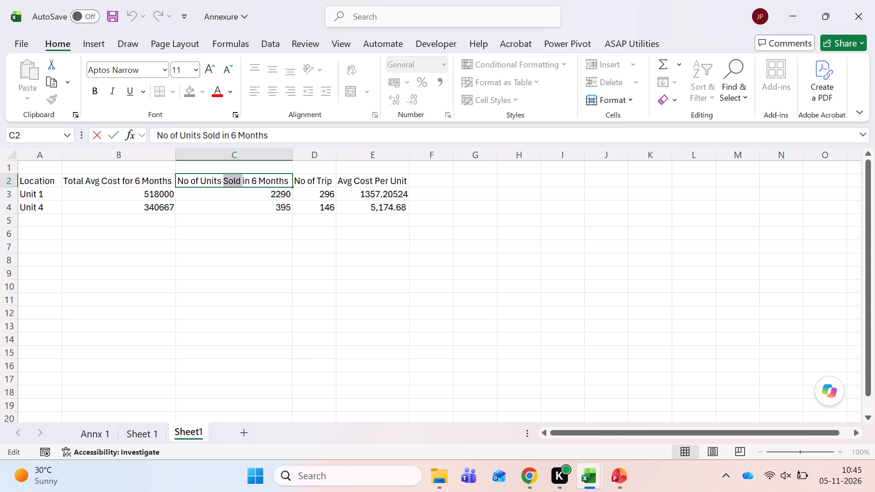
{"action": "type", "text": "Tra"}
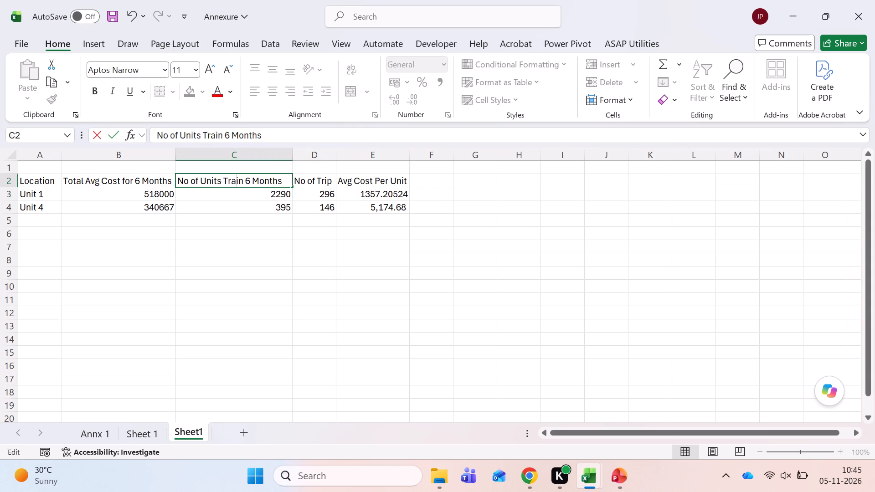
{"action": "type", "text": "ns"}
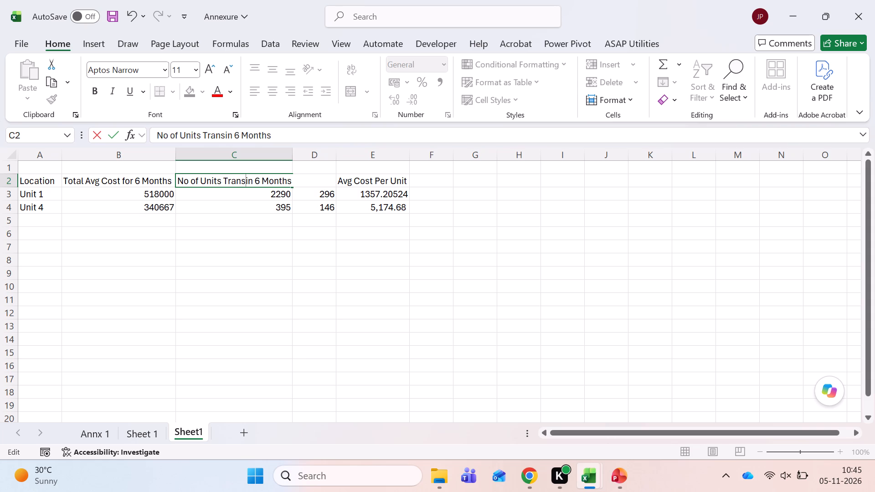
{"action": "type", "text": "ferred"}
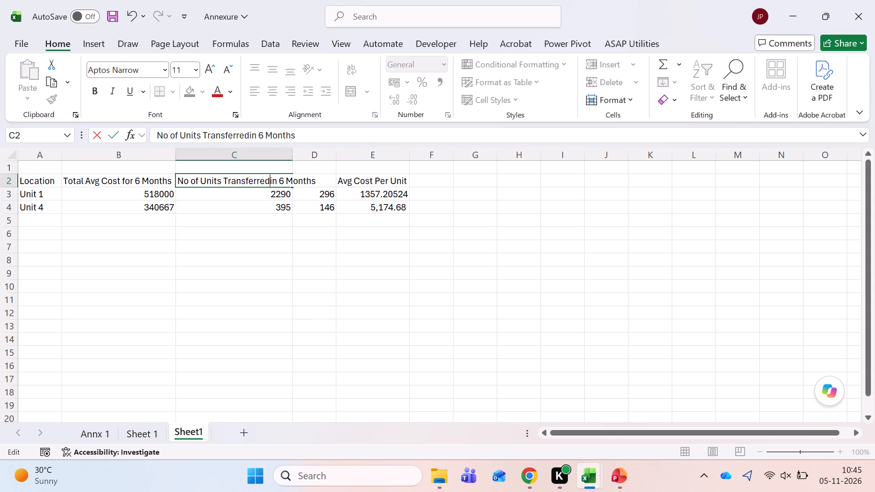
{"action": "key", "text": "space"}
{"action": "type", "text": "to Mindewadi"}
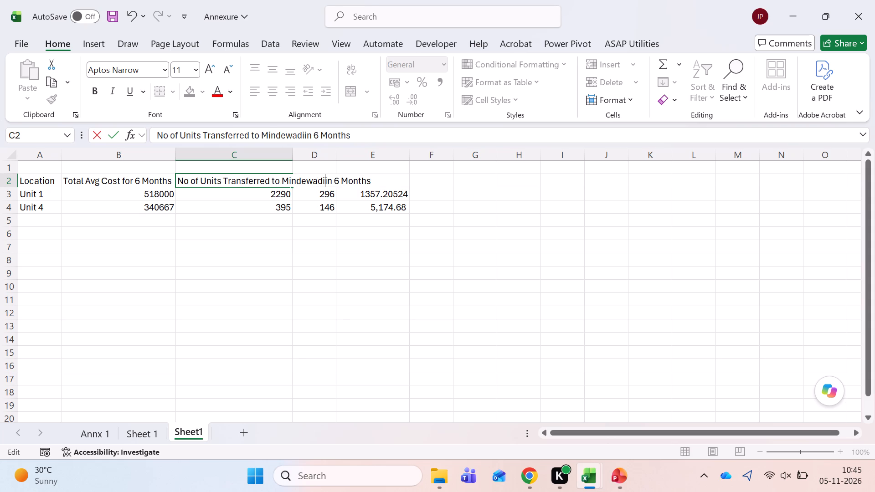
{"action": "key", "text": "Delete"}
{"action": "key", "text": "Delete"}
{"action": "key", "text": "Delete"}
{"action": "key", "text": "Delete"}
{"action": "key", "text": "Delete"}
{"action": "key", "text": "Delete"}
{"action": "key", "text": "Delete"}
{"action": "key", "text": "Delete"}
{"action": "key", "text": "Delete"}
{"action": "key", "text": "Delete"}
{"action": "key", "text": "Delete"}
{"action": "key", "text": "Delete"}
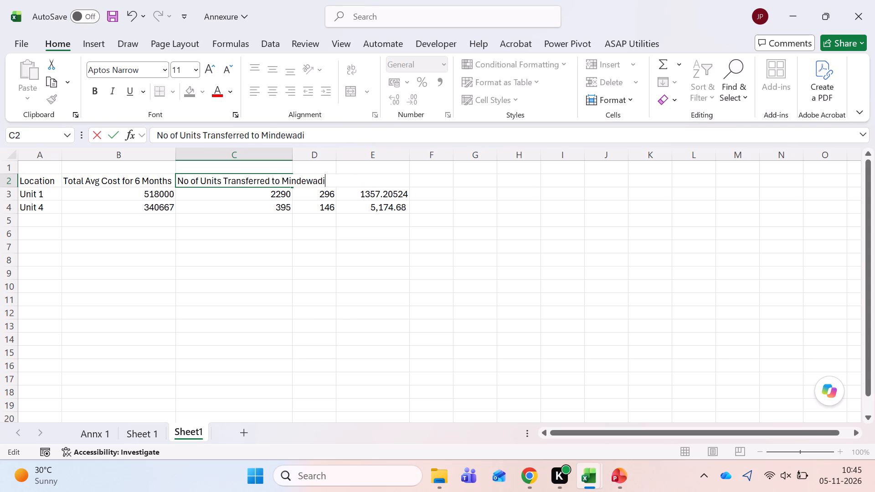
{"action": "key", "text": "Return"}
Narrow column C of the summary table and wrap the text of its header in C2.
{"action": "key", "text": "Down"}
{"action": "key", "text": "Up"}
{"action": "key", "text": "Up"}
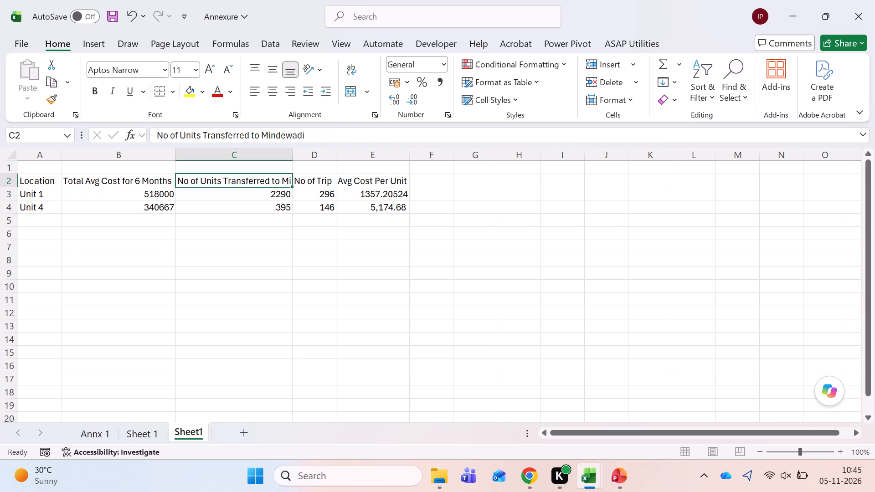
{"action": "left_click_drag", "start_coordinate": [291, 152], "coordinate": [262, 166]}
{"action": "key", "text": "alt+h"}
{"action": "key", "text": "w"}
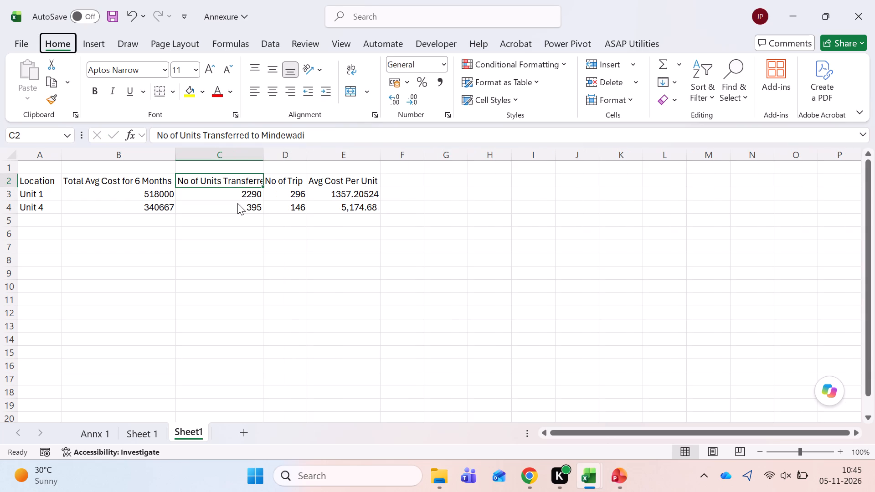
{"action": "left_click", "coordinate": [279, 199]}
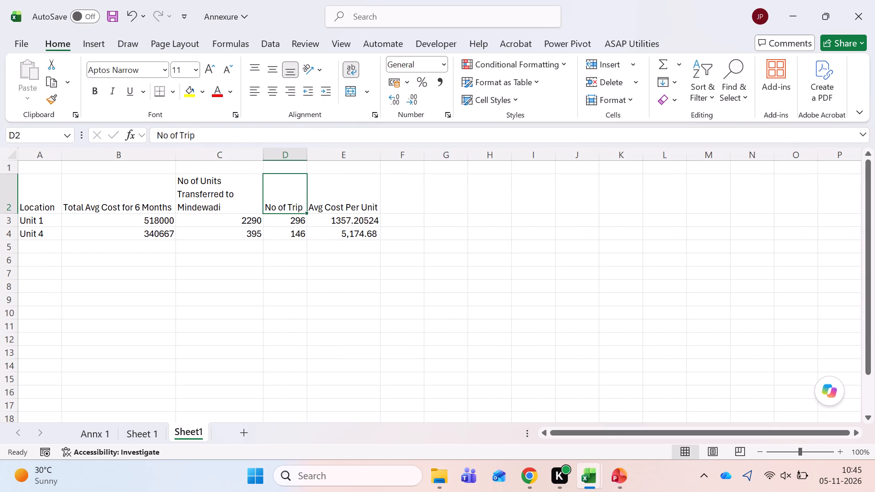
Narrow column E of the summary table and wrap the Avg Cost Per Unit header in E2.
{"action": "left_click", "coordinate": [330, 198]}
{"action": "left_click_drag", "start_coordinate": [382, 153], "coordinate": [363, 161]}
{"action": "left_click", "coordinate": [338, 197]}
{"action": "key", "text": "alt+h"}
{"action": "key", "text": "w"}
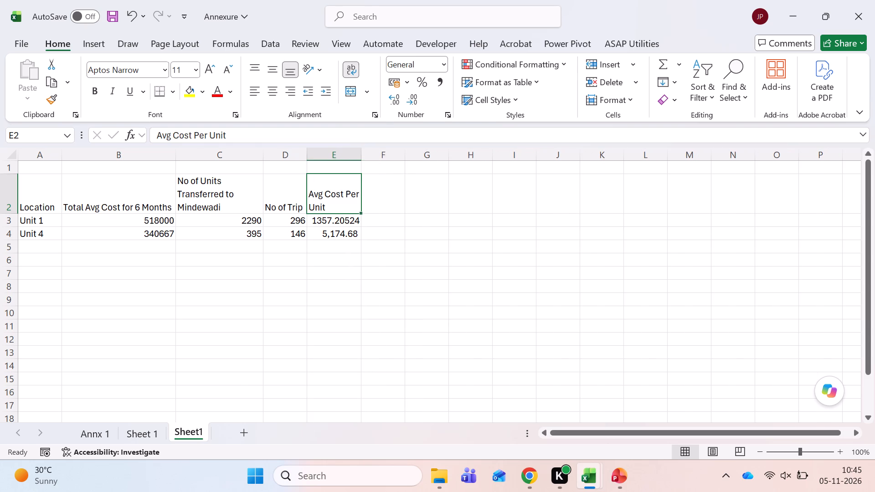
Examine the formulas in L5, M5 and N5 beside Unit 4's table on Sheet 1.
{"action": "key", "text": "ctrl+Page_Up"}
{"action": "key", "text": "Right"}
{"action": "key", "text": "Right"}
{"action": "key", "text": "Right"}
{"action": "key", "text": "Right"}
{"action": "key", "text": "Right"}
{"action": "key", "text": "Right"}
{"action": "key", "text": "Right"}
{"action": "key", "text": "Right"}
{"action": "key", "text": "Right"}
{"action": "key", "text": "Right"}
{"action": "key", "text": "Right"}
{"action": "key", "text": "Right"}
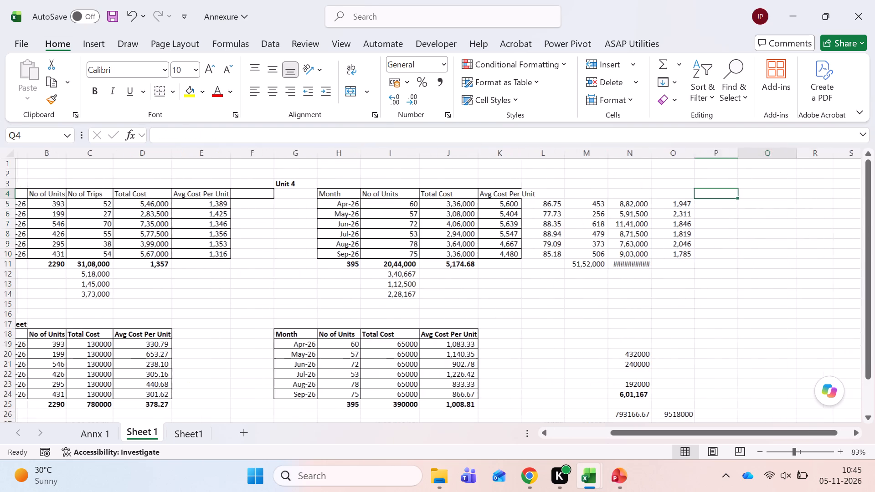
{"action": "key", "text": "Left"}
{"action": "key", "text": "Left"}
{"action": "key", "text": "Left"}
{"action": "key", "text": "Left"}
{"action": "key", "text": "Left"}
{"action": "key", "text": "Left"}
{"action": "key", "text": "Down"}
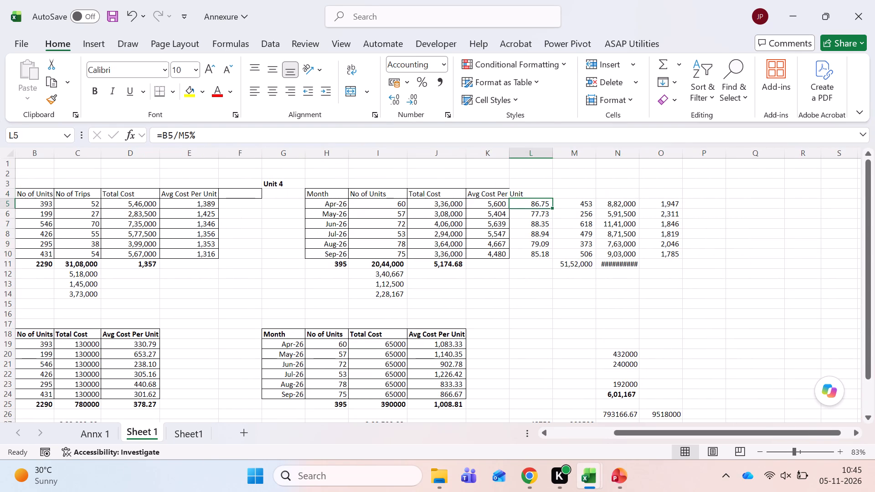
{"action": "key", "text": "F2"}
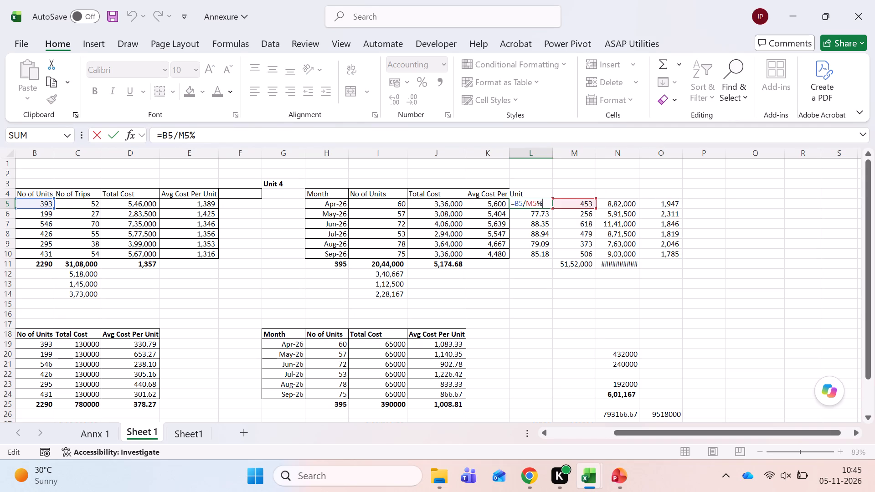
{"action": "key", "text": "Escape"}
{"action": "key", "text": "Right"}
{"action": "key", "text": "F2"}
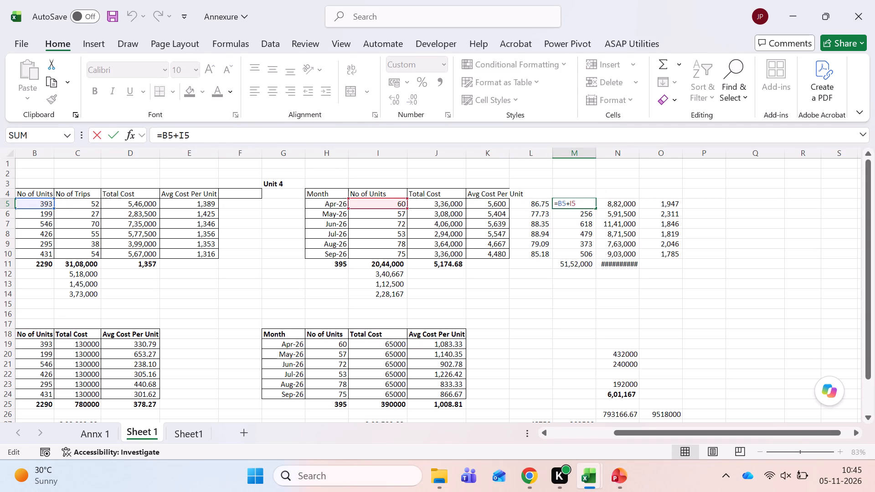
{"action": "key", "text": "Escape"}
{"action": "key", "text": "Left"}
{"action": "key", "text": "F2"}
{"action": "key", "text": "Escape"}
{"action": "key", "text": "Right"}
{"action": "key", "text": "Right"}
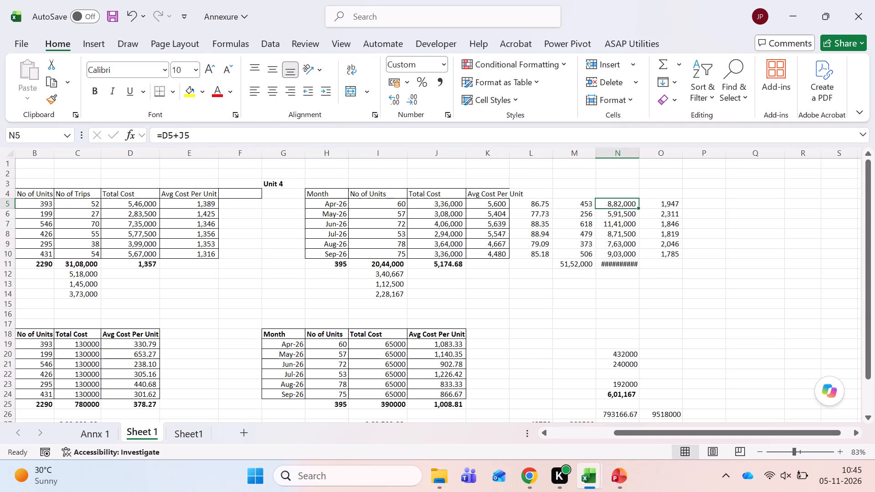
Examine the formulas in N5 and O5 beside Unit 4's table on Sheet 1.
{"action": "key", "text": "F2"}
{"action": "key", "text": "Escape"}
{"action": "key", "text": "Right"}
{"action": "key", "text": "F2"}
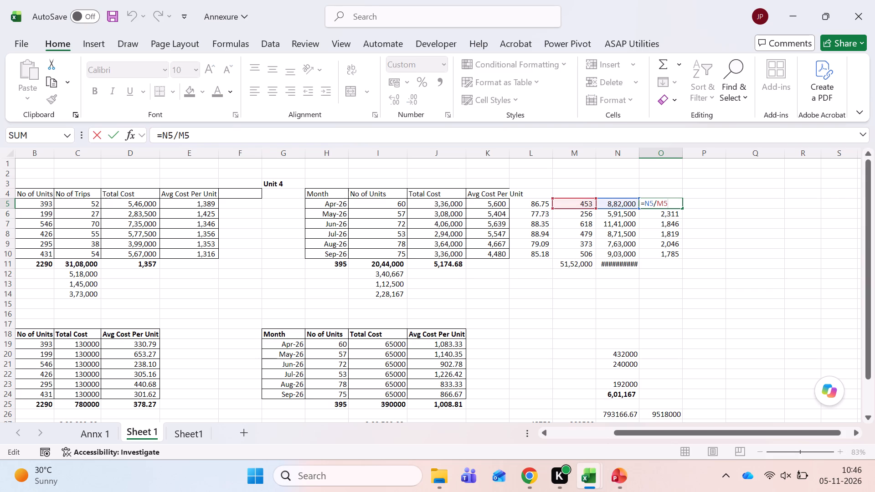
{"action": "key", "text": "Escape"}
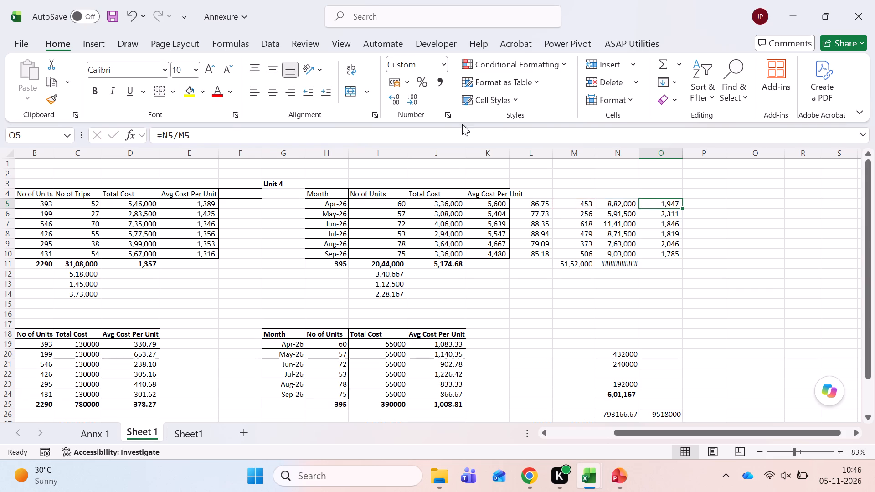
Fit the widths of columns K and N on Sheet 1 to their contents.
{"action": "double_click", "coordinate": [507, 153]}
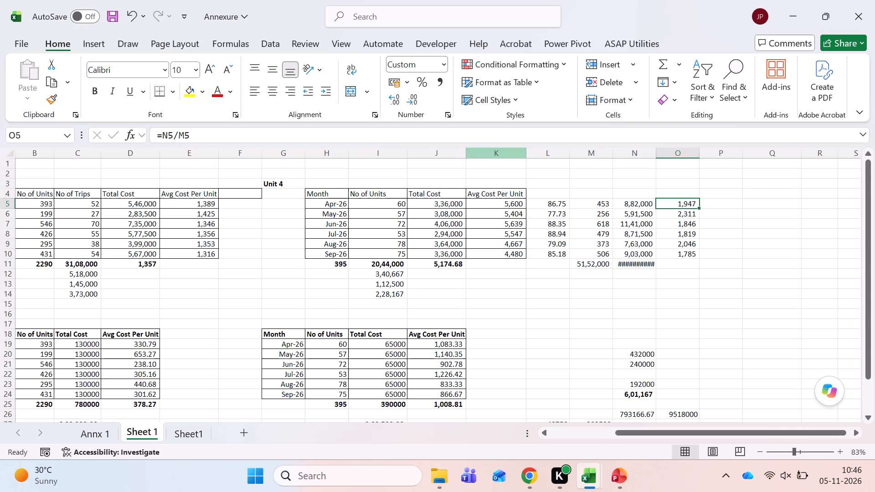
{"action": "key", "text": "F2"}
{"action": "key", "text": "Escape"}
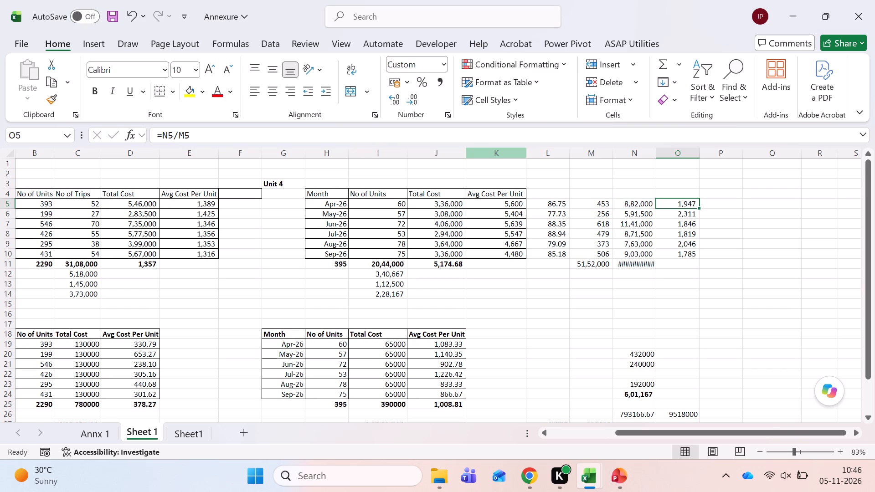
{"action": "key", "text": "Down"}
{"action": "key", "text": "Down"}
{"action": "key", "text": "Down"}
{"action": "key", "text": "Down"}
{"action": "key", "text": "Down"}
{"action": "key", "text": "Left"}
{"action": "key", "text": "Left"}
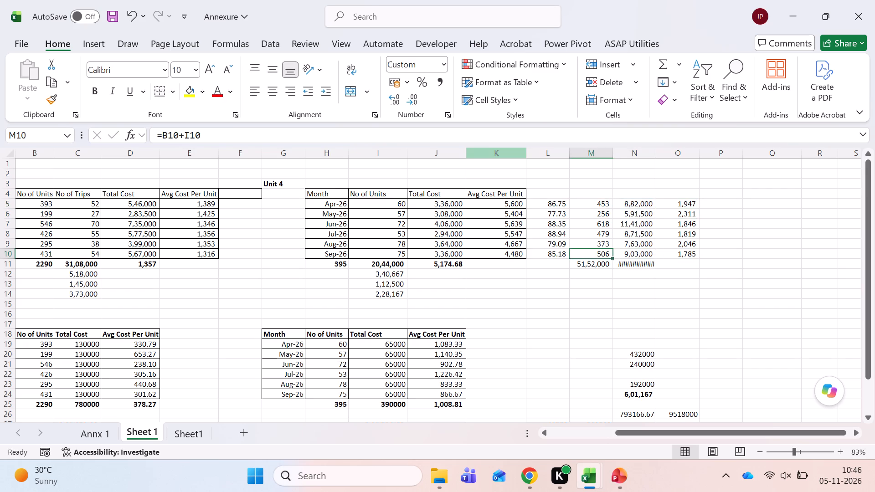
{"action": "key", "text": "Down"}
{"action": "key", "text": "Right"}
{"action": "double_click", "coordinate": [652, 156]}
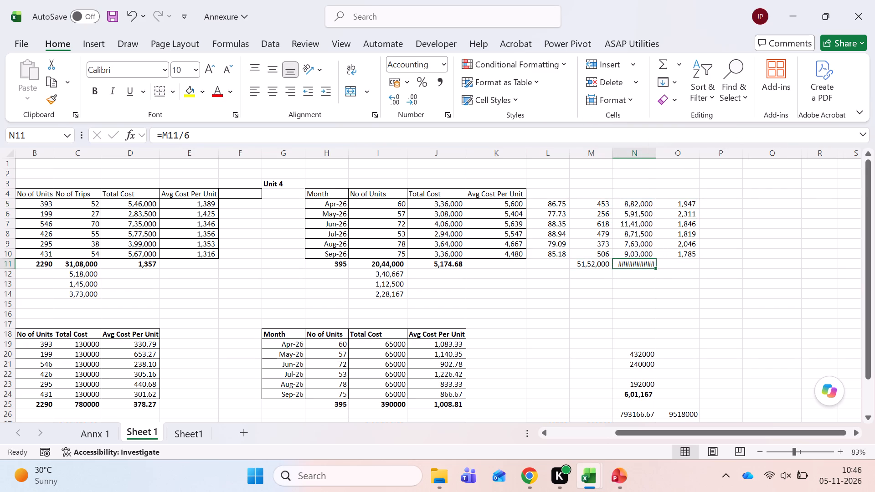
Examine the calculations in N20, N21, N23, N24 and N26 beside the lower Unit 4 table.
{"action": "scroll", "coordinate": [633, 225], "scroll_direction": "down", "scroll_amount": 1}
{"action": "left_click", "coordinate": [638, 238]}
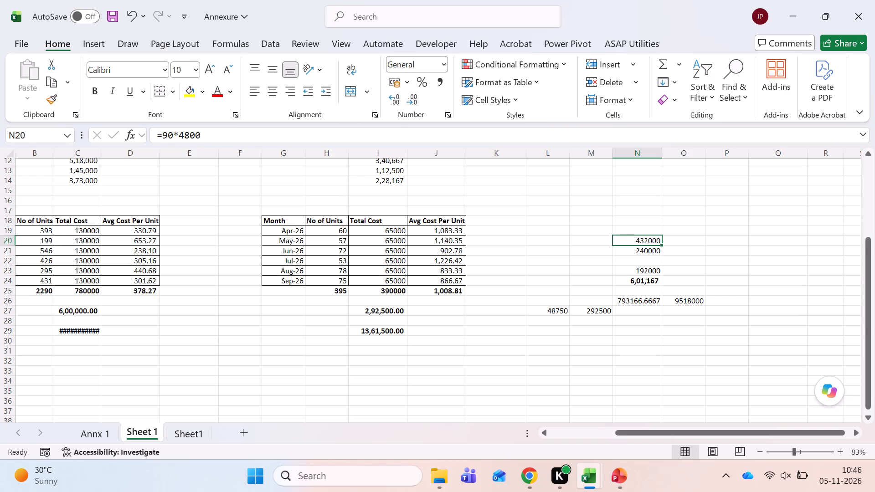
{"action": "key", "text": "F2"}
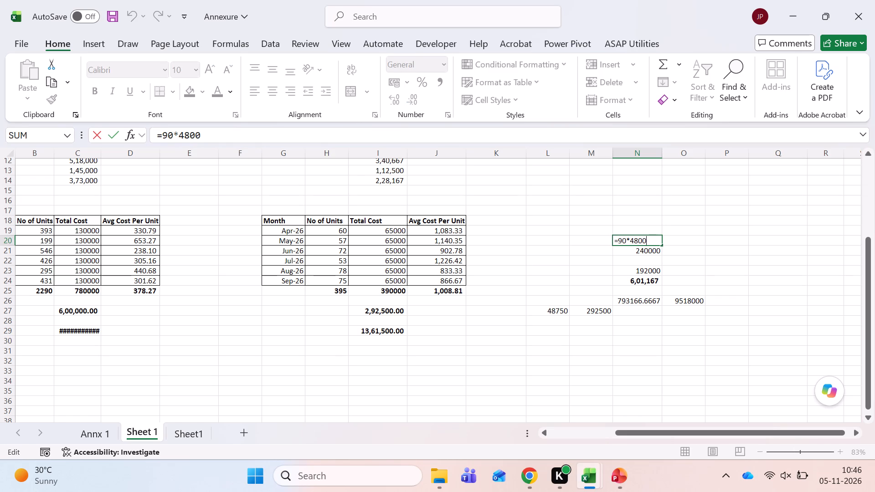
{"action": "key", "text": "Escape"}
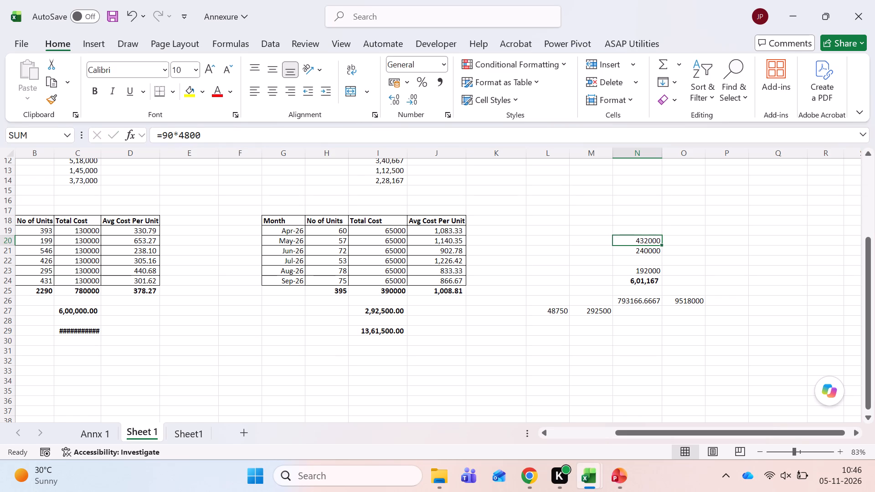
{"action": "key", "text": "Down"}
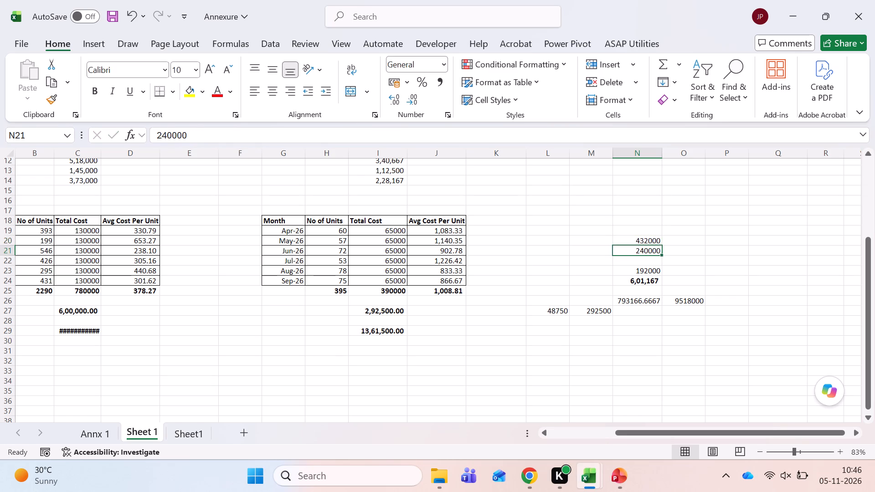
{"action": "key", "text": "F2"}
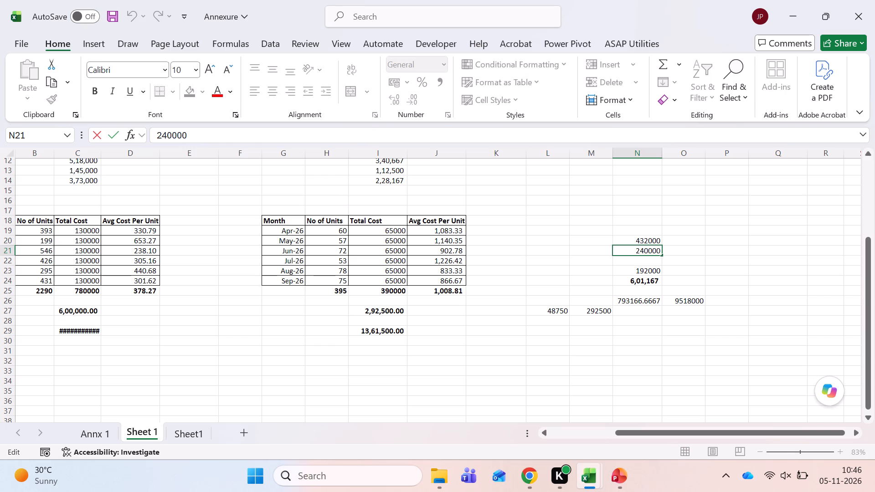
{"action": "key", "text": "Escape"}
{"action": "key", "text": "Return"}
{"action": "key", "text": "Return"}
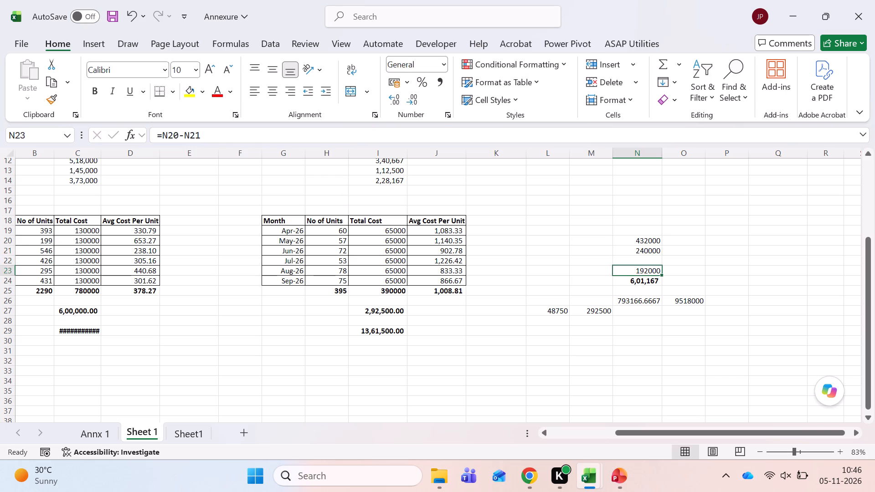
{"action": "key", "text": "F2"}
{"action": "key", "text": "Escape"}
{"action": "key", "text": "Down"}
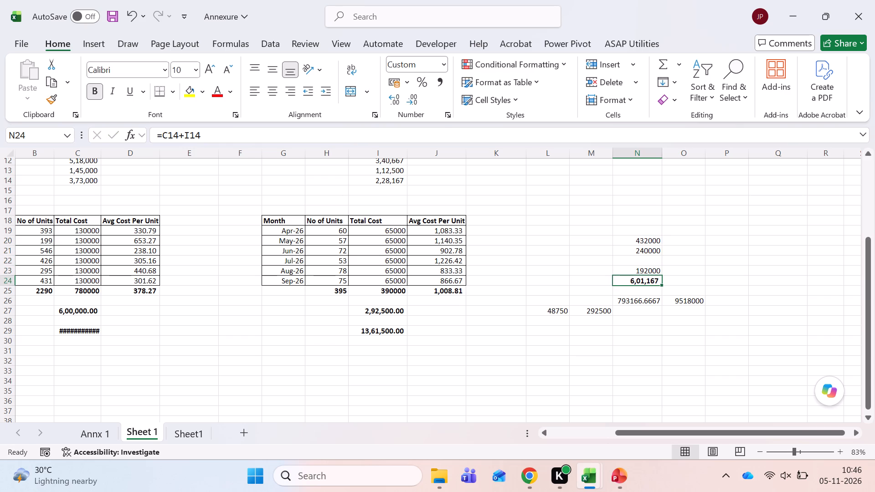
{"action": "key", "text": "F2"}
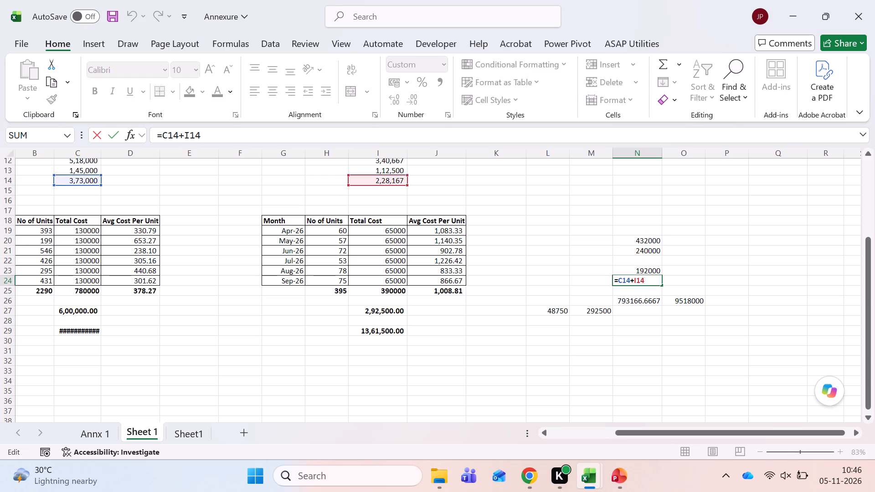
{"action": "key", "text": "Escape"}
{"action": "key", "text": "Down"}
{"action": "key", "text": "Down"}
{"action": "key", "text": "Down"}
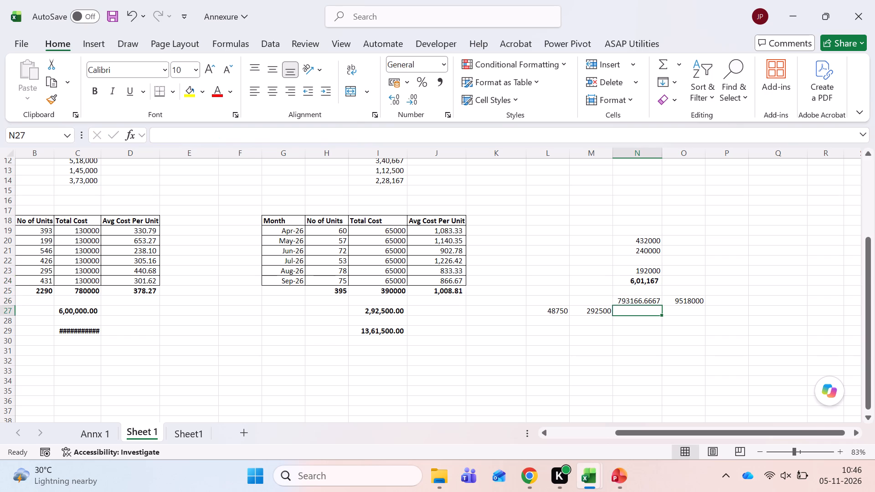
{"action": "key", "text": "Up"}
{"action": "key", "text": "F2"}
{"action": "key", "text": "Escape"}
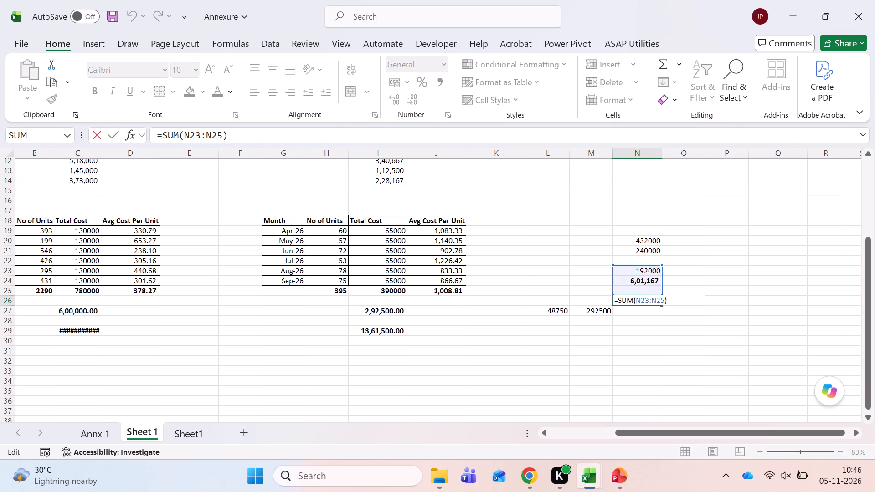
Examine the formulas in O26, L27 and M27 beside the Diesel Cost row.
{"action": "key", "text": "Right"}
{"action": "key", "text": "F2"}
{"action": "key", "text": "Escape"}
{"action": "key", "text": "Down"}
{"action": "key", "text": "Left"}
{"action": "key", "text": "Left"}
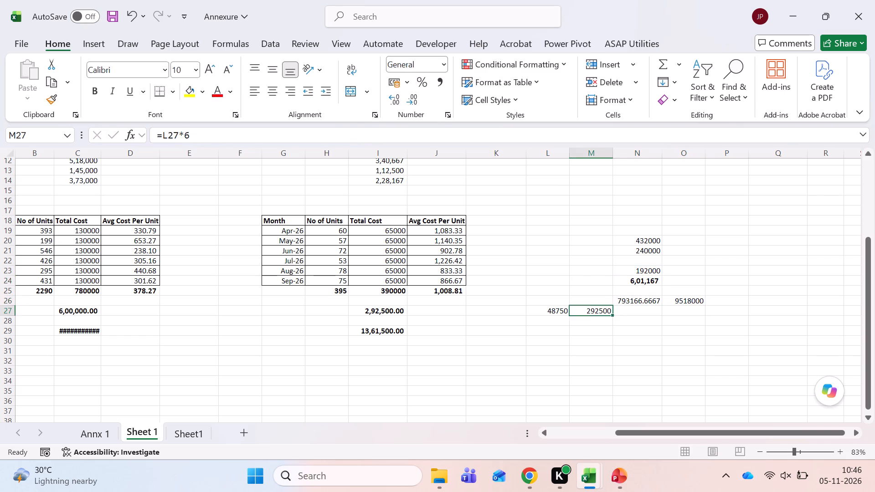
{"action": "key", "text": "Left"}
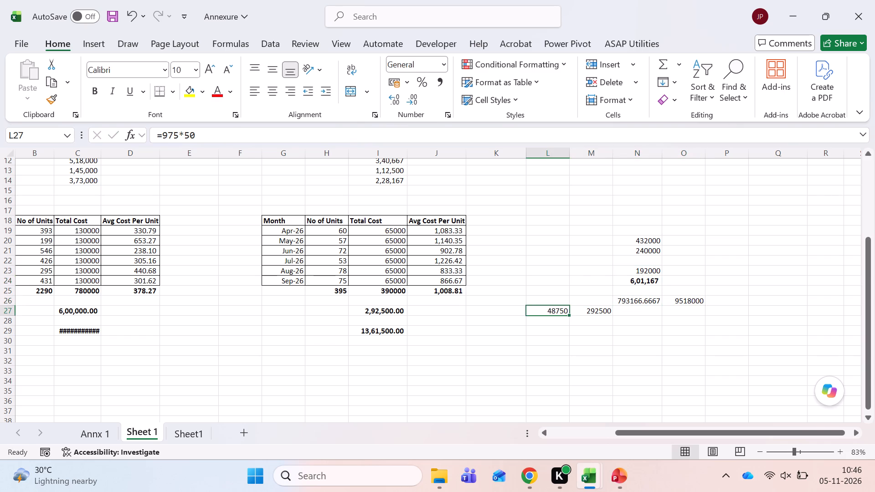
{"action": "key", "text": "F2"}
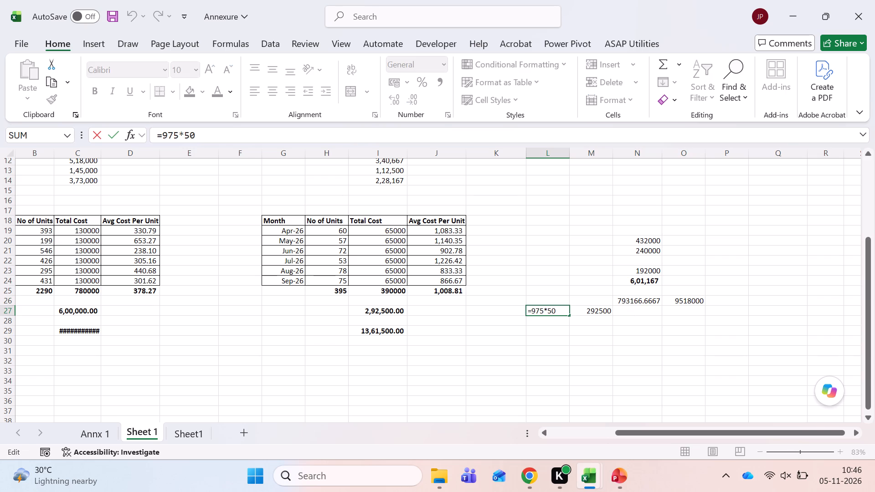
{"action": "key", "text": "Escape"}
{"action": "key", "text": "F2"}
{"action": "key", "text": "Escape"}
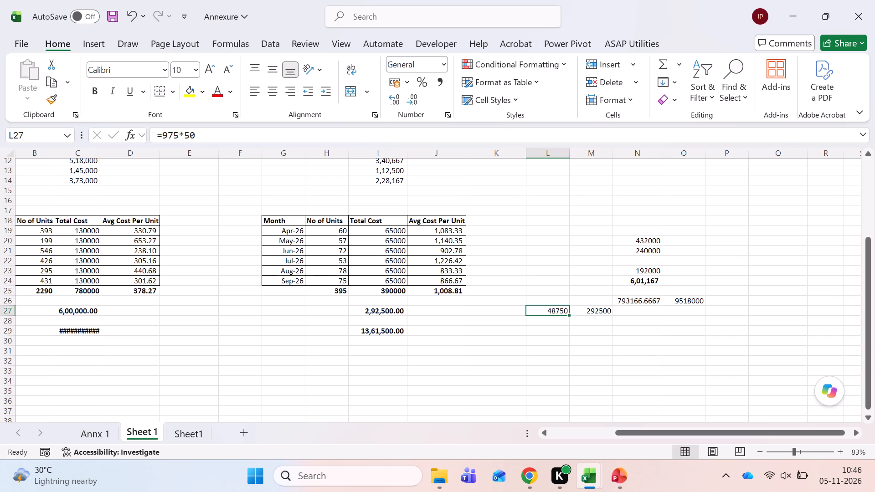
{"action": "key", "text": "Right"}
{"action": "key", "text": "F2"}
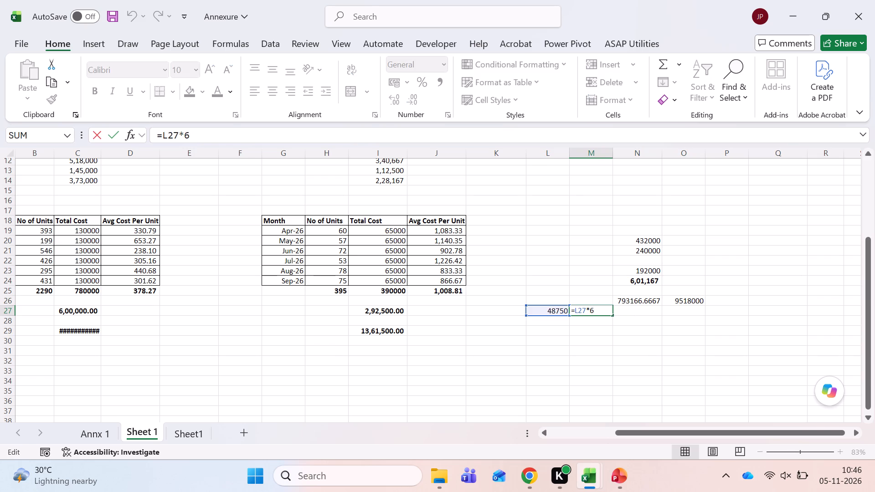
{"action": "key", "text": "Escape"}
Review the Less : Diesel Cost row and the monthly Total Cost entries of the dedicated hired trucks estimate.
{"action": "key", "text": "Left"}
{"action": "key", "text": "Left"}
{"action": "key", "text": "Left"}
{"action": "key", "text": "Left"}
{"action": "key", "text": "Left"}
{"action": "key", "text": "Left"}
{"action": "key", "text": "Left"}
{"action": "key", "text": "Left"}
{"action": "key", "text": "Left"}
{"action": "key", "text": "Left"}
{"action": "key", "text": "Left"}
{"action": "key", "text": "Left"}
{"action": "key", "text": "Left"}
{"action": "key", "text": "Left"}
{"action": "key", "text": "Left"}
{"action": "key", "text": "Left"}
{"action": "key", "text": "Left"}
{"action": "key", "text": "Left"}
{"action": "key", "text": "Left"}
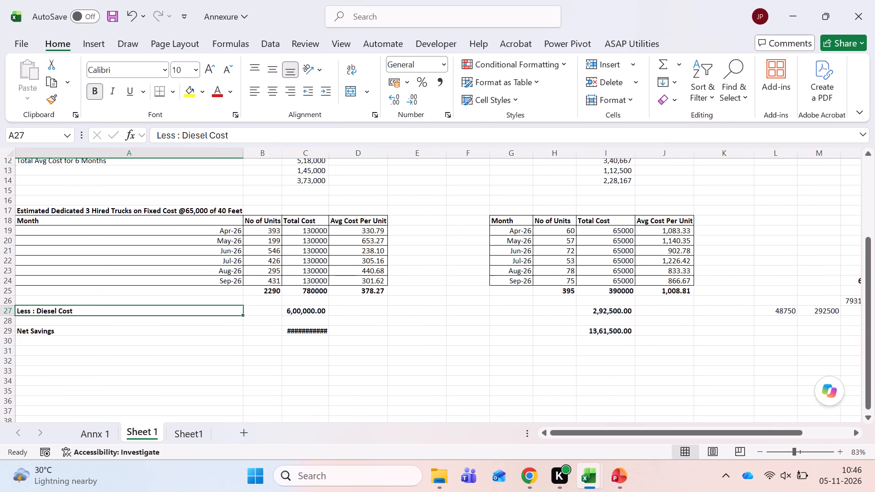
{"action": "key", "text": "Right"}
{"action": "key", "text": "Right"}
{"action": "key", "text": "Right"}
{"action": "key", "text": "Right"}
{"action": "key", "text": "Right"}
{"action": "key", "text": "Left"}
{"action": "key", "text": "Left"}
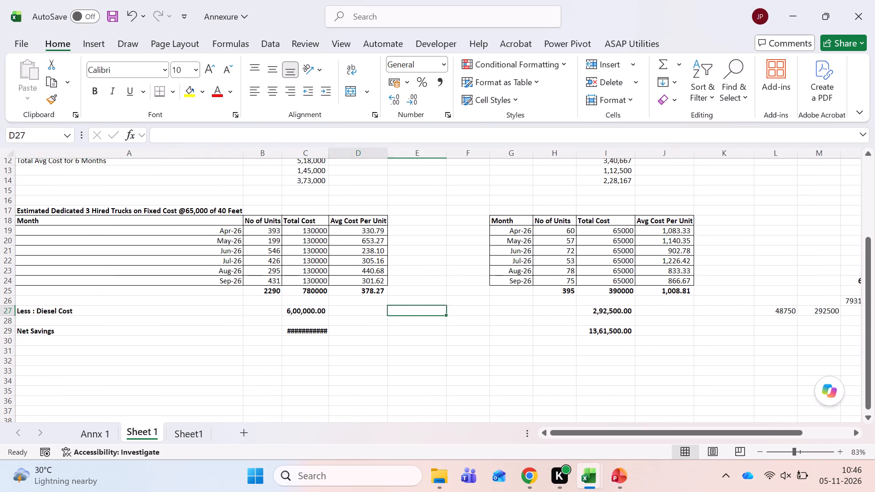
{"action": "key", "text": "Left"}
{"action": "key", "text": "Up"}
{"action": "key", "text": "Up"}
{"action": "key", "text": "Up"}
{"action": "key", "text": "Up"}
{"action": "key", "text": "Up"}
{"action": "key", "text": "Up"}
{"action": "key", "text": "Up"}
{"action": "key", "text": "Down"}
{"action": "key", "text": "Down"}
{"action": "key", "text": "Down"}
{"action": "key", "text": "Down"}
{"action": "key", "text": "Down"}
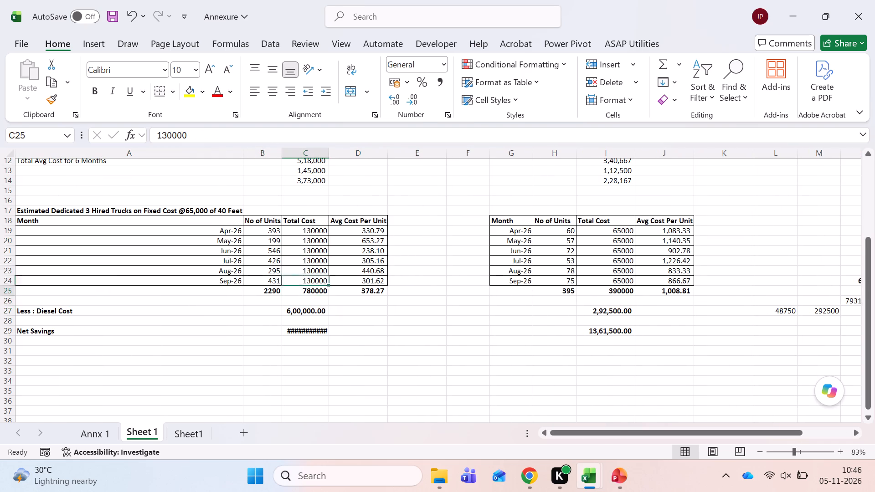
Review the column C figures of Unit 1's tables, including the amounts below the table in C13 and C14.
{"action": "key", "text": "Up"}
{"action": "key", "text": "Up"}
{"action": "key", "text": "Up"}
{"action": "key", "text": "Up"}
{"action": "key", "text": "Up"}
{"action": "key", "text": "Up"}
{"action": "key", "text": "Up"}
{"action": "key", "text": "Up"}
{"action": "key", "text": "Up"}
{"action": "key", "text": "Up"}
{"action": "key", "text": "Up"}
{"action": "key", "text": "Up"}
{"action": "key", "text": "Up"}
{"action": "key", "text": "Up"}
{"action": "key", "text": "Up"}
{"action": "key", "text": "Up"}
{"action": "key", "text": "Up"}
{"action": "key", "text": "Up"}
{"action": "key", "text": "Up"}
{"action": "key", "text": "Up"}
{"action": "key", "text": "Down"}
{"action": "key", "text": "Down"}
{"action": "key", "text": "Down"}
{"action": "key", "text": "Down"}
{"action": "key", "text": "Down"}
{"action": "key", "text": "Down"}
{"action": "key", "text": "Down"}
{"action": "key", "text": "Down"}
{"action": "key", "text": "Down"}
{"action": "key", "text": "Down"}
{"action": "key", "text": "Down"}
{"action": "key", "text": "Down"}
{"action": "key", "text": "Down"}
{"action": "key", "text": "Down"}
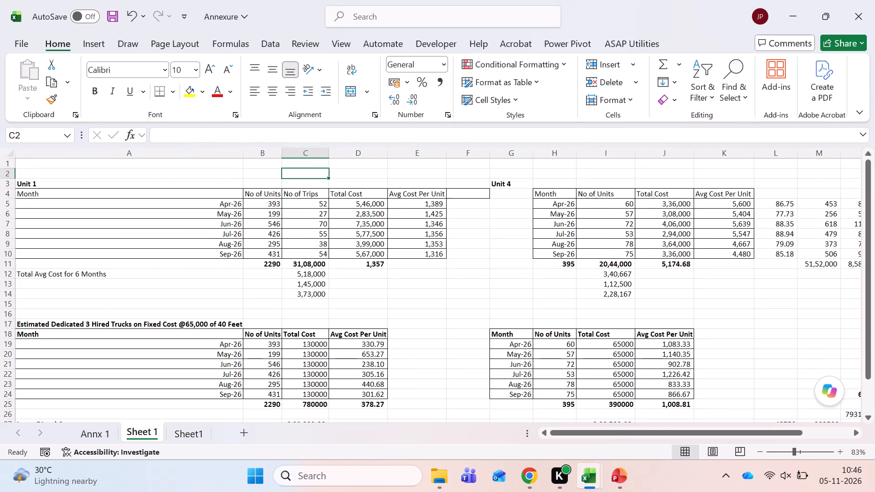
{"action": "key", "text": "Up"}
{"action": "key", "text": "Up"}
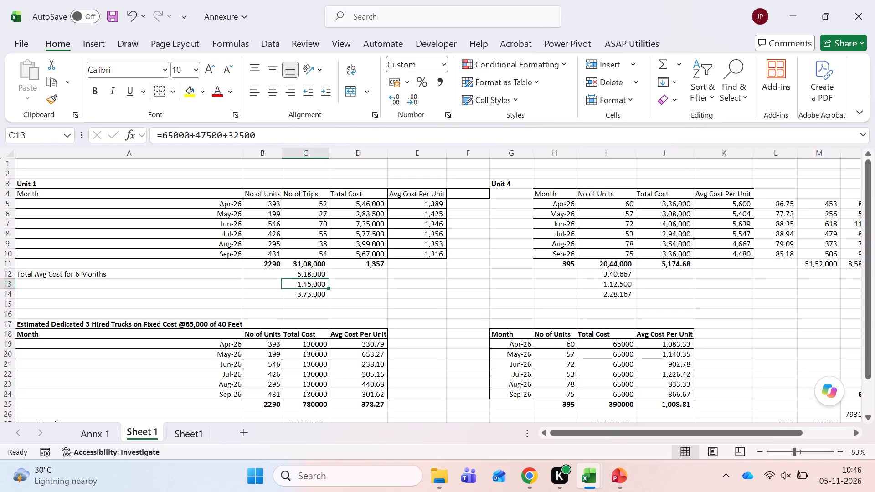
Save the workbook.
{"action": "key", "text": "ctrl+s"}
Center the summary table's headers in A2:E2 on Sheet1 both vertically and horizontally.
{"action": "key", "text": "ctrl+Page_Down"}
{"action": "key", "text": "Down"}
{"action": "key", "text": "Left"}
{"action": "key", "text": "Left"}
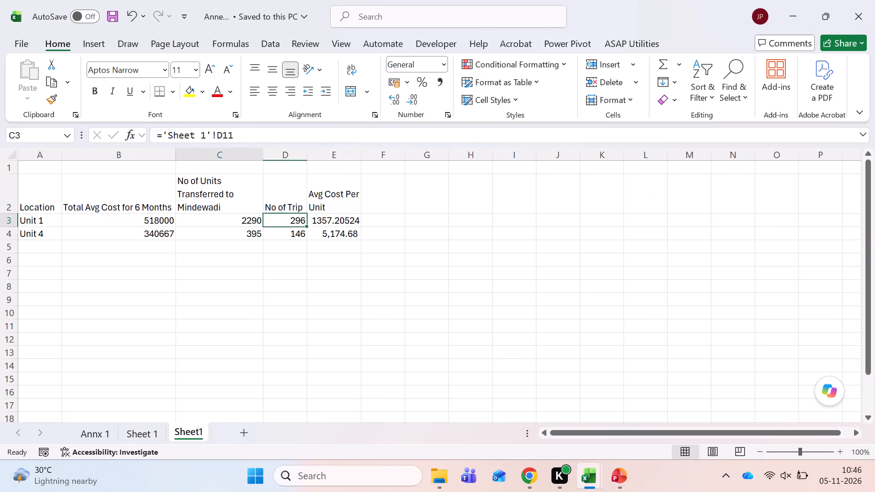
{"action": "key", "text": "Left"}
{"action": "key", "text": "Left"}
{"action": "key", "text": "Up"}
{"action": "key", "text": "shift+Right"}
{"action": "key", "text": "shift+Right"}
{"action": "key", "text": "shift+Right"}
{"action": "key", "text": "shift+Right"}
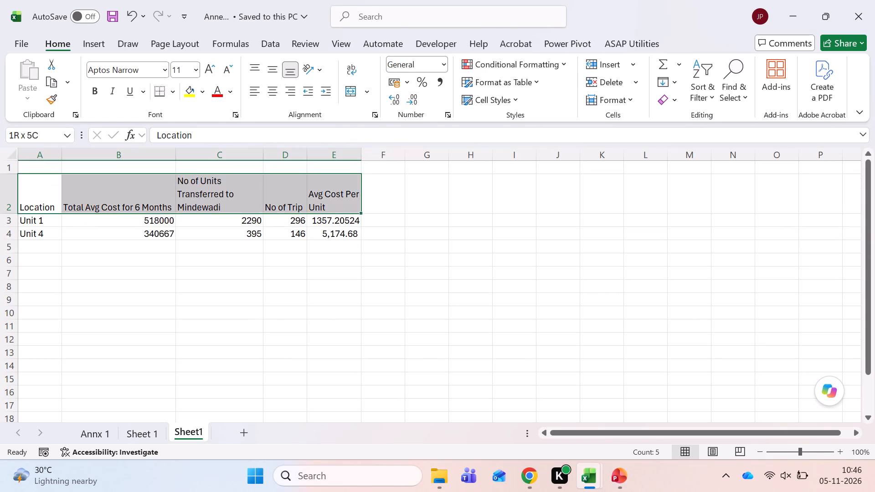
{"action": "left_click", "coordinate": [274, 68]}
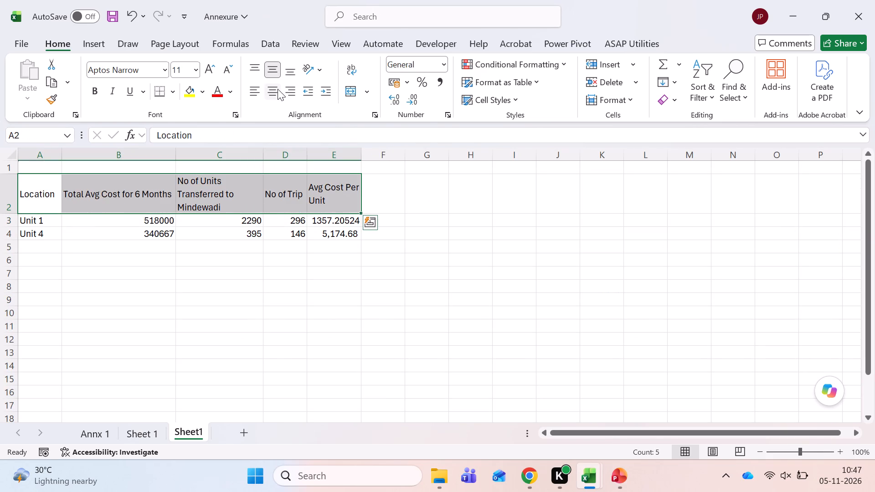
{"action": "left_click", "coordinate": [278, 91]}
Narrow column B of the summary table and wrap the Total Avg Cost for 6 Months header in B2.
{"action": "left_click", "coordinate": [140, 190]}
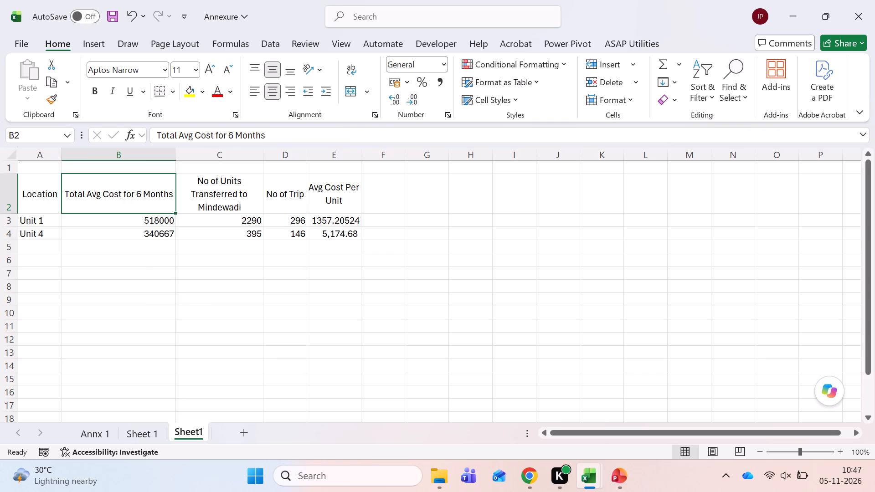
{"action": "left_click_drag", "start_coordinate": [177, 150], "coordinate": [124, 169]}
{"action": "key", "text": "alt+h"}
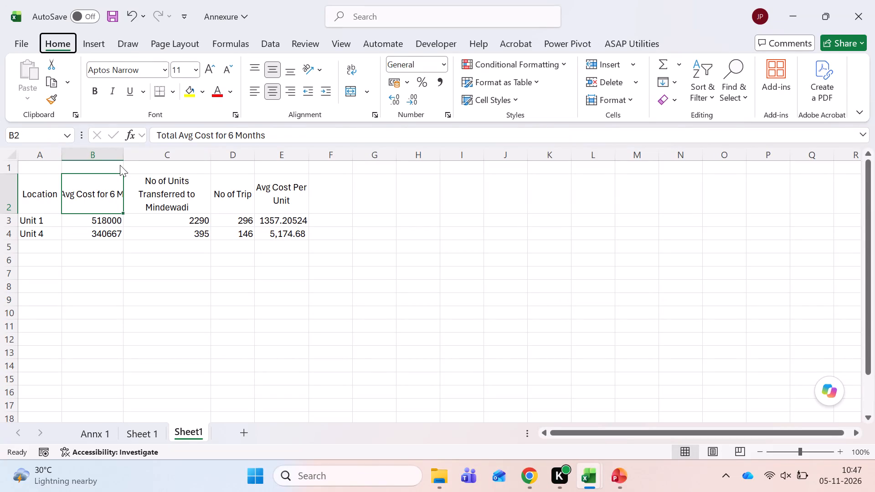
{"action": "key", "text": "w"}
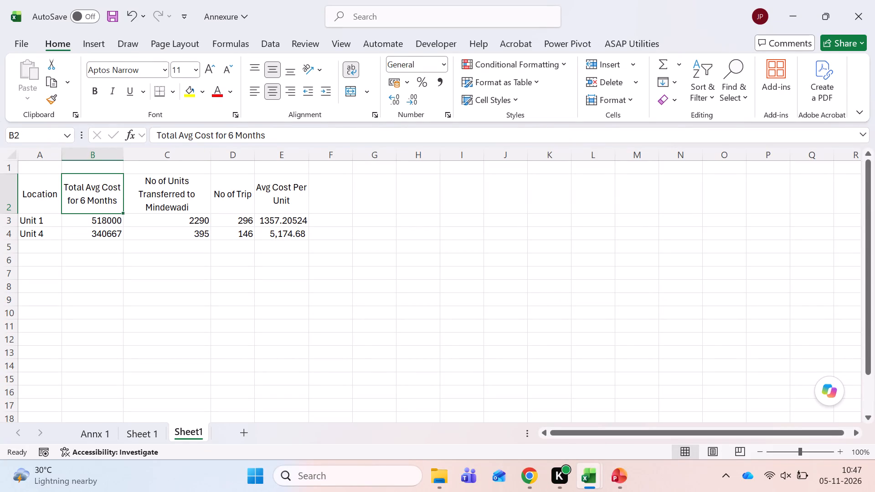
Fit the width of column C in the summary table to its contents.
{"action": "double_click", "coordinate": [213, 151]}
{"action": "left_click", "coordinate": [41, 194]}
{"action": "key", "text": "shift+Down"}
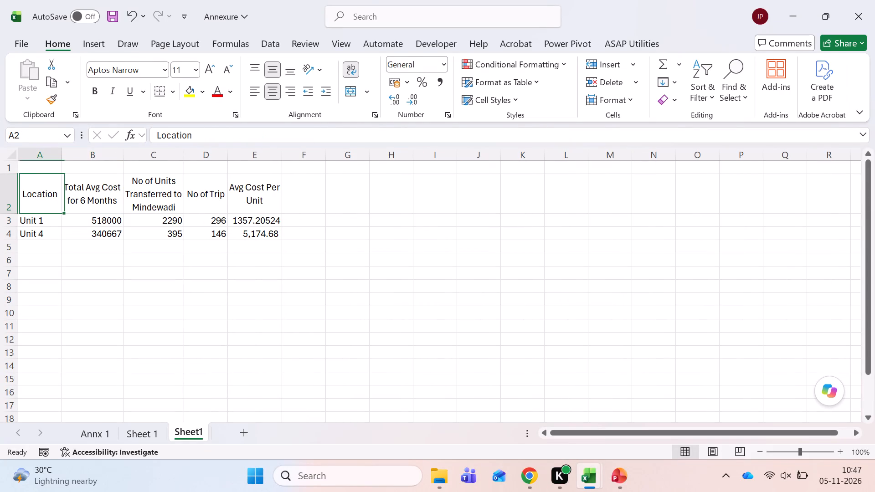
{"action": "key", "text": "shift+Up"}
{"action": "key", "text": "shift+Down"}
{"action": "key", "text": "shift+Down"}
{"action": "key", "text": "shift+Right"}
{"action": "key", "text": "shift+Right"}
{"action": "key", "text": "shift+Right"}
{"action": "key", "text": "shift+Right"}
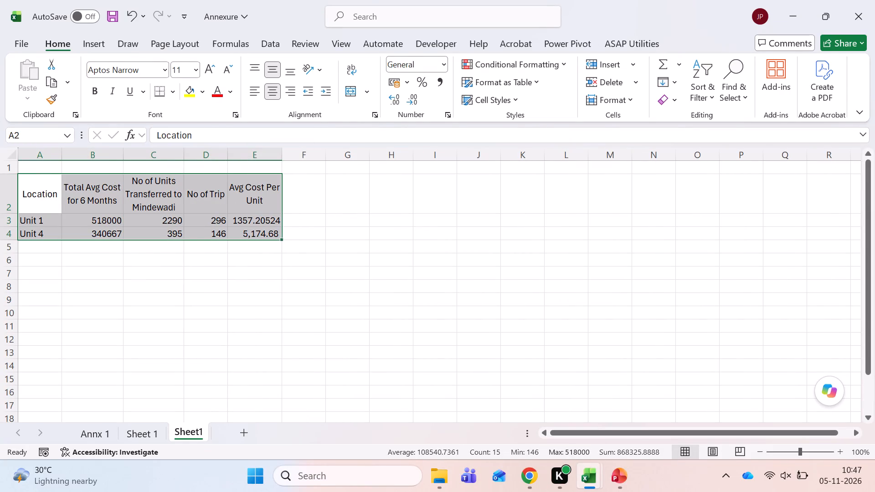
Format the average cost per unit values in E3:E4 with comma style and no decimals.
{"action": "key", "text": "Right"}
{"action": "key", "text": "Right"}
{"action": "key", "text": "Right"}
{"action": "key", "text": "Right"}
{"action": "key", "text": "Down"}
{"action": "key", "text": "shift+Down"}
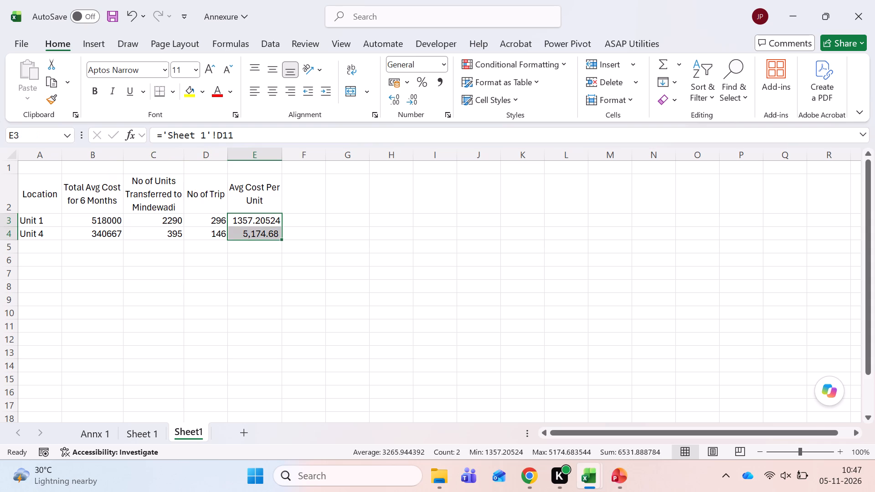
{"action": "key", "text": "alt+h"}
{"action": "key", "text": "k"}
{"action": "key", "text": "Left"}
{"action": "key", "text": "Left"}
{"action": "key", "text": "Right"}
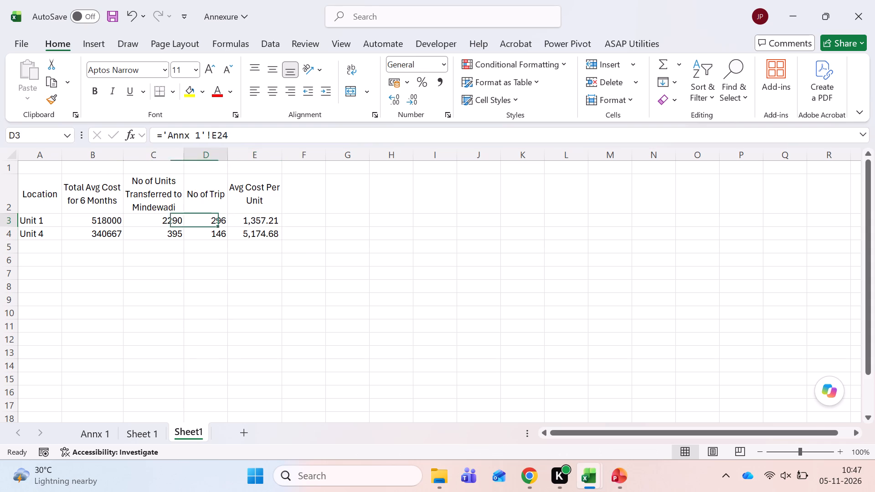
{"action": "key", "text": "Right"}
{"action": "key", "text": "shift+Down"}
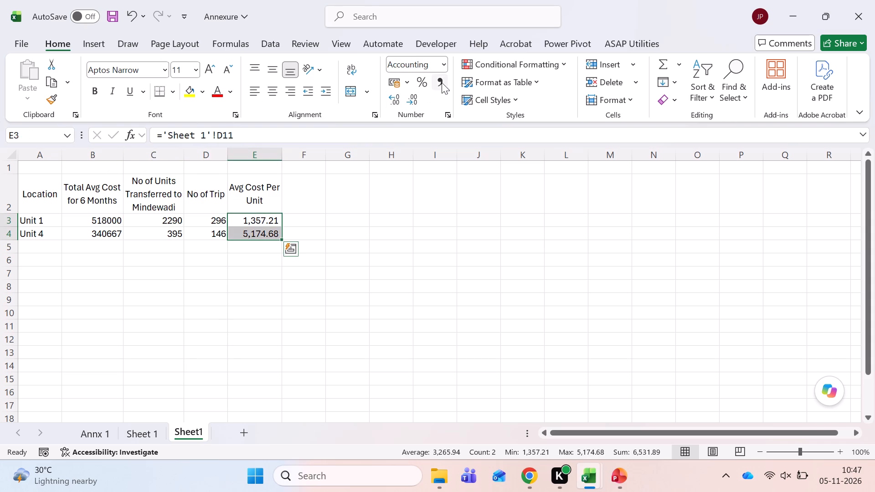
{"action": "left_click", "coordinate": [442, 82]}
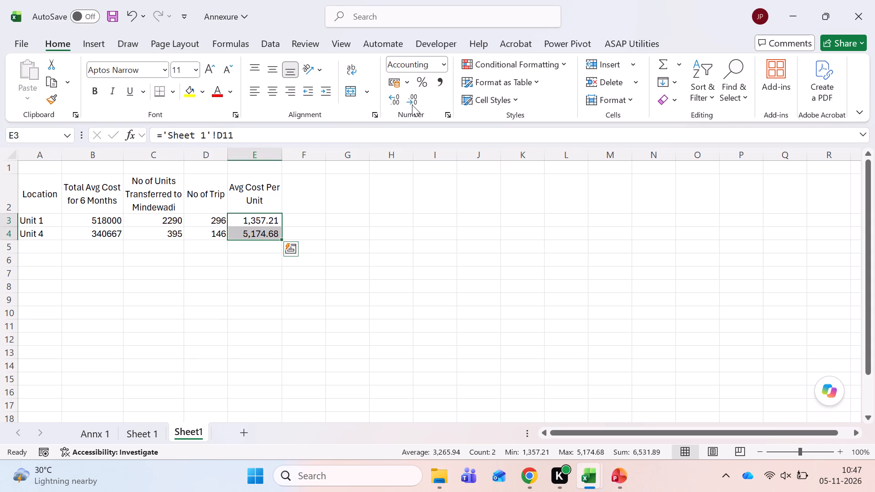
{"action": "double_click", "coordinate": [412, 105]}
Format the total average cost values in B3:B4 with comma style and no decimals.
{"action": "key", "text": "Left"}
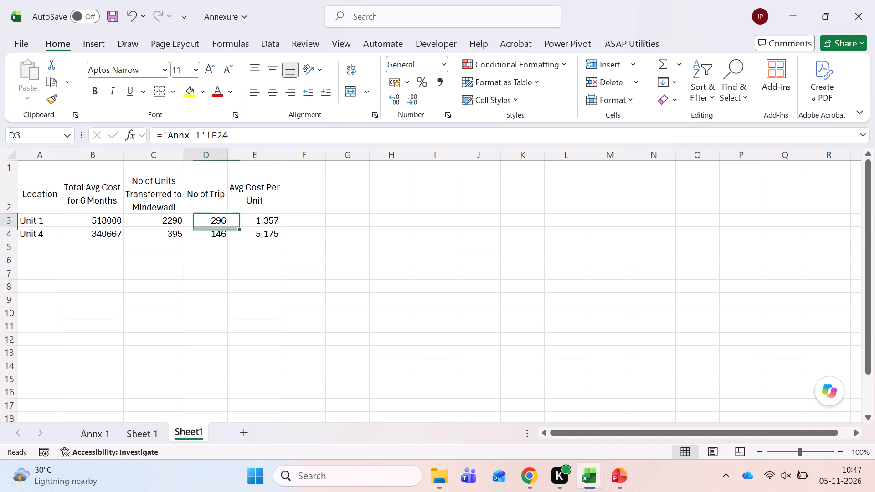
{"action": "key", "text": "Left"}
{"action": "key", "text": "Left"}
{"action": "key", "text": "Left"}
{"action": "key", "text": "Right"}
{"action": "key", "text": "shift+Down"}
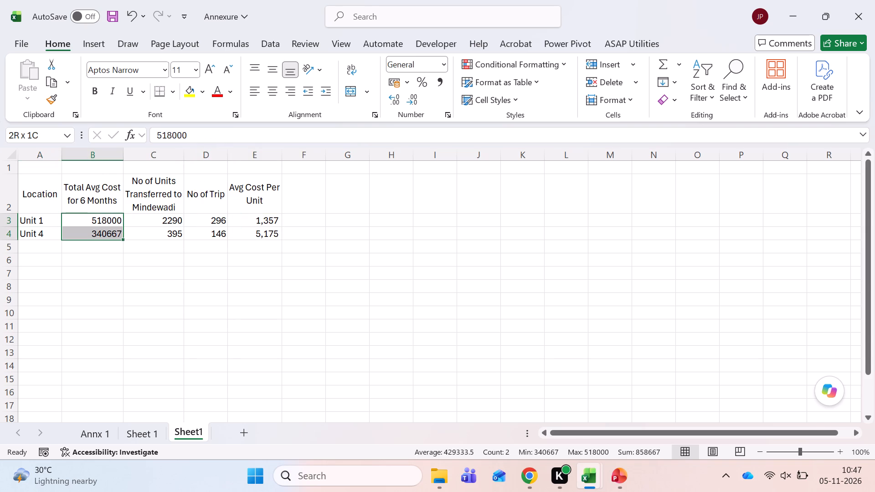
{"action": "left_click", "coordinate": [437, 84]}
{"action": "double_click", "coordinate": [417, 99]}
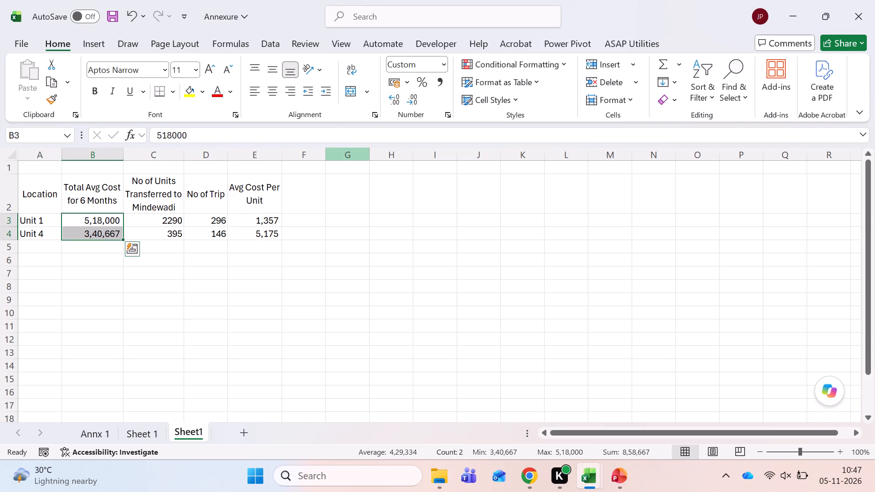
Format the unit and trip counts in C3:D4 with comma style and no decimals.
{"action": "key", "text": "Down"}
{"action": "key", "text": "Right"}
{"action": "key", "text": "Right"}
{"action": "key", "text": "Up"}
{"action": "key", "text": "Left"}
{"action": "key", "text": "shift+Down"}
{"action": "key", "text": "shift+Right"}
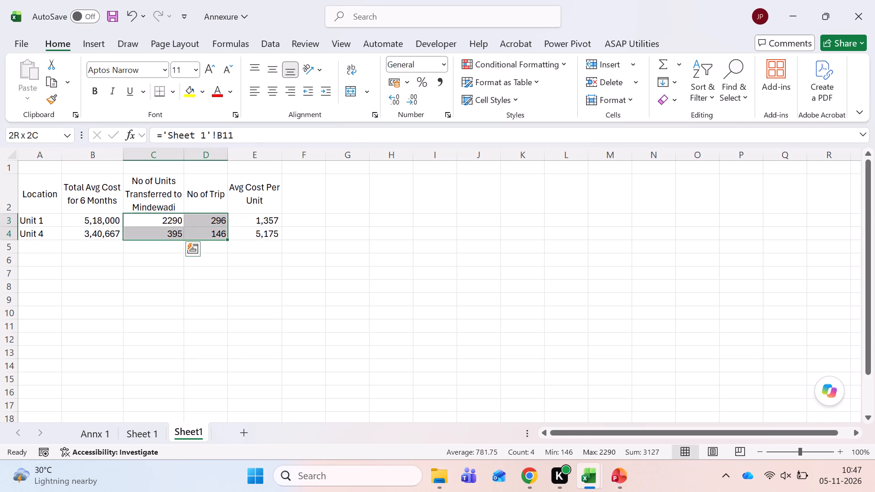
{"action": "left_click", "coordinate": [432, 87]}
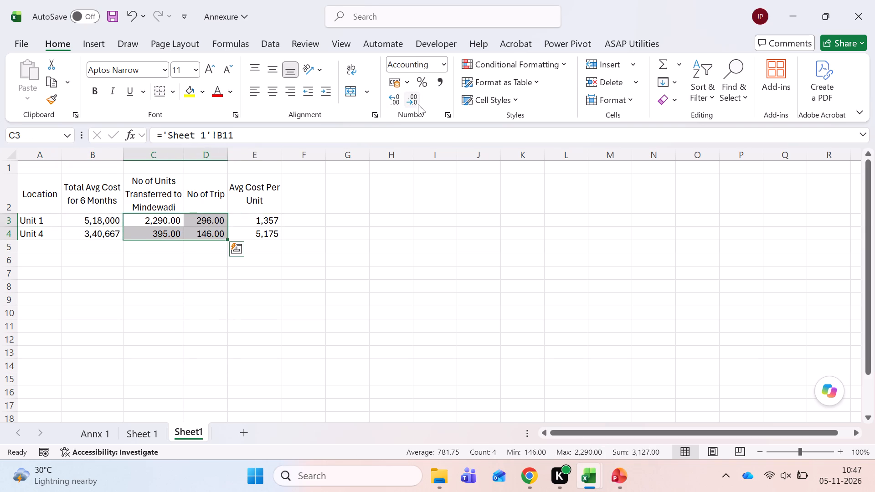
{"action": "double_click", "coordinate": [418, 104]}
Apply all borders to the summary table in A2:E4.
{"action": "left_click", "coordinate": [132, 300]}
{"action": "left_click", "coordinate": [160, 220]}
{"action": "key", "text": "Left"}
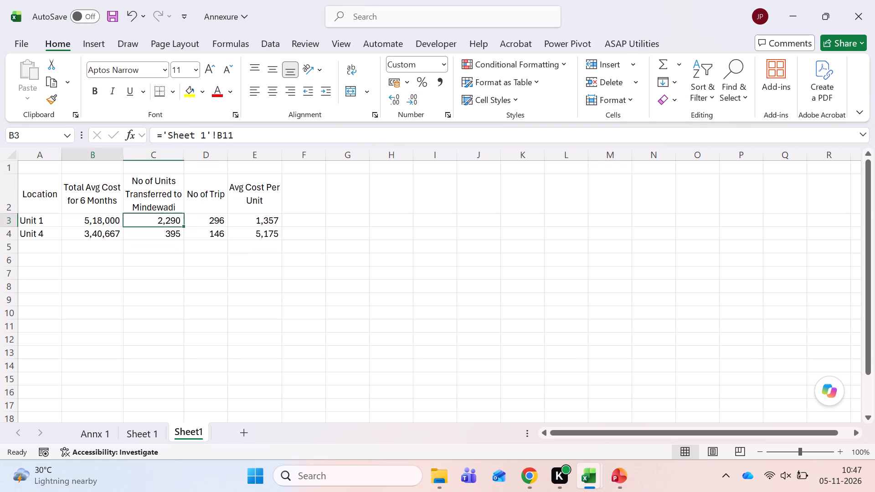
{"action": "key", "text": "Left"}
{"action": "key", "text": "Left"}
{"action": "key", "text": "Up"}
{"action": "key", "text": "shift+Right"}
{"action": "key", "text": "shift+Right"}
{"action": "key", "text": "shift+Right"}
{"action": "key", "text": "shift+Right"}
{"action": "key", "text": "shift+Down"}
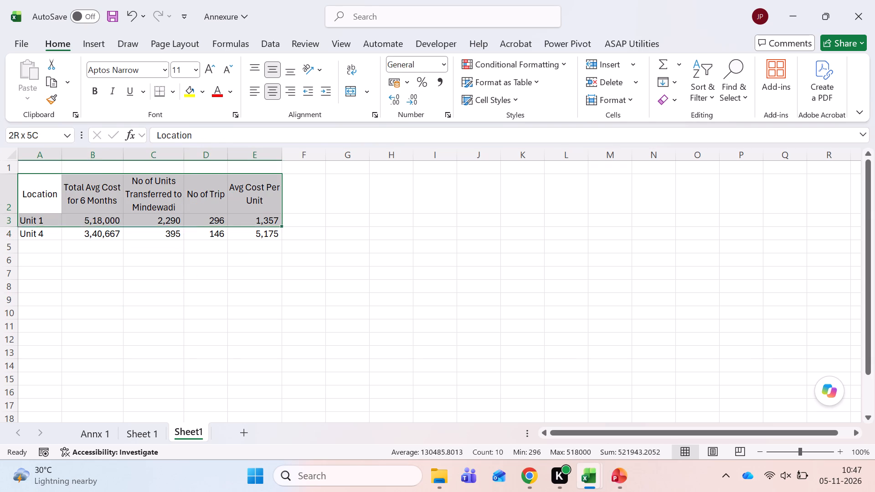
{"action": "key", "text": "shift+Down"}
{"action": "key", "text": "alt+h"}
{"action": "type", "text": "ba"}
Make the summary table's headers in A2:E2 bold.
{"action": "key", "text": "Down"}
{"action": "key", "text": "Down"}
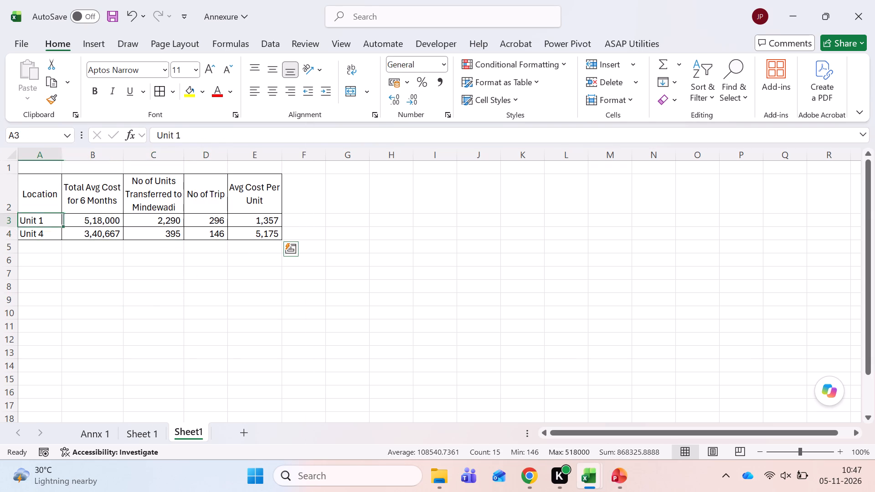
{"action": "key", "text": "Down"}
{"action": "key", "text": "Down"}
{"action": "key", "text": "Up"}
{"action": "key", "text": "Up"}
{"action": "key", "text": "Up"}
{"action": "key", "text": "Up"}
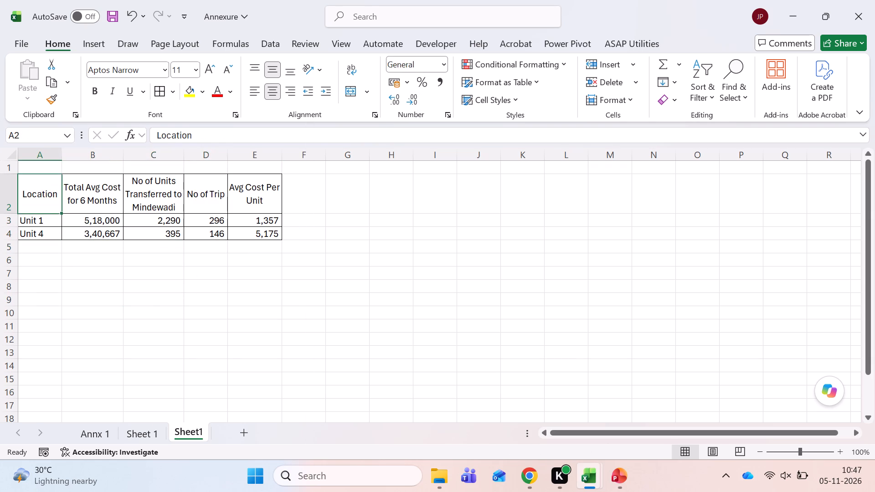
{"action": "key", "text": "ctrl+shift+Right"}
{"action": "key", "text": "ctrl+b"}
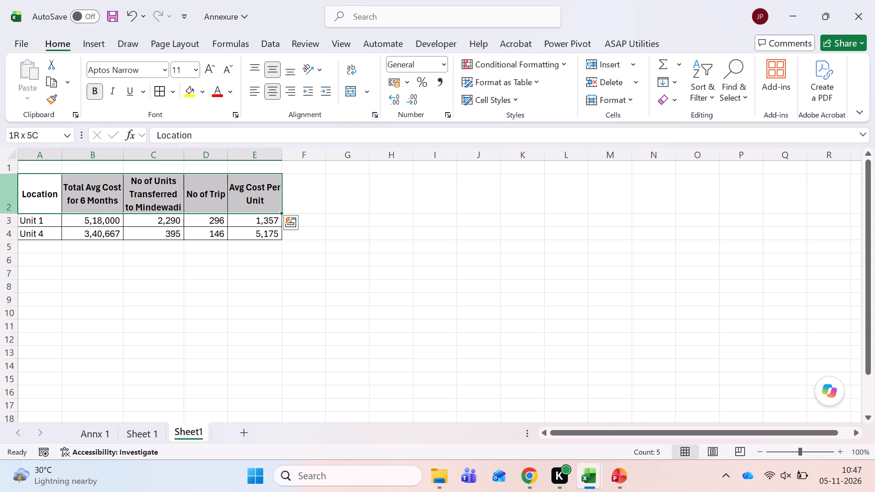
Insert a blank row above the summary table's header row and leave the headers without filters.
{"action": "left_click", "coordinate": [5, 188]}
{"action": "key", "text": "ctrl+shift+l"}
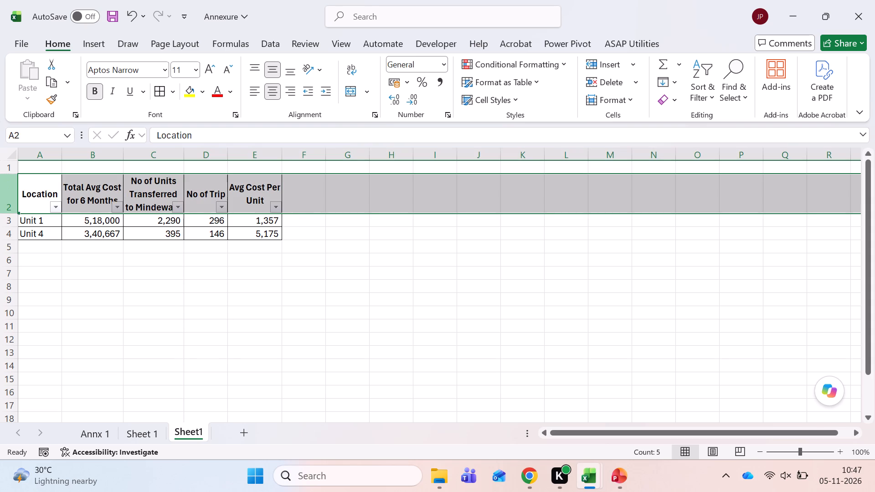
{"action": "key", "text": "ctrl+shift+equal"}
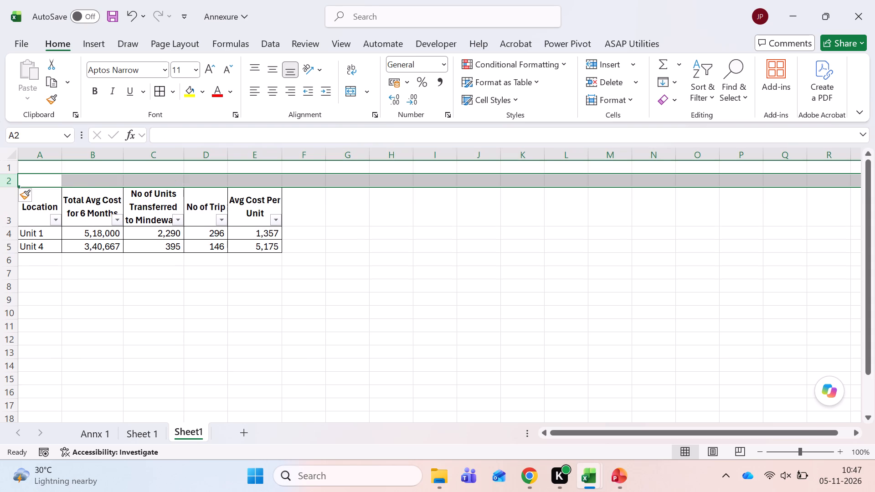
{"action": "key", "text": "Down"}
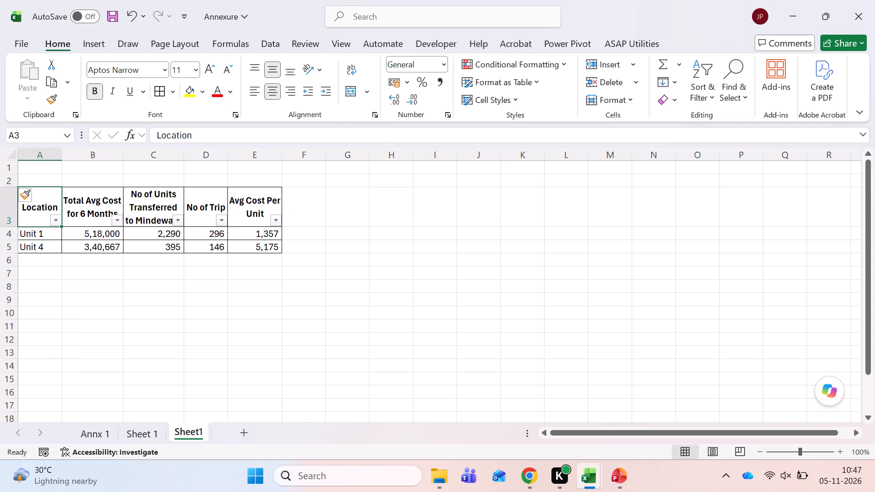
{"action": "key", "text": "ctrl+shift+semicolon"}
{"action": "key", "text": "Escape"}
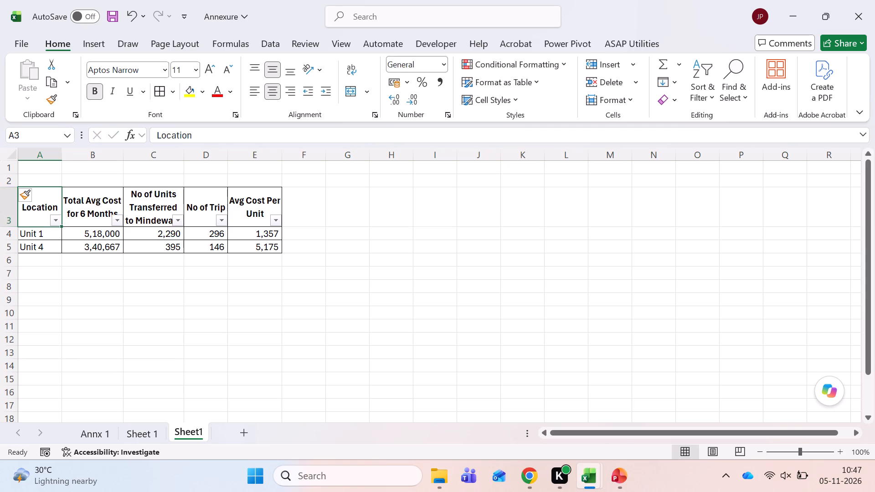
{"action": "key", "text": "ctrl+shift+l"}
Copy the summary table's header row A3:E3 to A8:E8 to start a second table.
{"action": "key", "text": "Right"}
{"action": "key", "text": "Right"}
{"action": "key", "text": "Right"}
{"action": "key", "text": "Left"}
{"action": "key", "text": "Left"}
{"action": "key", "text": "Left"}
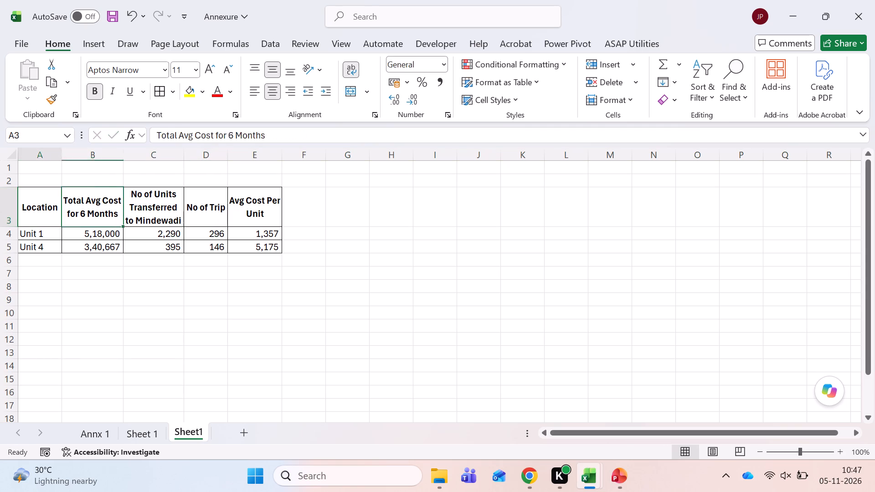
{"action": "key", "text": "Left"}
{"action": "key", "text": "shift+Right"}
{"action": "key", "text": "shift+Right"}
{"action": "key", "text": "shift+Right"}
{"action": "key", "text": "shift+Right"}
{"action": "key", "text": "ctrl+c"}
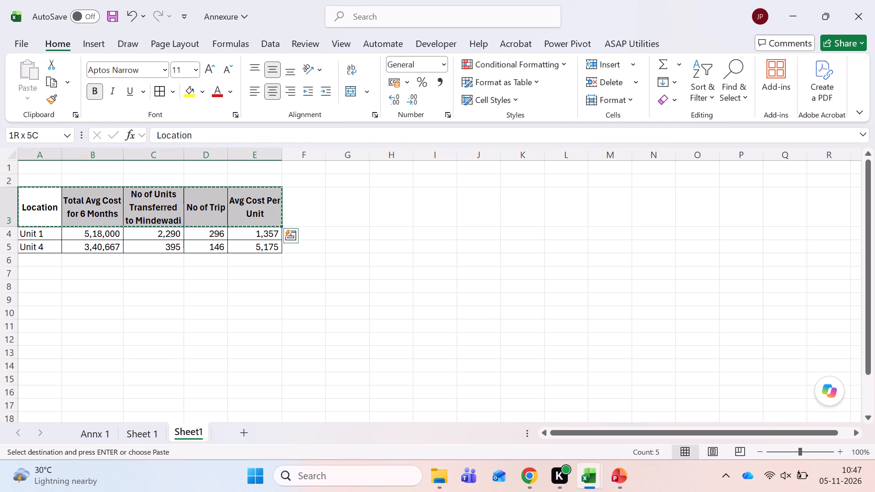
{"action": "key", "text": "Down"}
{"action": "key", "text": "Down"}
{"action": "key", "text": "Down"}
{"action": "key", "text": "Down"}
{"action": "key", "text": "Down"}
{"action": "key", "text": "Return"}
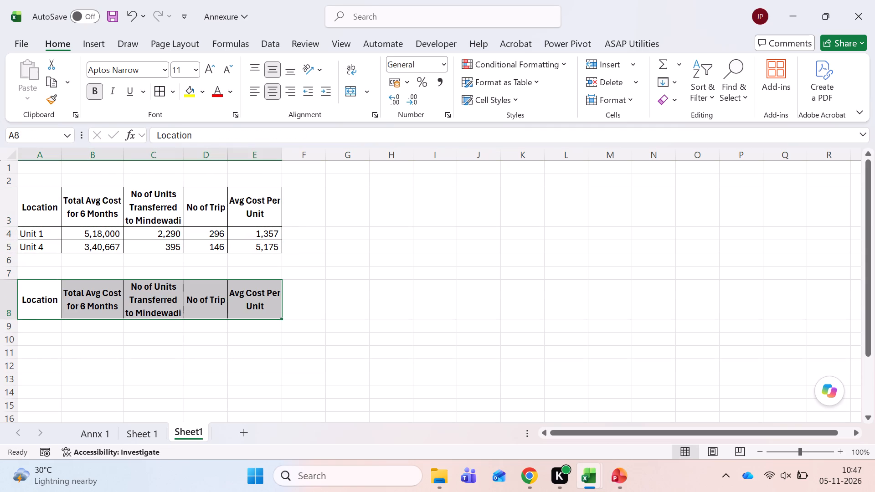
Enter Unit 1 as the first location in A9 of the second table.
{"action": "key", "text": "Right"}
{"action": "key", "text": "Right"}
{"action": "key", "text": "Left"}
{"action": "key", "text": "Left"}
{"action": "key", "text": "Left"}
{"action": "key", "text": "Down"}
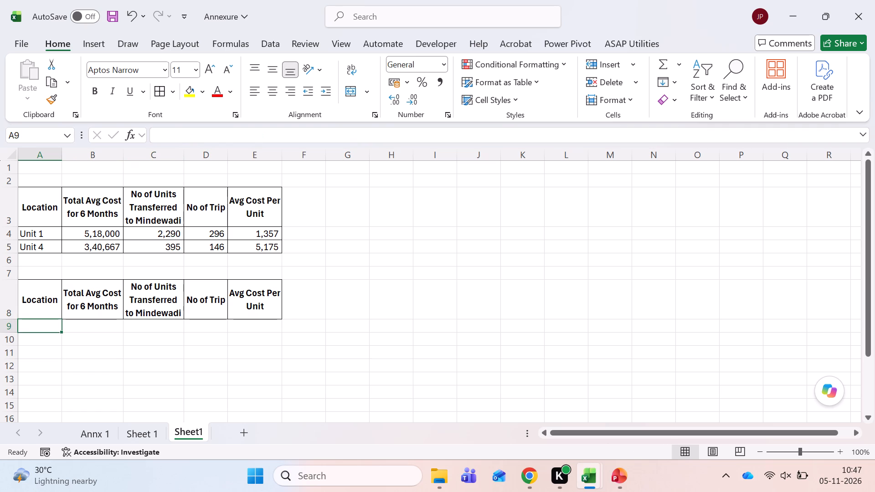
{"action": "type", "text": "UNi"}
{"action": "type", "text": "t 1"}
{"action": "key", "text": "Return"}
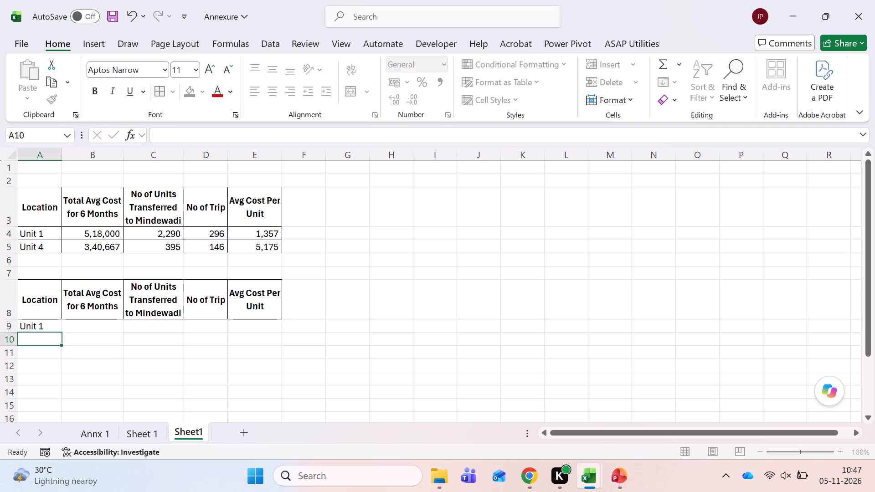
Move the Unit 4 label from A5 in the first table to A10 in the second table.
{"action": "key", "text": "ctrl+Up"}
{"action": "key", "text": "ctrl+Up"}
{"action": "key", "text": "ctrl+Up"}
{"action": "key", "text": "ctrl+x"}
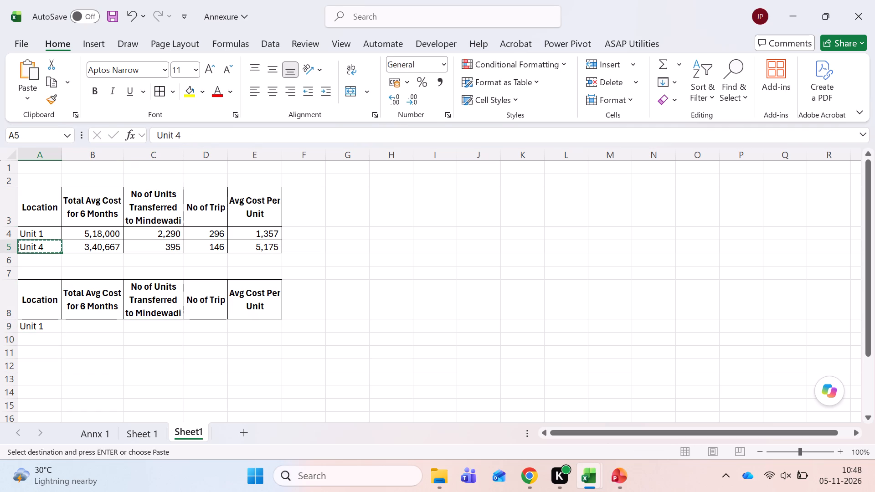
{"action": "key", "text": "ctrl+Down"}
{"action": "key", "text": "ctrl+Down"}
{"action": "key", "text": "Down"}
{"action": "key", "text": "Return"}
Apply all borders to the Unit 1 cell A9 in the second table.
{"action": "key", "text": "Up"}
{"action": "key", "text": "Up"}
{"action": "key", "text": "Up"}
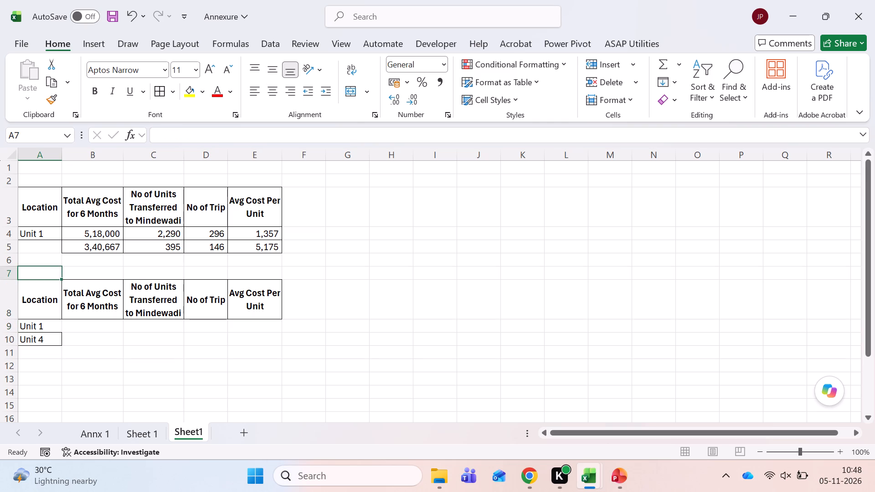
{"action": "key", "text": "Right"}
{"action": "key", "text": "Down"}
{"action": "key", "text": "Down"}
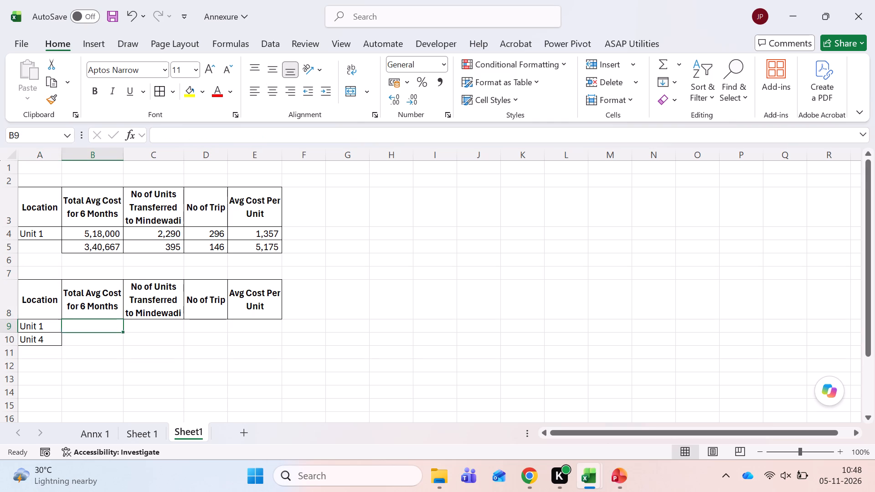
{"action": "key", "text": "Left"}
{"action": "key", "text": "alt+h"}
{"action": "key", "text": "alt+b"}
{"action": "key", "text": "a"}
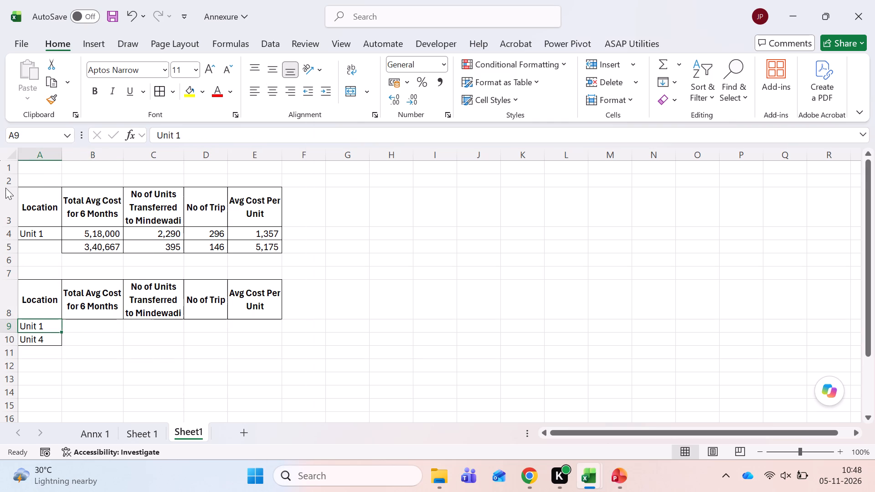
Change the second table's cost header in B8 to Total Fixed Cost.
{"action": "key", "text": "Right"}
{"action": "key", "text": "Right"}
{"action": "key", "text": "Right"}
{"action": "key", "text": "Left"}
{"action": "key", "text": "Left"}
{"action": "key", "text": "Left"}
{"action": "key", "text": "Up"}
{"action": "key", "text": "Right"}
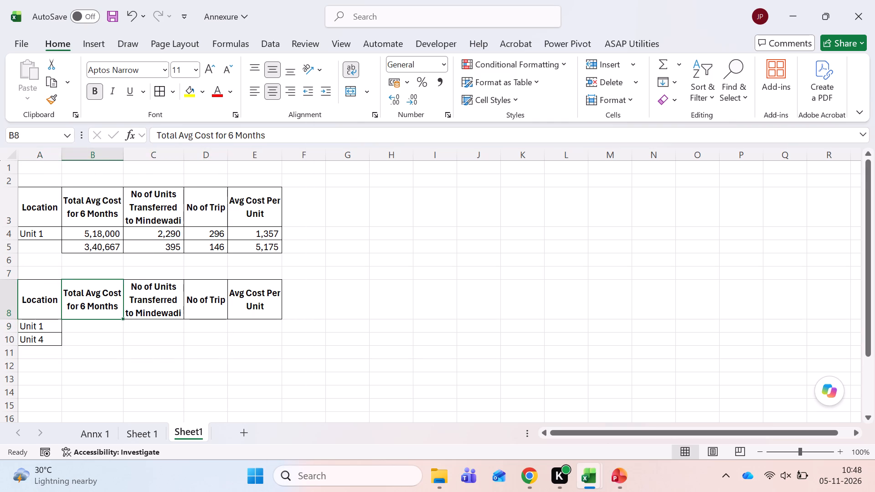
{"action": "key", "text": "F2"}
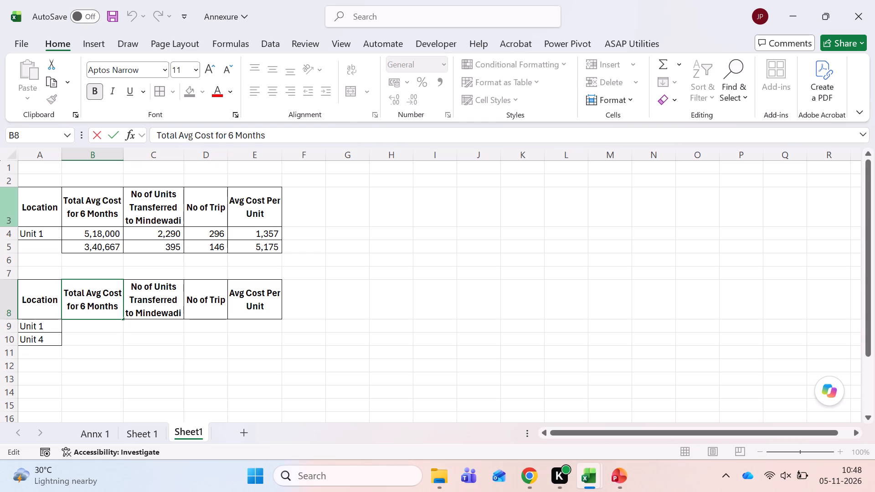
{"action": "key", "text": "shift+Up"}
{"action": "key", "text": "shift+Left"}
{"action": "key", "text": "shift+Left"}
{"action": "key", "text": "shift+Left"}
{"action": "key", "text": "shift+Left"}
{"action": "key", "text": "shift+Left"}
{"action": "key", "text": "shift+Left"}
{"action": "key", "text": "shift+Left"}
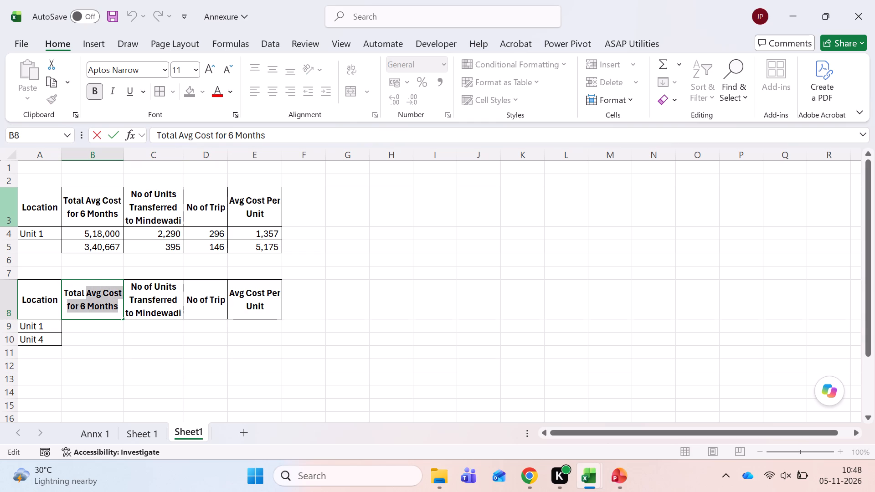
{"action": "type", "text": "Fixed XOs"}
{"action": "key", "text": "BackSpace"}
{"action": "key", "text": "BackSpace"}
{"action": "key", "text": "BackSpace"}
{"action": "type", "text": "Cost"}
{"action": "key", "text": "Return"}
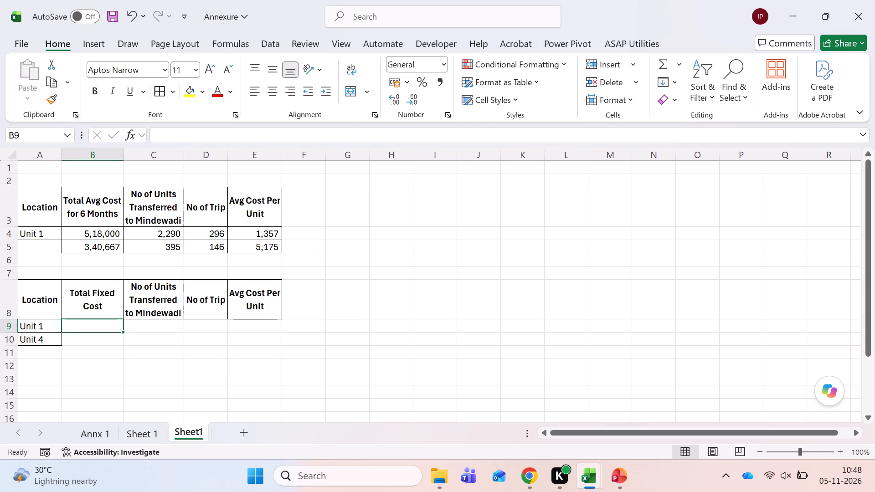
Extend the second table's cost header in B8 to Total Fixed Cost Per Month.
{"action": "type", "text": "65"}
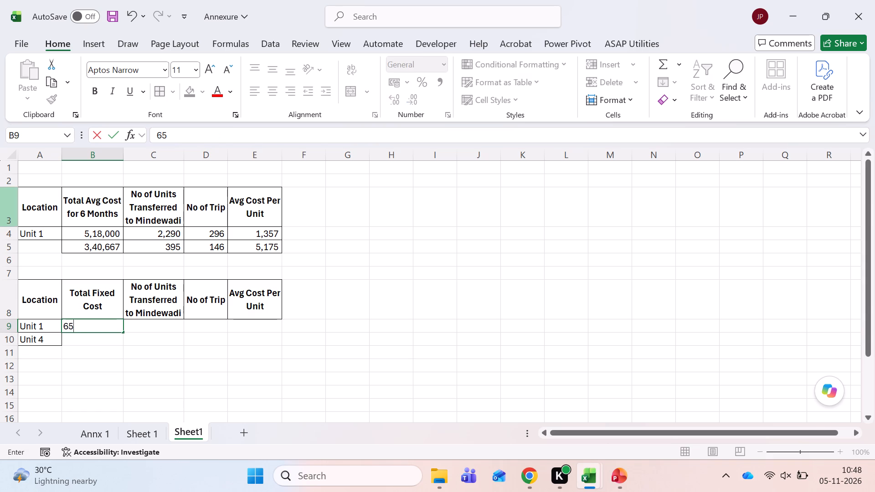
{"action": "key", "text": "Escape"}
{"action": "key", "text": "Up"}
{"action": "key", "text": "F2"}
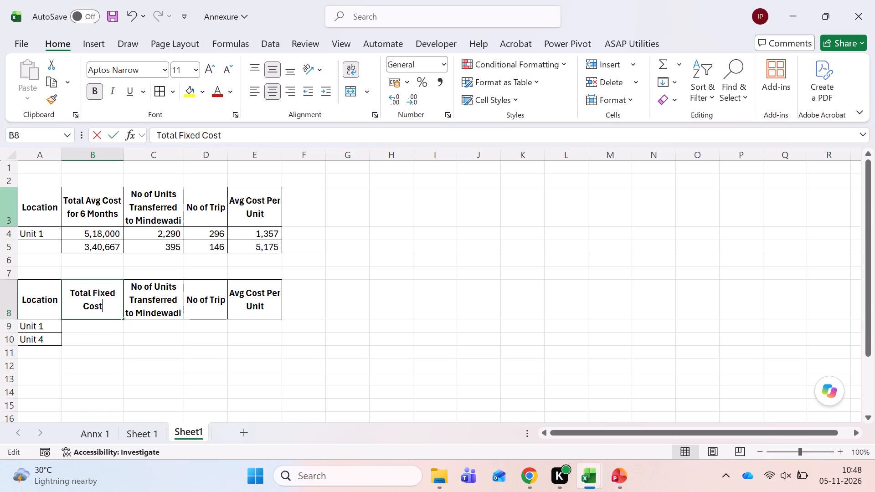
{"action": "key", "text": "space"}
{"action": "type", "text": "Per Month"}
{"action": "key", "text": "Return"}
Insert three blank header cells at C8:E8 in the second table, shifting the existing headers right.
{"action": "key", "text": "Up"}
{"action": "key", "text": "Right"}
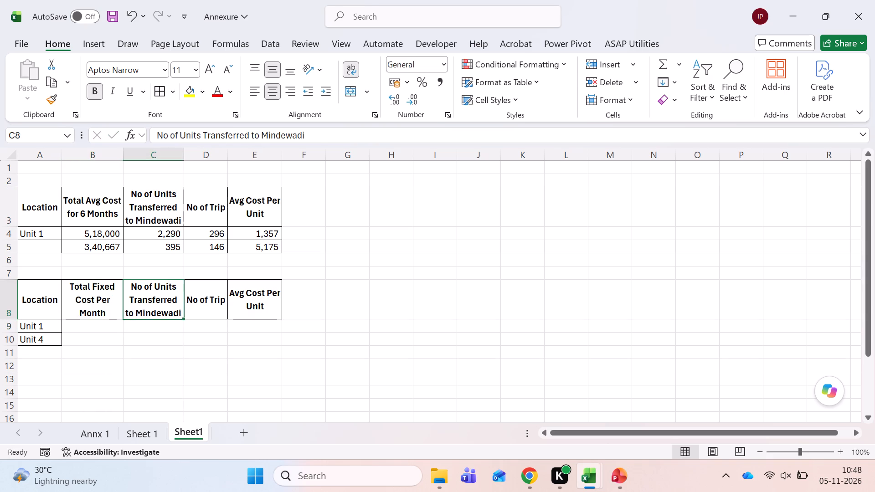
{"action": "key", "text": "shift+Right"}
{"action": "key", "text": "shift+Right"}
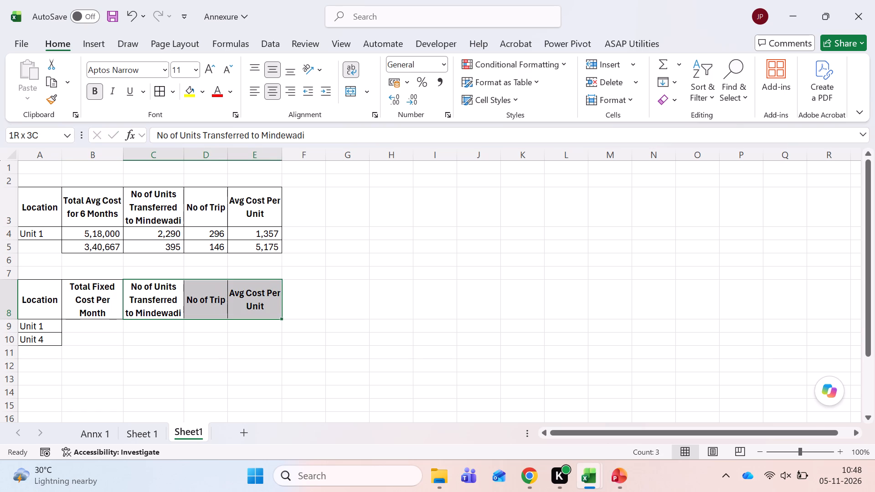
{"action": "key", "text": "ctrl+shift+equal"}
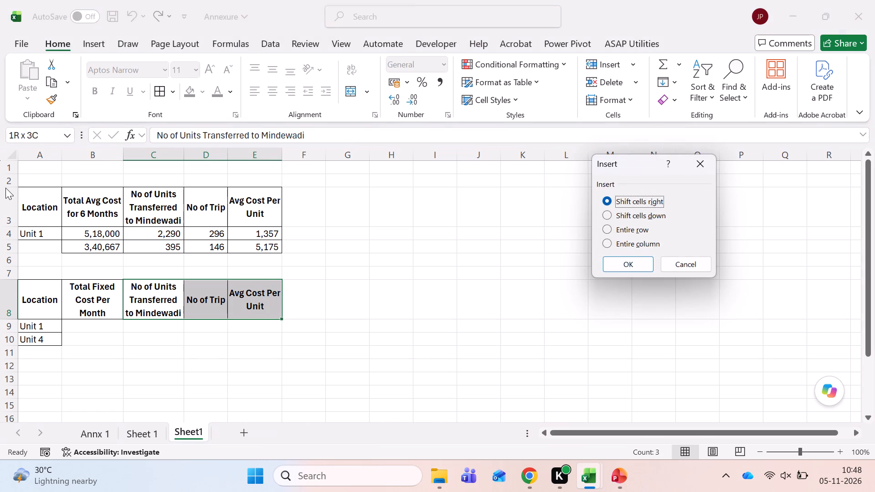
{"action": "key", "text": "Return"}
Copy the B8 header into C8 and reword the copy as Total Fixed Cost for 6 Months.
{"action": "key", "text": "Left"}
{"action": "key", "text": "Left"}
{"action": "key", "text": "Right"}
{"action": "key", "text": "ctrl+c"}
{"action": "key", "text": "Right"}
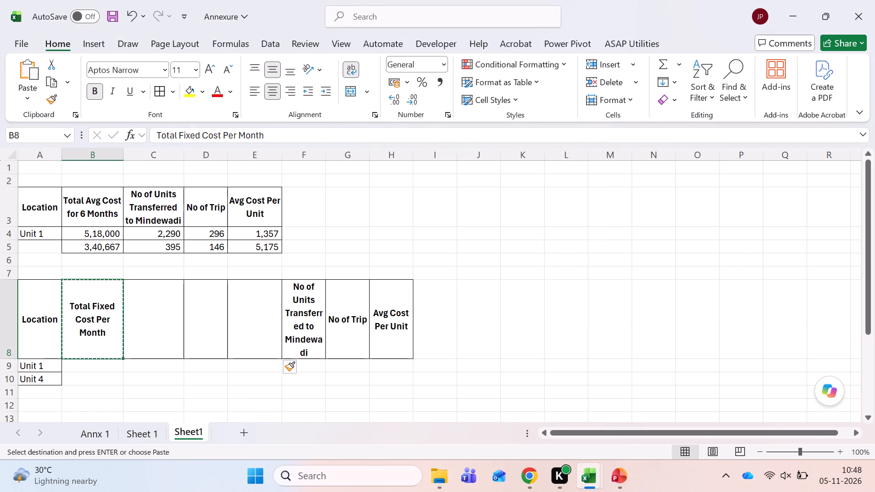
{"action": "key", "text": "Return"}
{"action": "key", "text": "F2"}
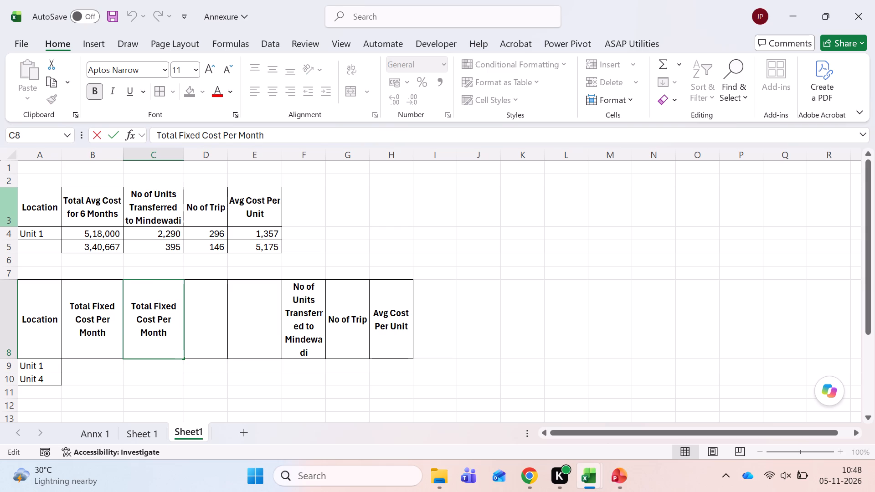
{"action": "key", "text": "ctrl+shift+Up"}
{"action": "key", "text": "ctrl+shift+Left"}
{"action": "key", "text": "ctrl+shift+Left"}
{"action": "key", "text": "ctrl+shift+Right"}
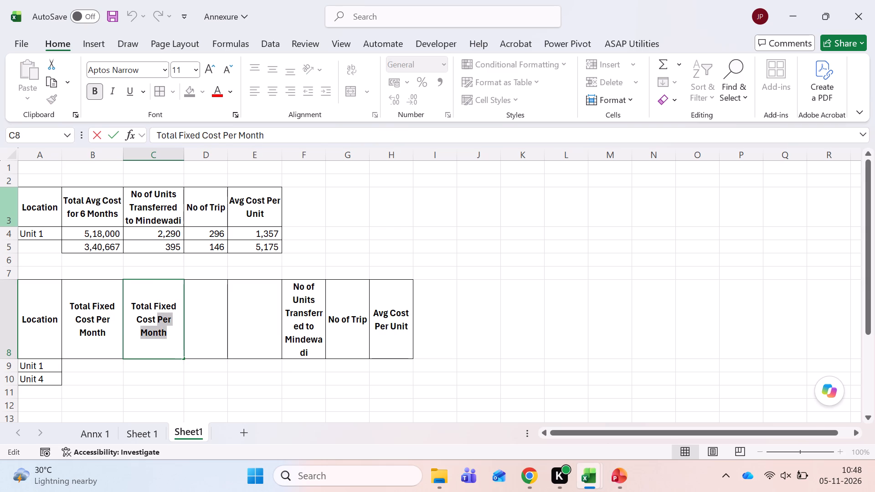
{"action": "type", "text": "for 6 Months"}
{"action": "key", "text": "Return"}
Enter 65000 as Unit 1's monthly fixed cost in B9 and calculate its six-month cost in C9 as B9*6.
{"action": "key", "text": "Left"}
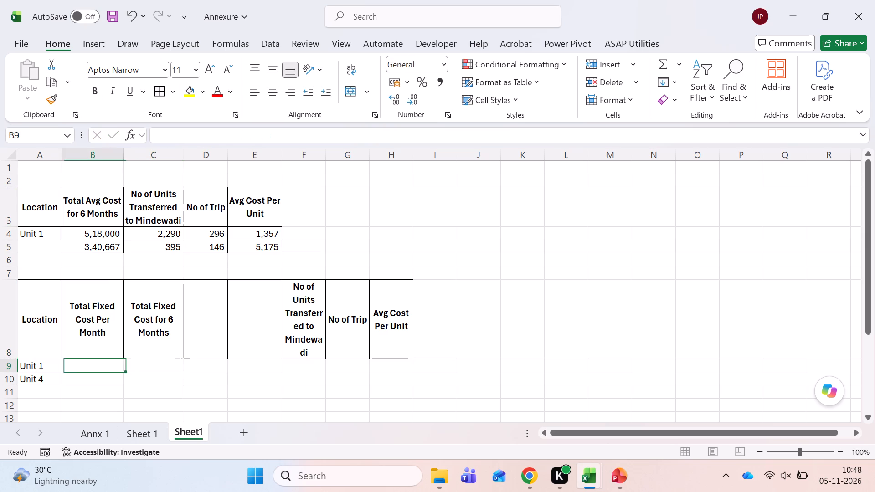
{"action": "type", "text": "65000"}
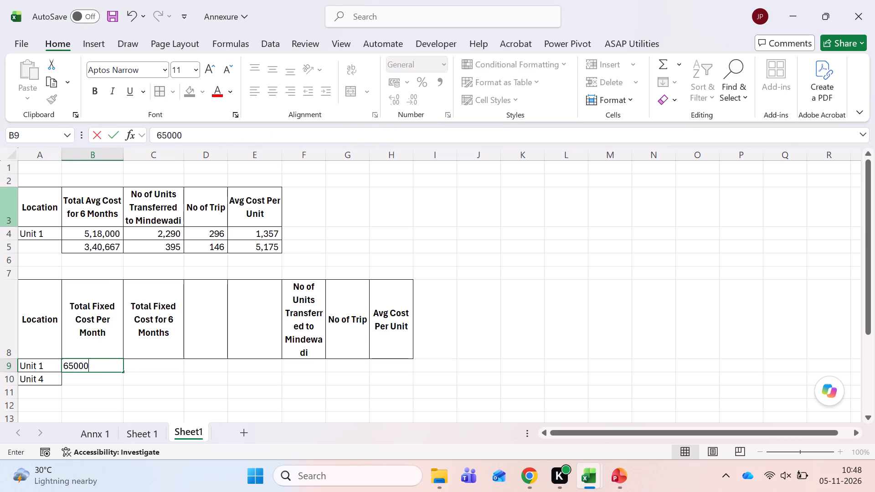
{"action": "key", "text": "Tab"}
{"action": "key", "text": "equal"}
{"action": "key", "text": "Left"}
{"action": "type", "text": "*6"}
{"action": "key", "text": "Return"}
Fill Unit 1's monthly and six-month fixed costs down into the Unit 4 row, B10 and C10.
{"action": "key", "text": "Left"}
{"action": "key", "text": "Right"}
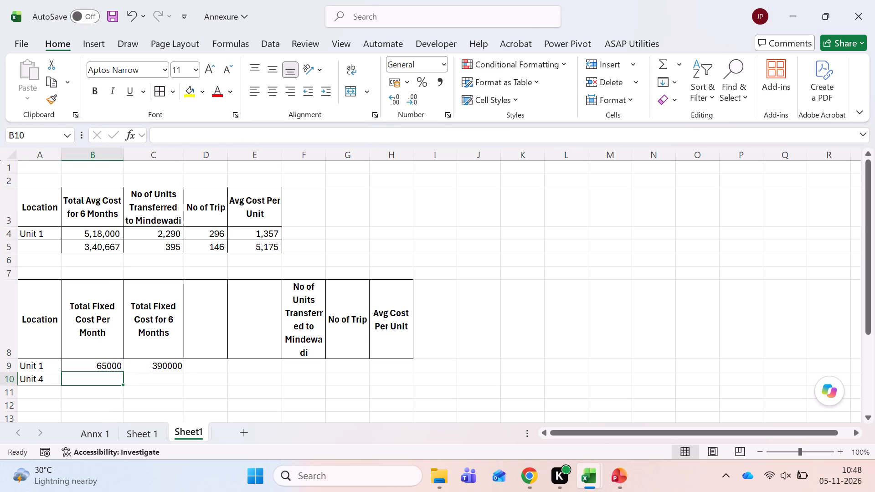
{"action": "key", "text": "ctrl+d"}
{"action": "key", "text": "Right"}
{"action": "key", "text": "ctrl+d"}
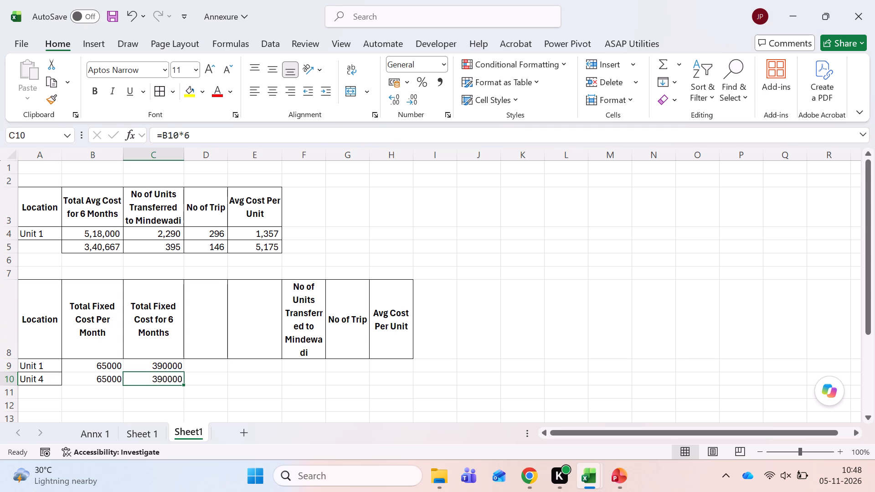
Widen column F so the No of Units Transferred to Mindewadi header fits on fewer lines.
{"action": "left_click_drag", "start_coordinate": [327, 156], "coordinate": [376, 185]}
Review the transfer cost tables on Annx 1 and Sheet 1, including the cost formula in Sheet 1's C13.
{"action": "scroll", "coordinate": [184, 321], "scroll_direction": "down", "scroll_amount": 1}
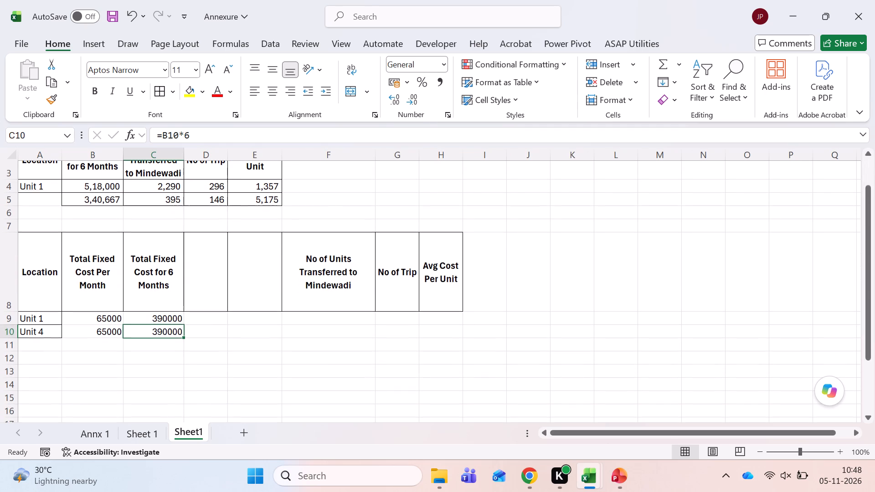
{"action": "left_click", "coordinate": [166, 276]}
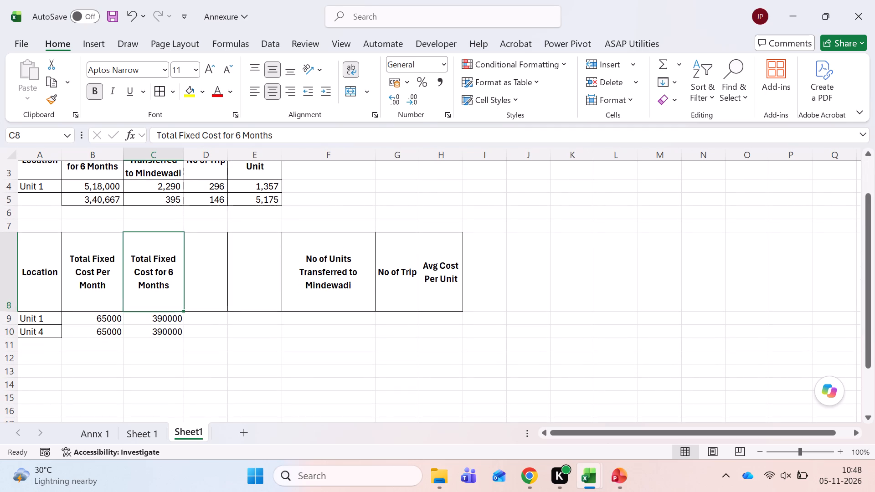
{"action": "key", "text": "ctrl+Page_Down"}
{"action": "key", "text": "ctrl+Page_Down"}
{"action": "key", "text": "ctrl+Page_Up"}
{"action": "key", "text": "ctrl+Page_Up"}
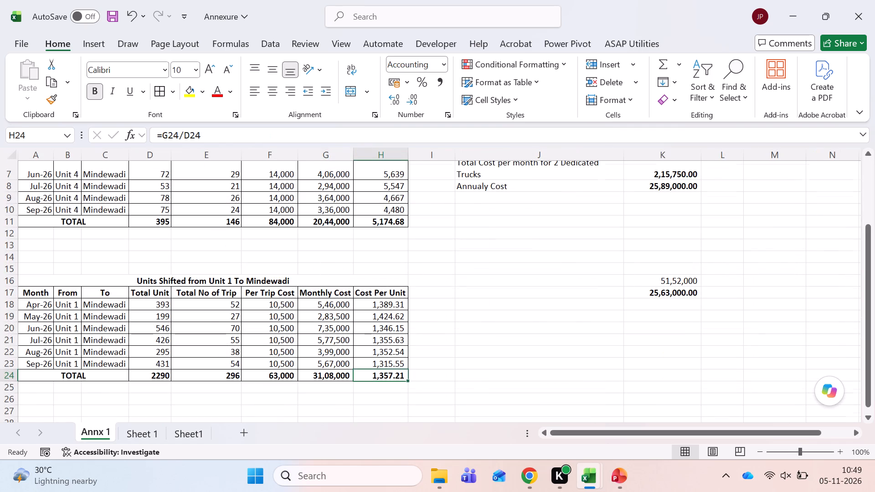
{"action": "scroll", "coordinate": [139, 274], "scroll_direction": "up", "scroll_amount": 2}
{"action": "key", "text": "ctrl+Page_Up"}
{"action": "key", "text": "ctrl+Page_Down"}
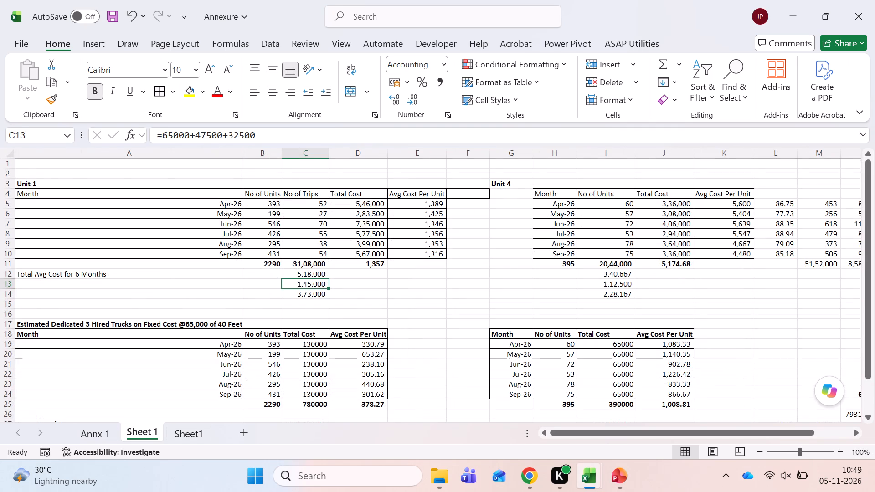
{"action": "key", "text": "Up"}
{"action": "key", "text": "Down"}
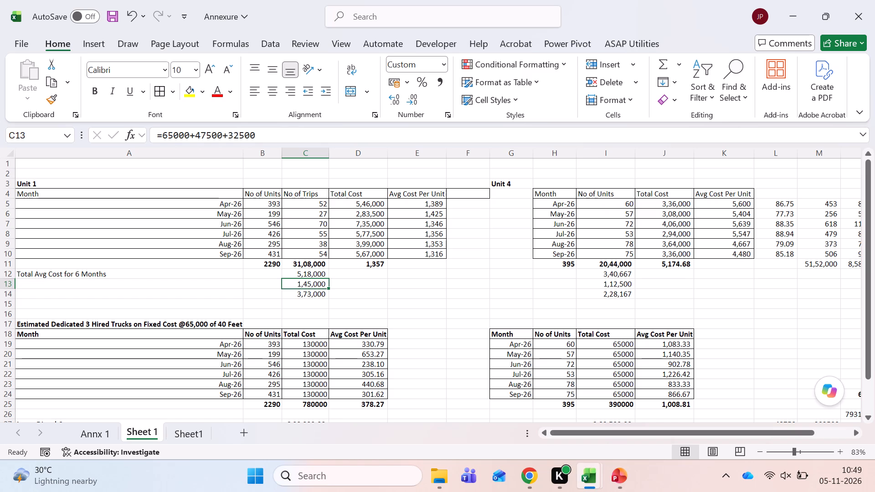
{"action": "key", "text": "ctrl+Page_Down"}
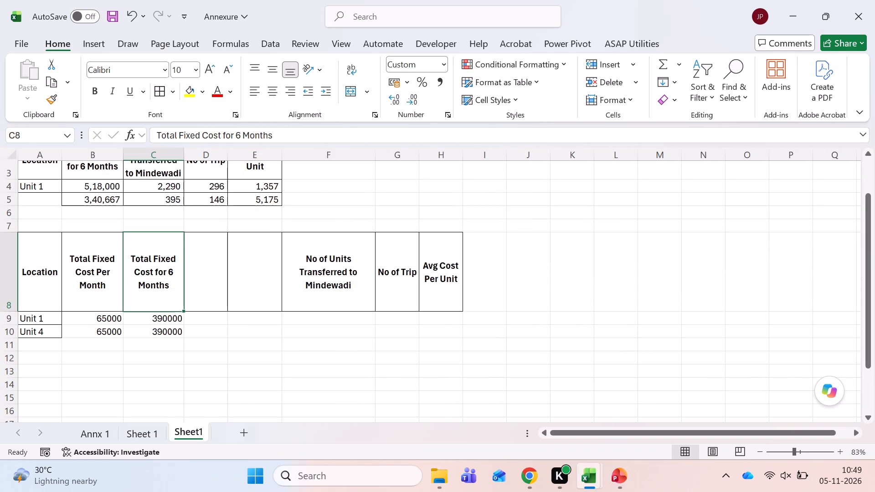
Widen column D of Sheet1 to make room for a longer header in D8.
{"action": "key", "text": "Right"}
{"action": "key", "text": "Right"}
{"action": "key", "text": "Left"}
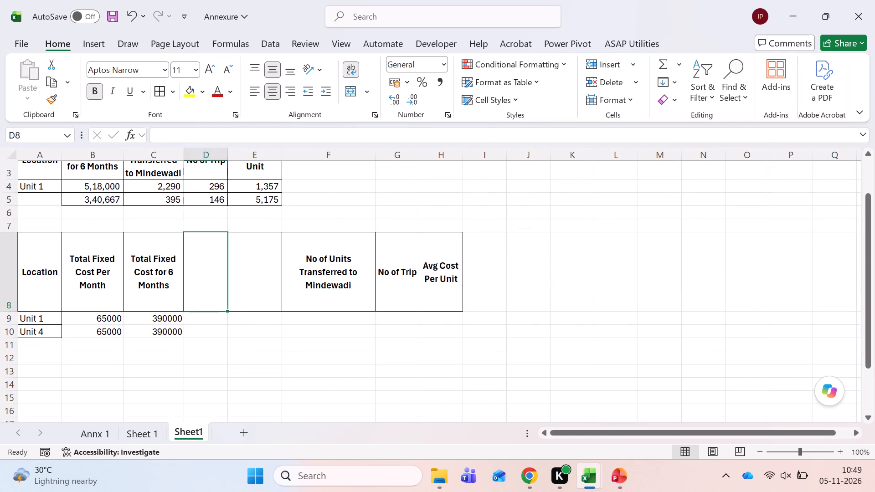
{"action": "left_click_drag", "start_coordinate": [228, 153], "coordinate": [264, 172]}
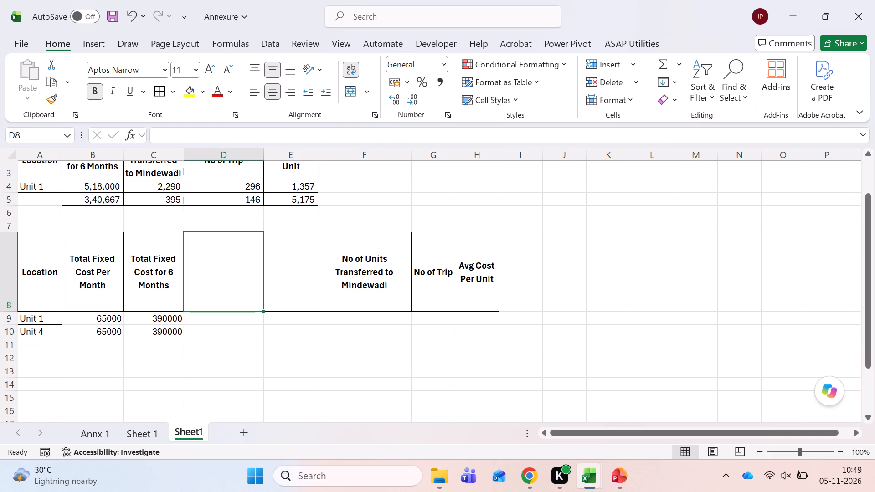
Enter the header Add : Diesel Cost 35 KM Round Trip in D8 of the second table.
{"action": "type", "text": "Add :"}
{"action": "key", "text": "space"}
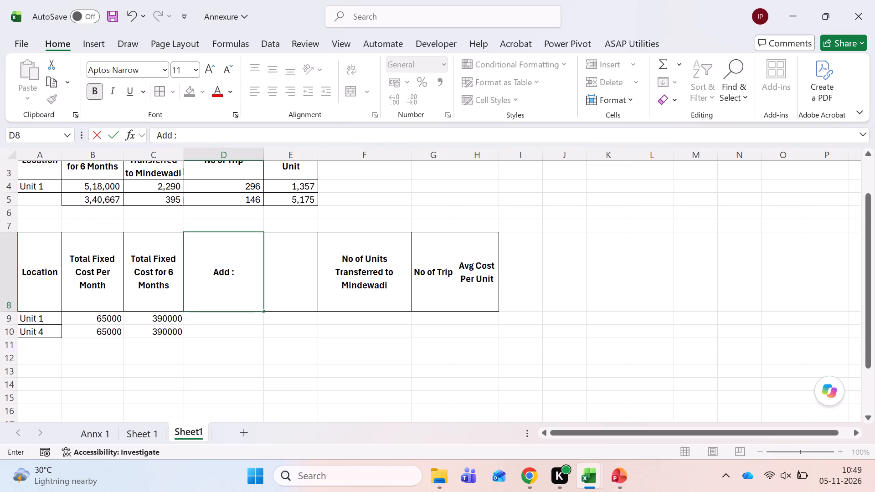
{"action": "type", "text": "DIesel"}
{"action": "key", "text": "space"}
{"action": "type", "text": "Cost"}
{"action": "key", "text": "space"}
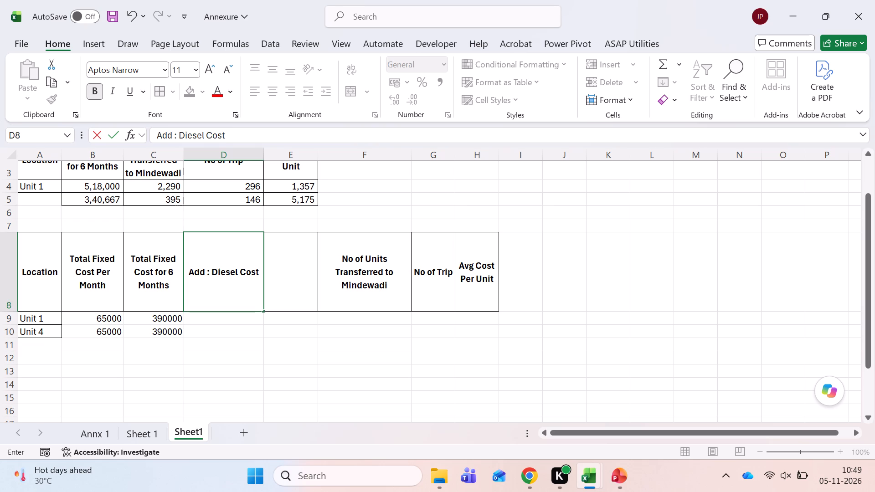
{"action": "type", "text": "35 KM"}
{"action": "key", "text": "space"}
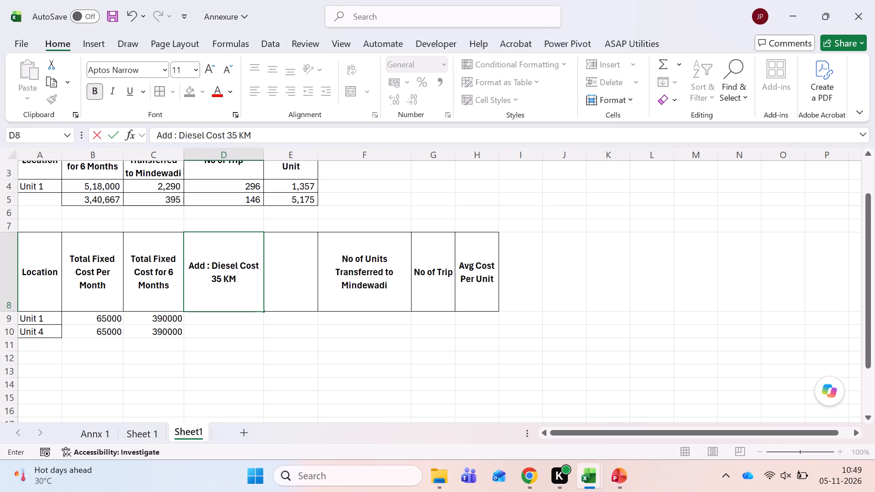
{"action": "type", "text": "Roun"}
{"action": "key", "text": "space"}
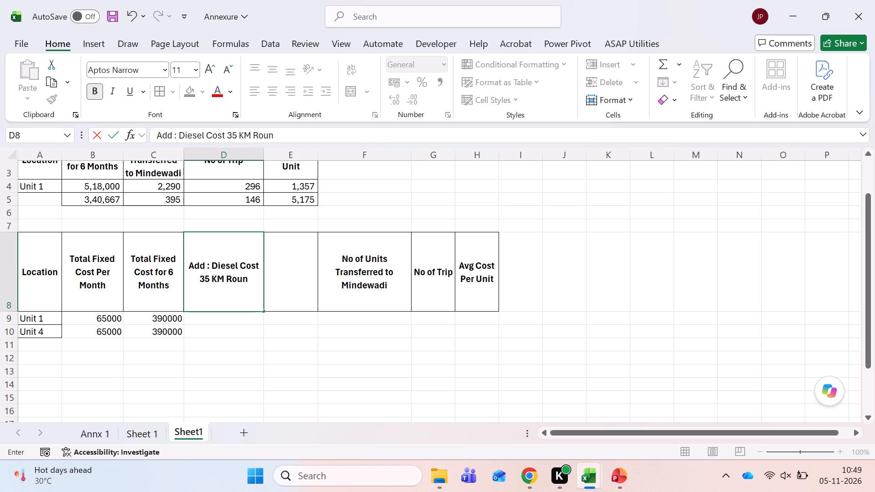
{"action": "key", "text": "BackSpace"}
{"action": "type", "text": "d"}
{"action": "key", "text": "space"}
{"action": "type", "text": "Trip"}
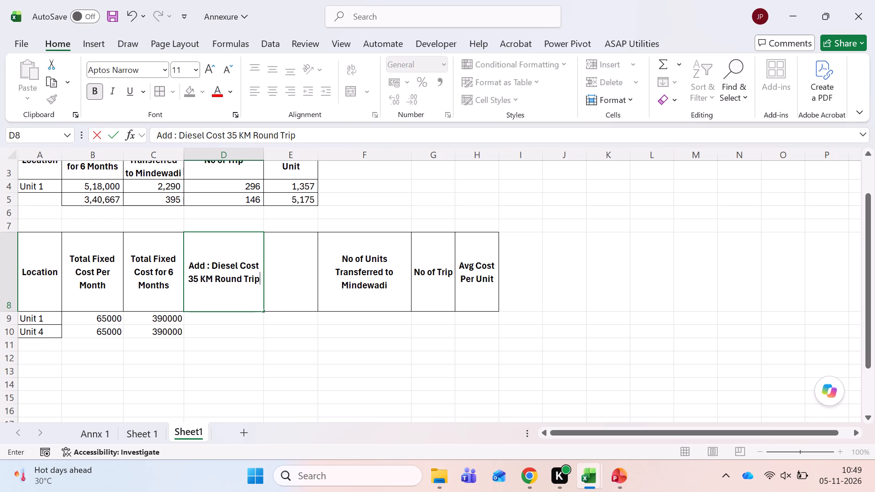
{"action": "key", "text": "Return"}
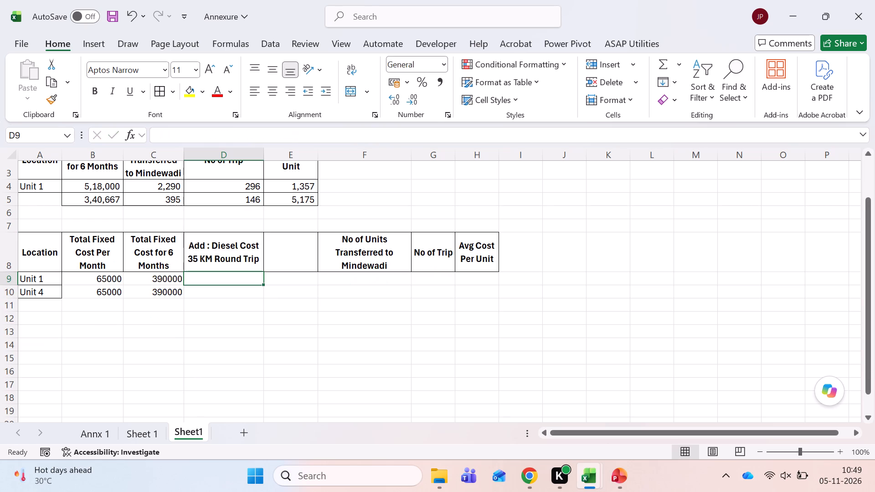
Calculate Unit 1's diesel cost in D9 with the formula =35*25.
{"action": "type", "text": "=35"}
{"action": "key", "text": "shift+asterisk"}
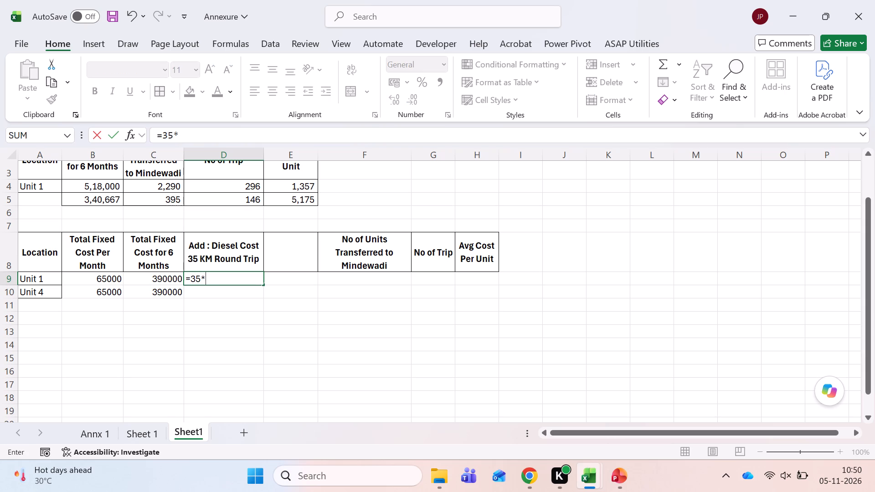
{"action": "type", "text": "25"}
{"action": "key", "text": "Return"}
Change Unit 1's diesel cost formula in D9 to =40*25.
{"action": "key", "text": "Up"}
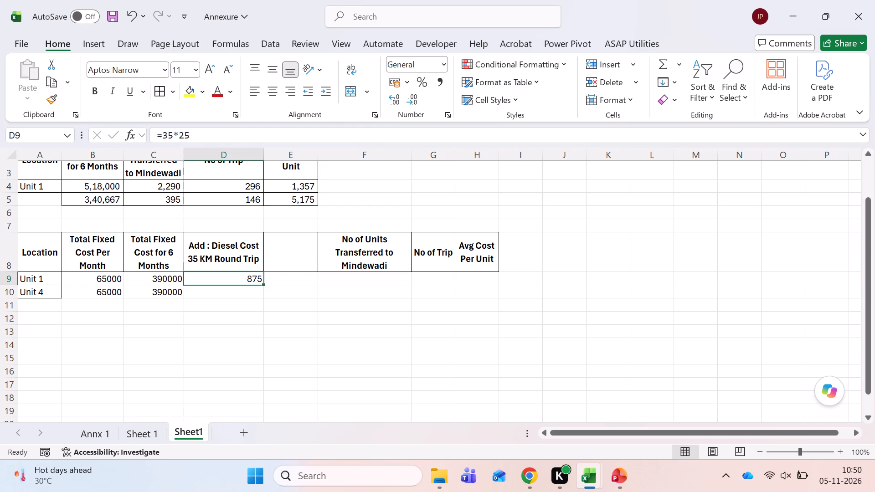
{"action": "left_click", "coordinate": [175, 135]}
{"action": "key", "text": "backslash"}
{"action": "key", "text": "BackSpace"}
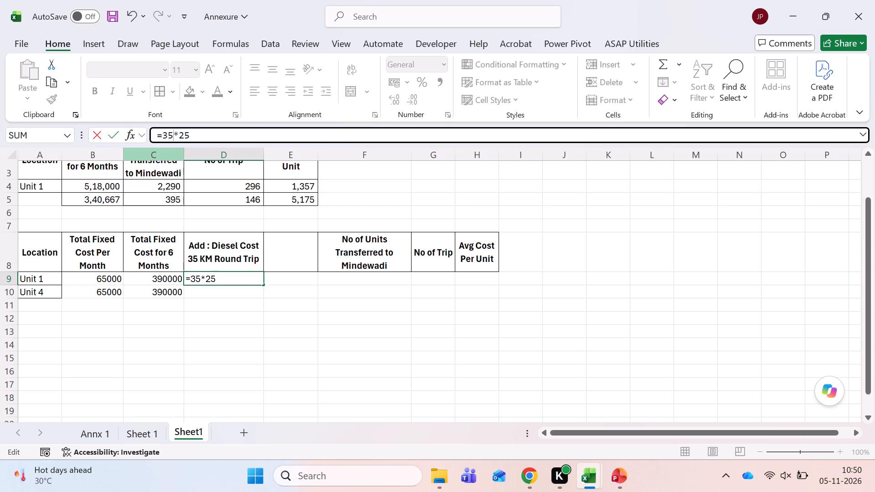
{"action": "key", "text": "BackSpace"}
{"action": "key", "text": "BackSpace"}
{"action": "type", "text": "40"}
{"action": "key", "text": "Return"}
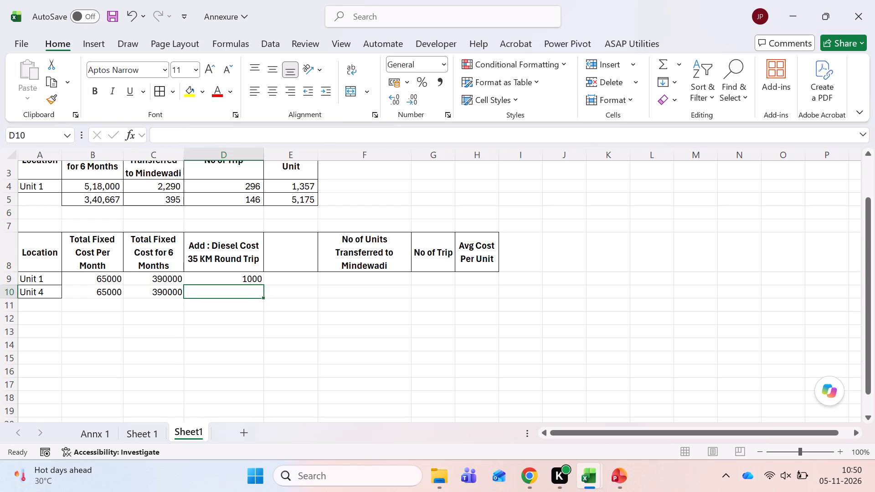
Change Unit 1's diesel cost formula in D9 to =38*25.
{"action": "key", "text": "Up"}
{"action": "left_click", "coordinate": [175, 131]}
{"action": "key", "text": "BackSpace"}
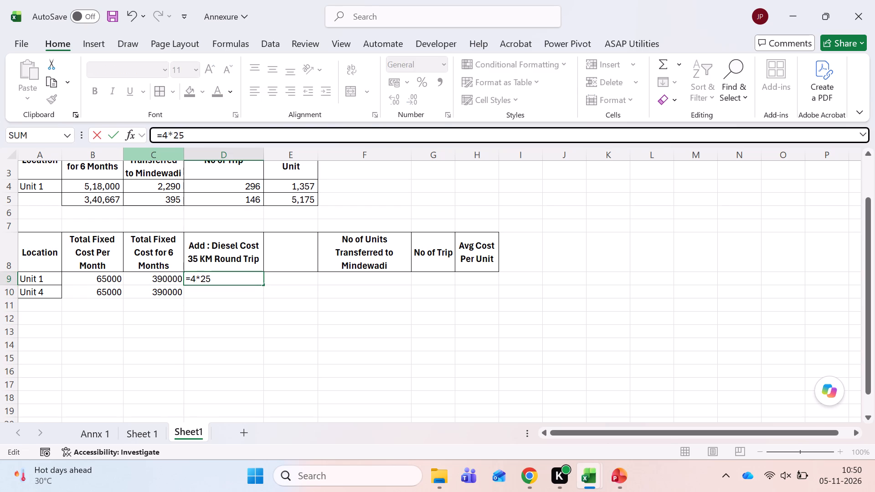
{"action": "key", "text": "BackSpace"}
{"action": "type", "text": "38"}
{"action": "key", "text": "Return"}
Change Unit 1's diesel cost formula in D9 to =36*25.
{"action": "key", "text": "Up"}
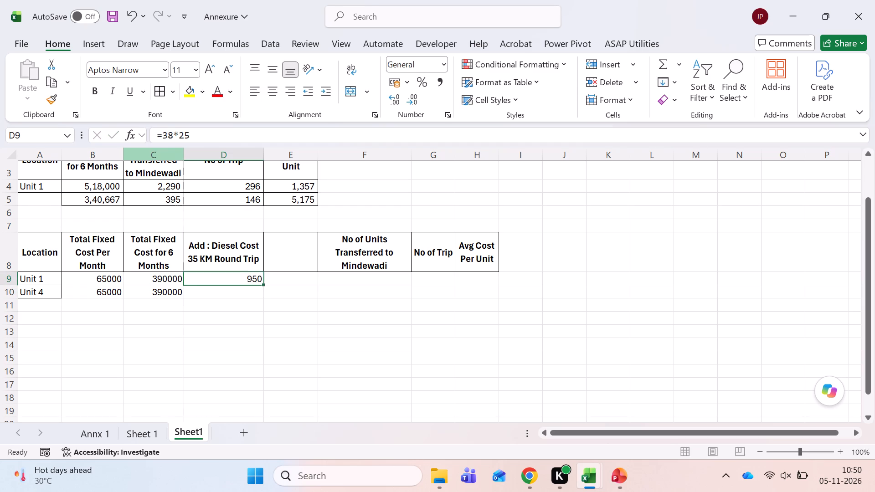
{"action": "left_click", "coordinate": [170, 133]}
{"action": "key", "text": "Right"}
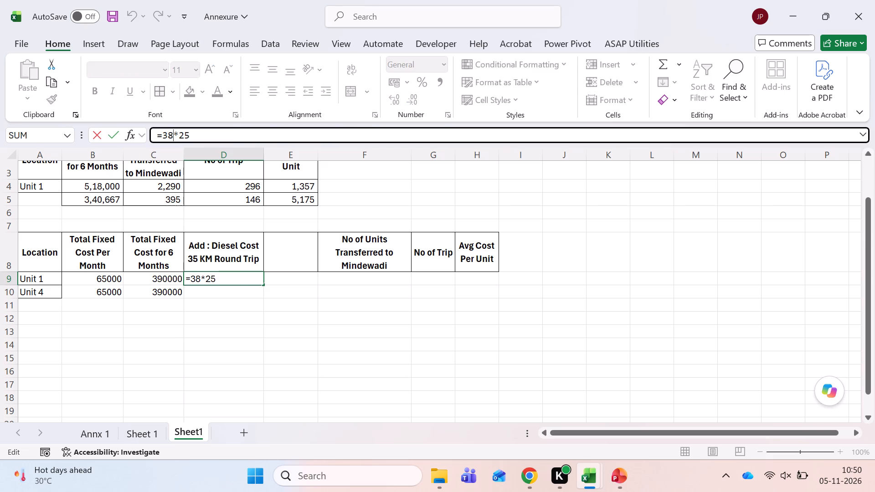
{"action": "key", "text": "BackSpace"}
{"action": "key", "text": "6"}
{"action": "key", "text": "Return"}
{"action": "key", "text": "Down"}
{"action": "key", "text": "Up"}
{"action": "key", "text": "Up"}
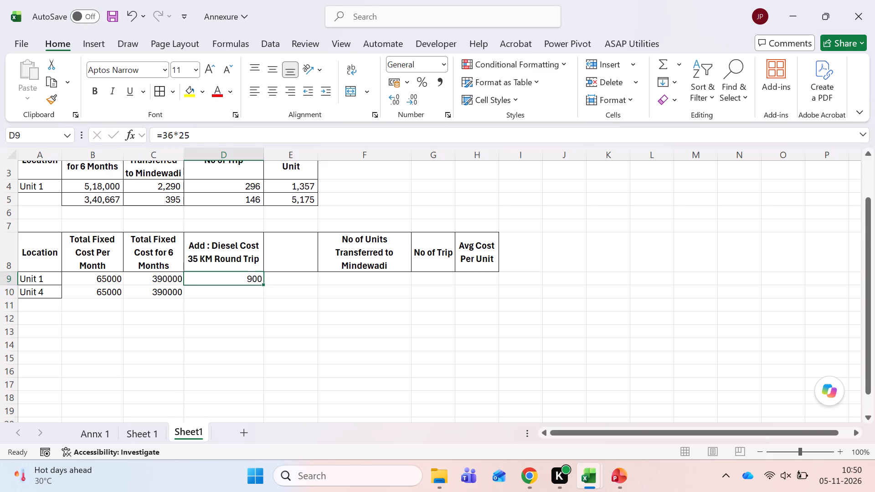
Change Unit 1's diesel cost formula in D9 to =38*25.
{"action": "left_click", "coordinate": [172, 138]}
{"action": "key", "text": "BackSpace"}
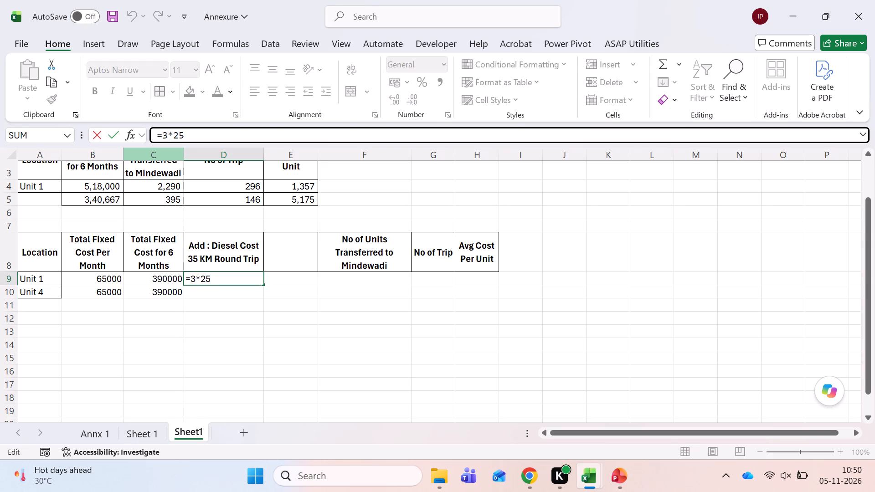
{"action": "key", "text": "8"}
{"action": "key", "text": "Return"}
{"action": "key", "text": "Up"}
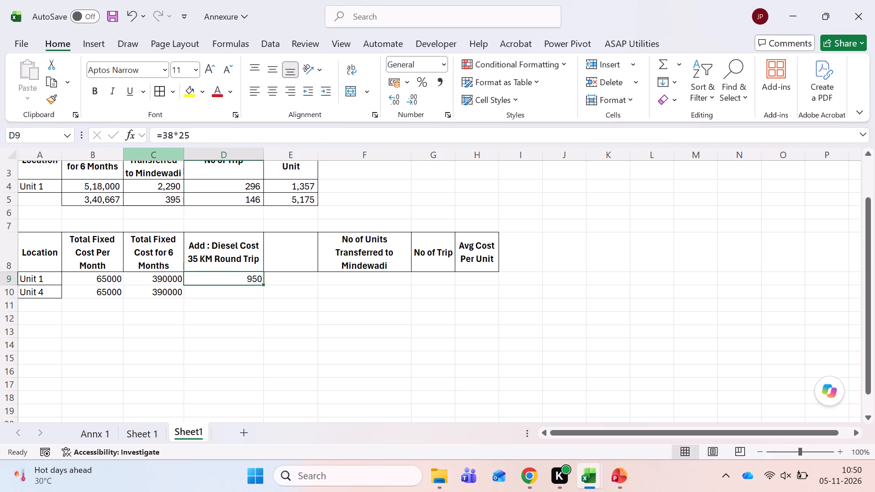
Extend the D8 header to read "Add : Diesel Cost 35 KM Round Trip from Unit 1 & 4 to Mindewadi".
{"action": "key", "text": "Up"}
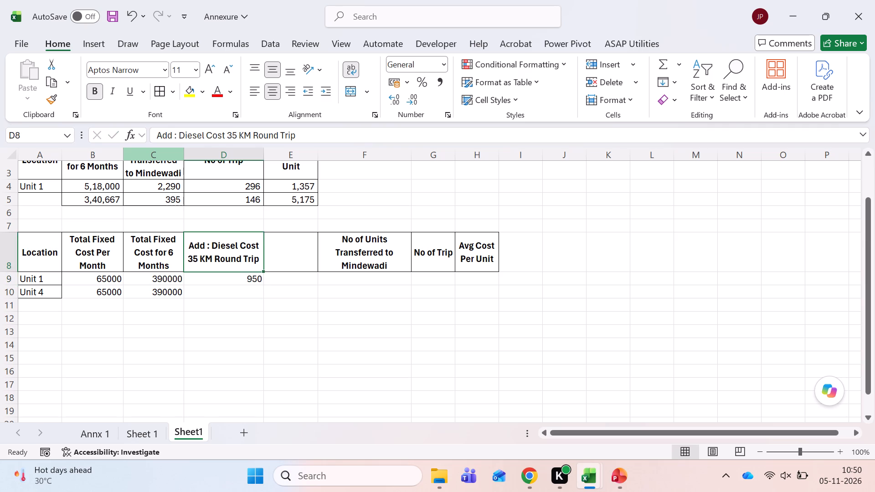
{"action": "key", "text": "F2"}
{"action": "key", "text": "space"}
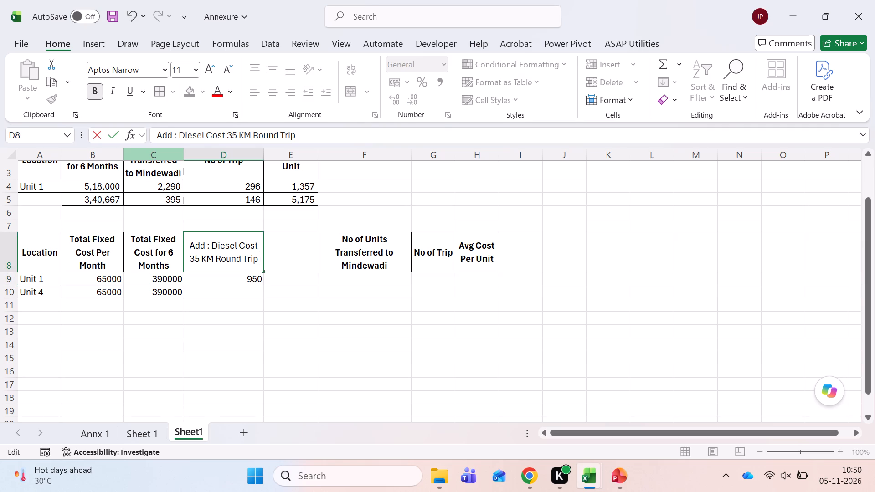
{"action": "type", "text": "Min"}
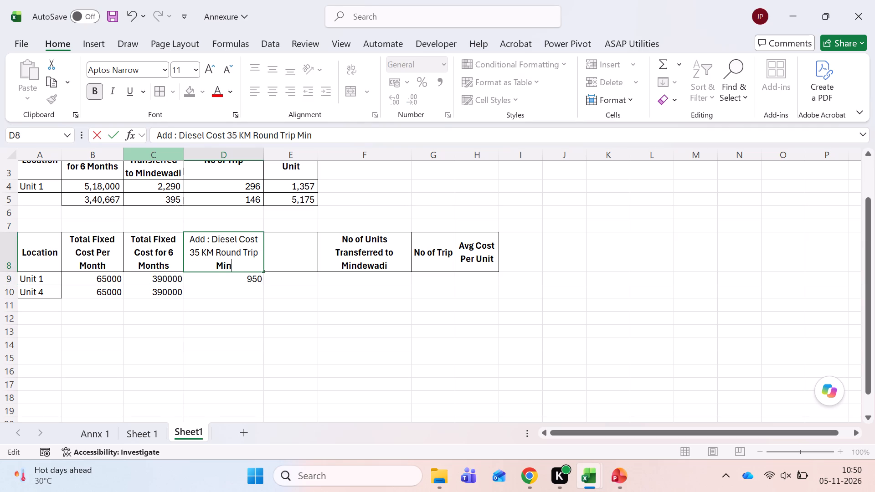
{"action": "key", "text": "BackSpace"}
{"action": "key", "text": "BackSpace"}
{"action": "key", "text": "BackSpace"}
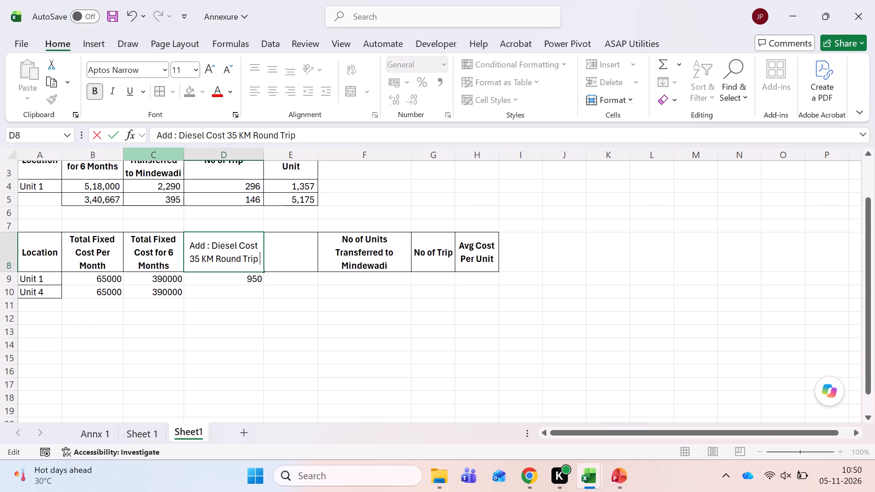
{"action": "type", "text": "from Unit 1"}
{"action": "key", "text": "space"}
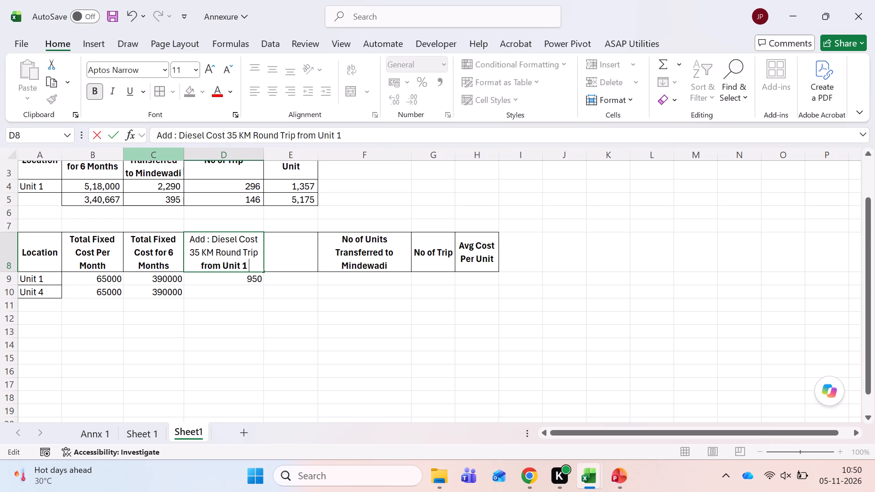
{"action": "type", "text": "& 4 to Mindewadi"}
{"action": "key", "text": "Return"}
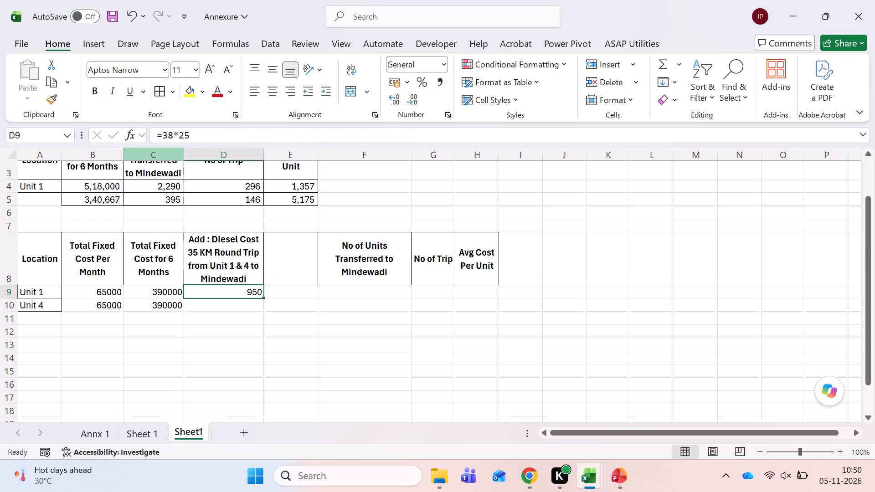
Enter Unit 4 as the missing location in A5 of the first table and apply all borders to the cell.
{"action": "scroll", "coordinate": [62, 191], "scroll_direction": "up", "scroll_amount": 1}
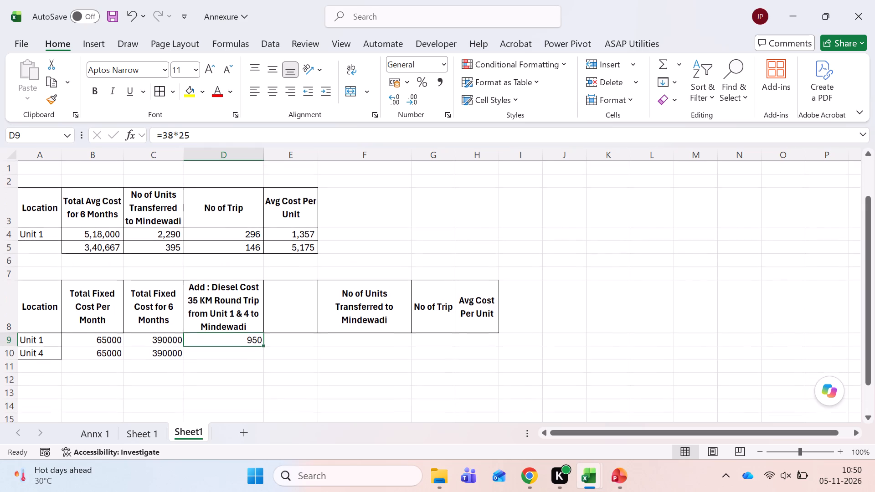
{"action": "left_click", "coordinate": [46, 250]}
{"action": "type", "text": "Unit 4"}
{"action": "key", "text": "Return"}
{"action": "key", "text": "Up"}
{"action": "key", "text": "alt+h"}
{"action": "key", "text": "alt+b"}
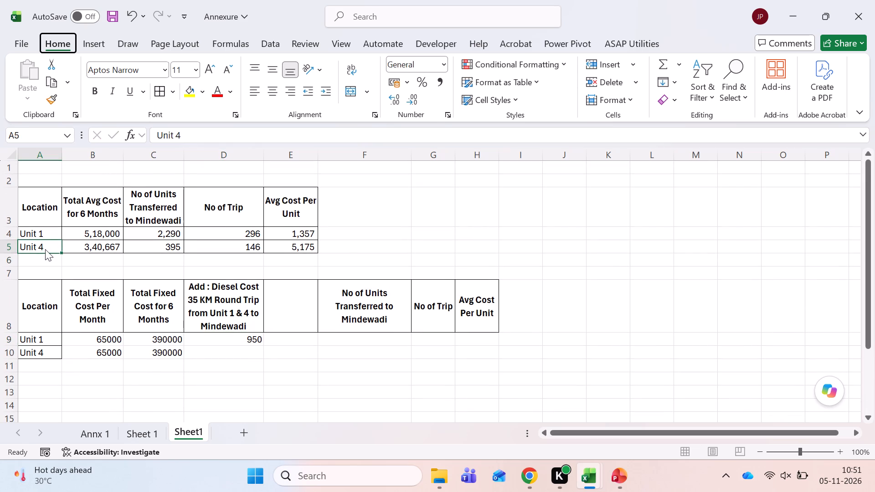
{"action": "key", "text": "a"}
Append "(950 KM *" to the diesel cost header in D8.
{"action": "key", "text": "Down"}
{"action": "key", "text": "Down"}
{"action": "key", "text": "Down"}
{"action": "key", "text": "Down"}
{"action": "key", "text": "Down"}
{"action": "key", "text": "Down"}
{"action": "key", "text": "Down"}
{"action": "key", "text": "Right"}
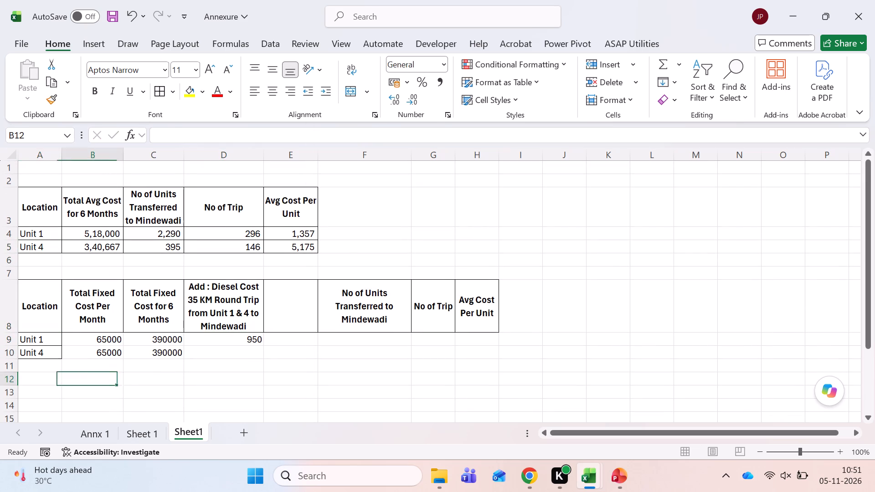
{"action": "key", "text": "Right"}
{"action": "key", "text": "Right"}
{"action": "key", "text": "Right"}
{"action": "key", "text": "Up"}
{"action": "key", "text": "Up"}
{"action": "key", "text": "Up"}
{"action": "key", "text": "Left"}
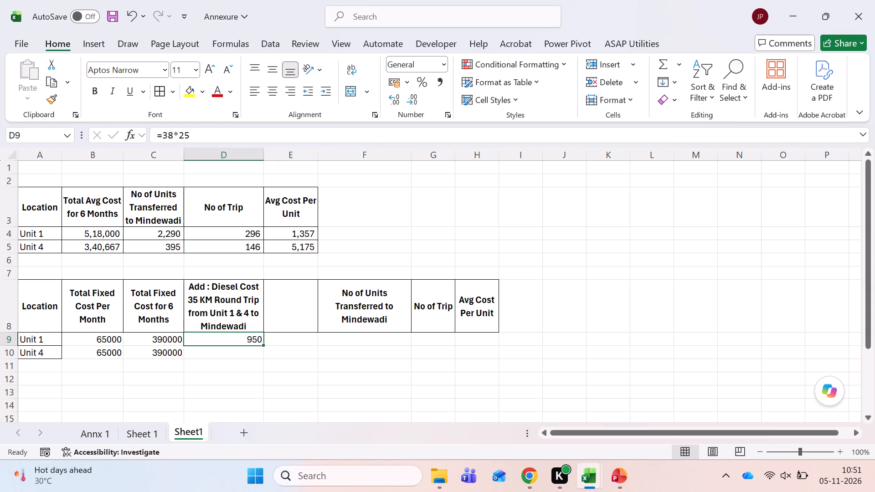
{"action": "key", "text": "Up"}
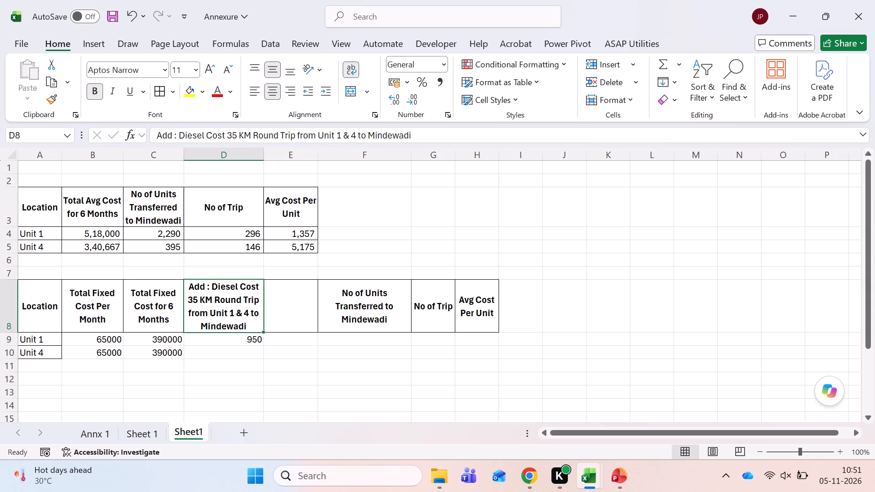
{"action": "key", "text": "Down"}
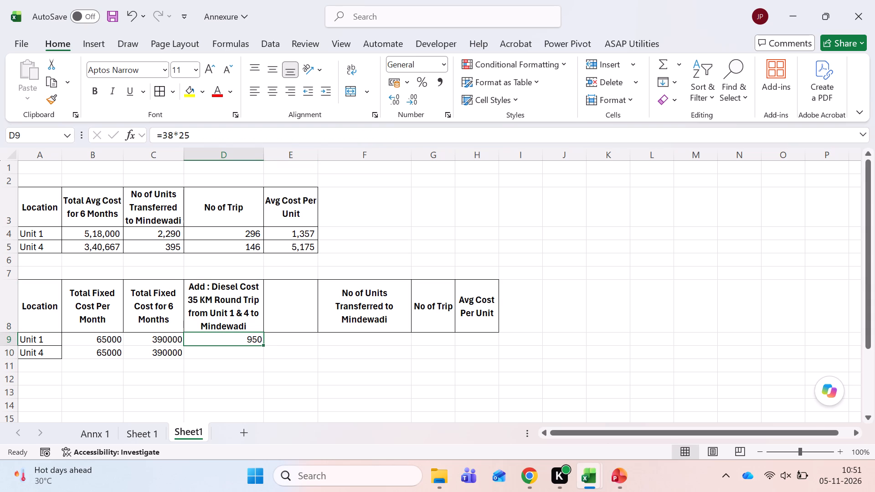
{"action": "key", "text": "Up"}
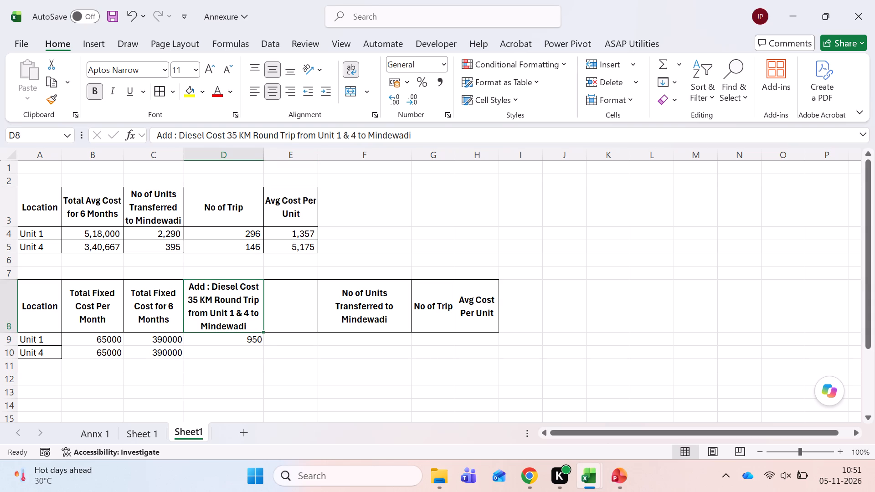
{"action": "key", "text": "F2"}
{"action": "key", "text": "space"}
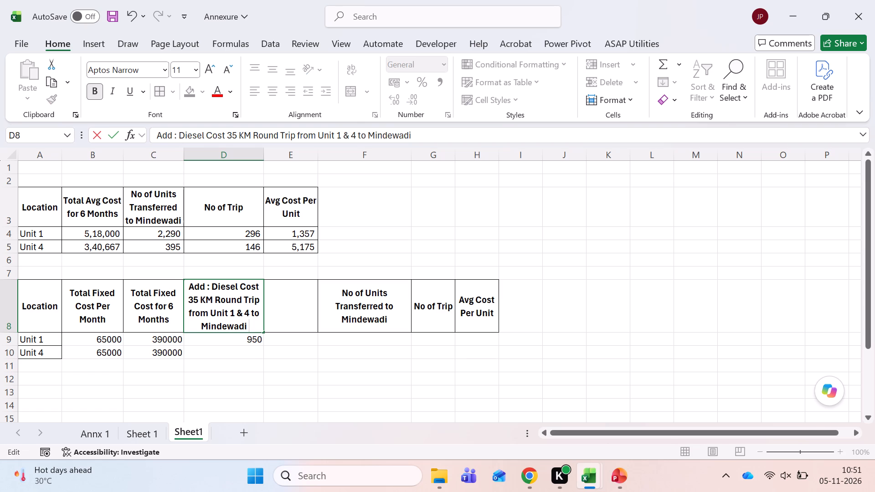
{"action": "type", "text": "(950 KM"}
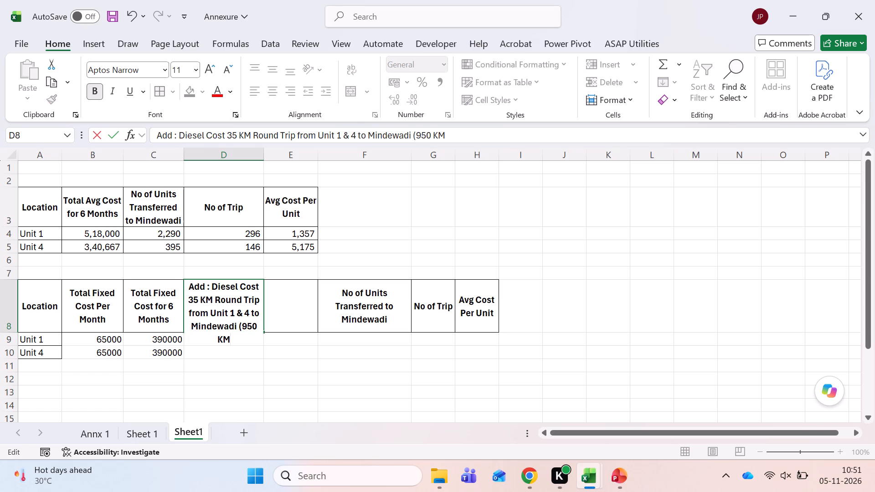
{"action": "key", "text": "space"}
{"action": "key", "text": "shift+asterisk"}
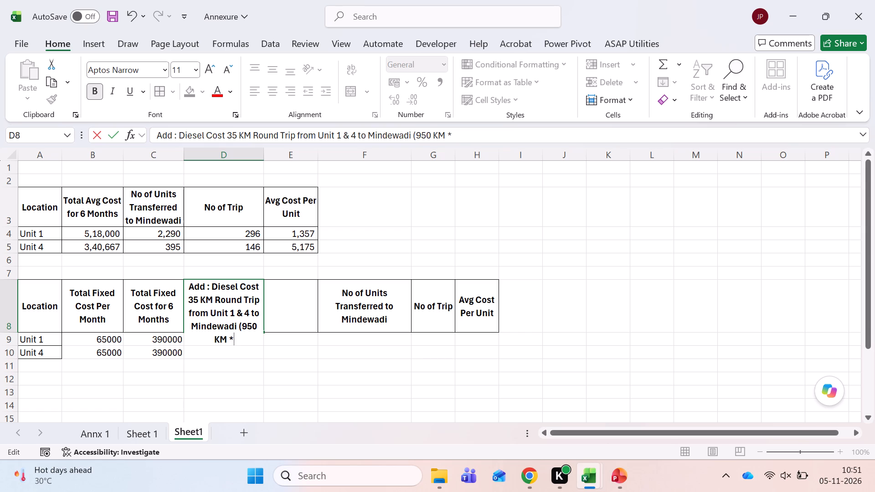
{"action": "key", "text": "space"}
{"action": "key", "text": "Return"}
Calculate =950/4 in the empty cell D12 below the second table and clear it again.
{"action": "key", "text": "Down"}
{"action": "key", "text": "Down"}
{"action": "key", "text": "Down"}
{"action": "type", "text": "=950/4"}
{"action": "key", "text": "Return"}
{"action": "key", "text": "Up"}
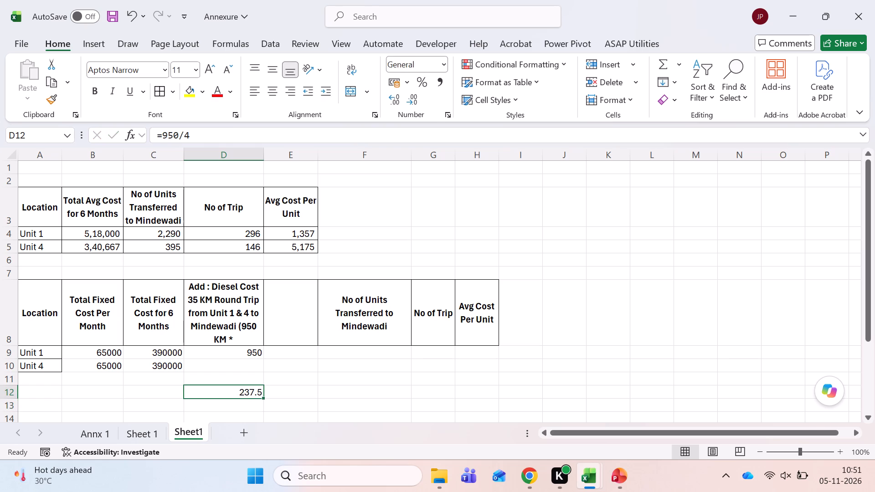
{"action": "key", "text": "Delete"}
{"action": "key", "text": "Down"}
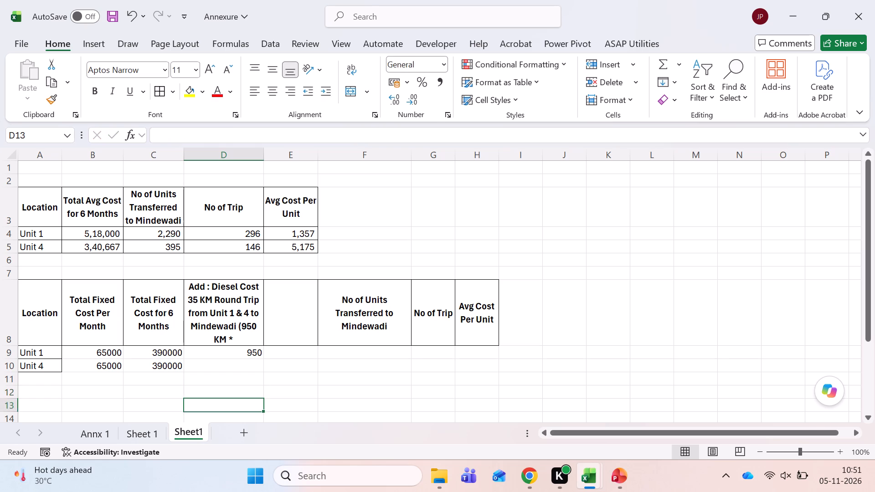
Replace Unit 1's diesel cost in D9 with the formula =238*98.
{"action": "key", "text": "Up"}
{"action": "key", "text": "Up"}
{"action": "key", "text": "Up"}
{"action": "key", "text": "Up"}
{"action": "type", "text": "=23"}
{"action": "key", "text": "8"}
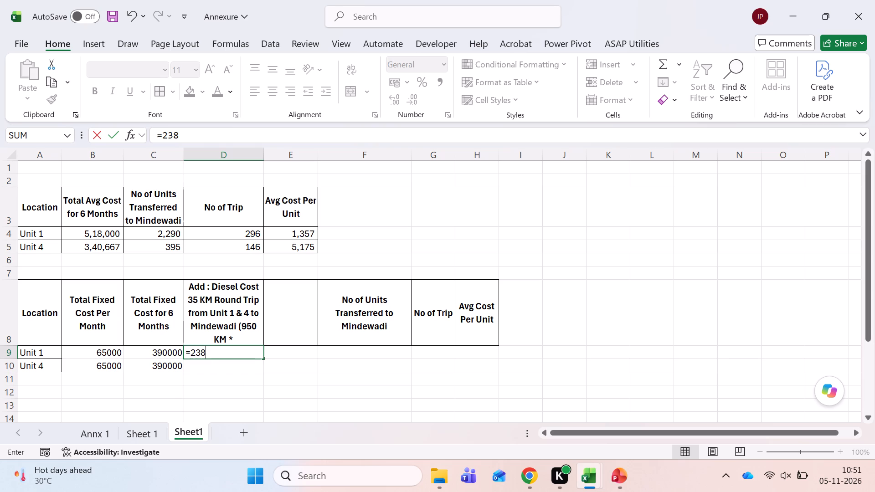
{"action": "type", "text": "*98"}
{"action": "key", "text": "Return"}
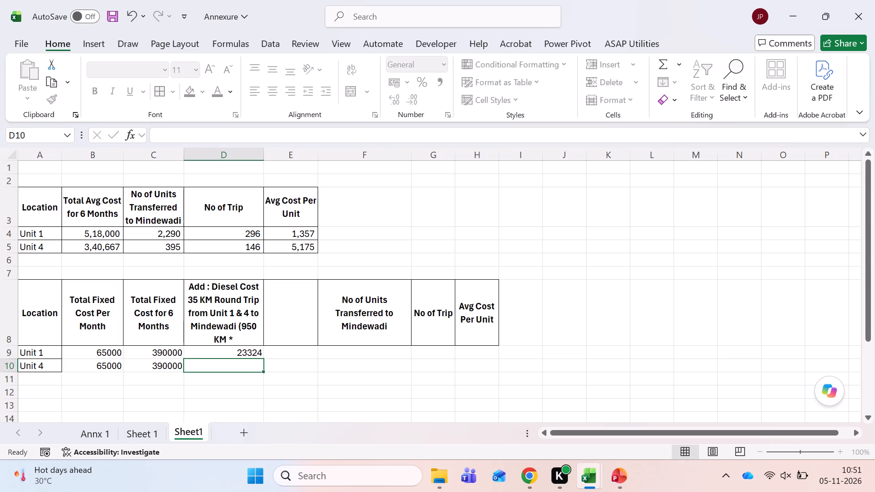
Replace Unit 1's diesel cost in D9 with the formula =47500+32500.
{"action": "key", "text": "Up"}
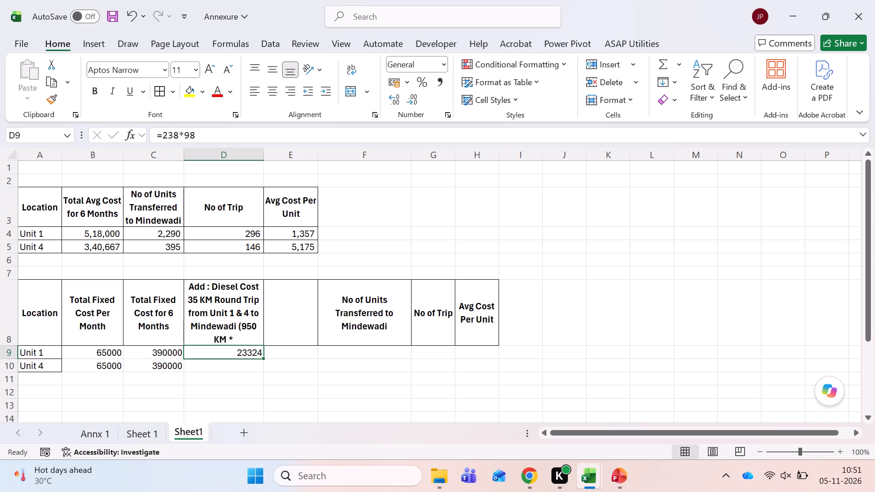
{"action": "type", "text": "=47500"}
{"action": "key", "text": "shift+plus"}
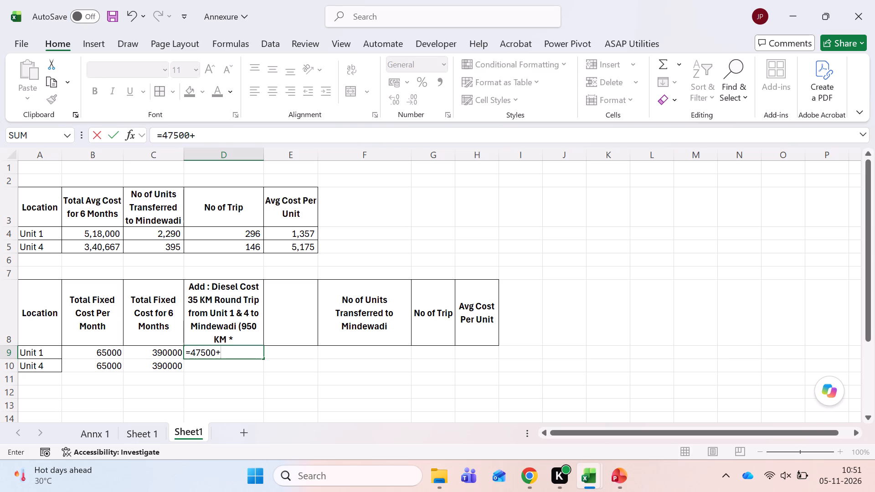
{"action": "type", "text": "32500"}
{"action": "key", "text": "Return"}
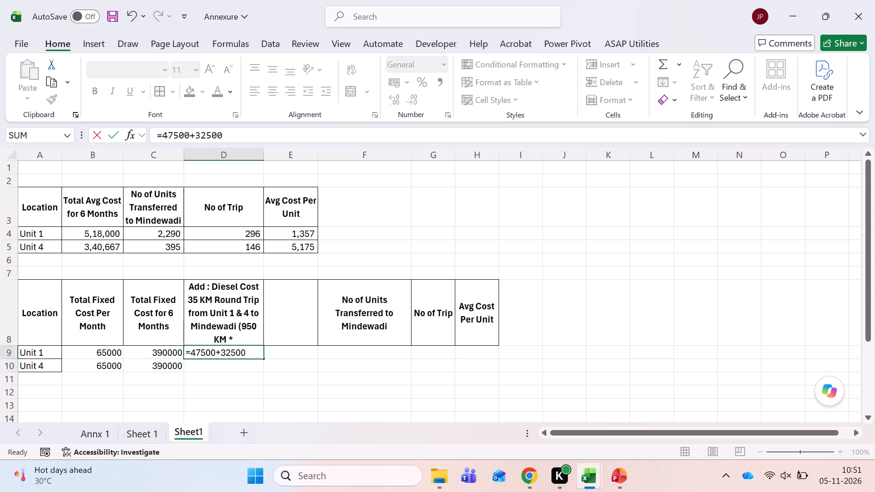
{"action": "key", "text": "Up"}
{"action": "key", "text": "alt+Tab"}
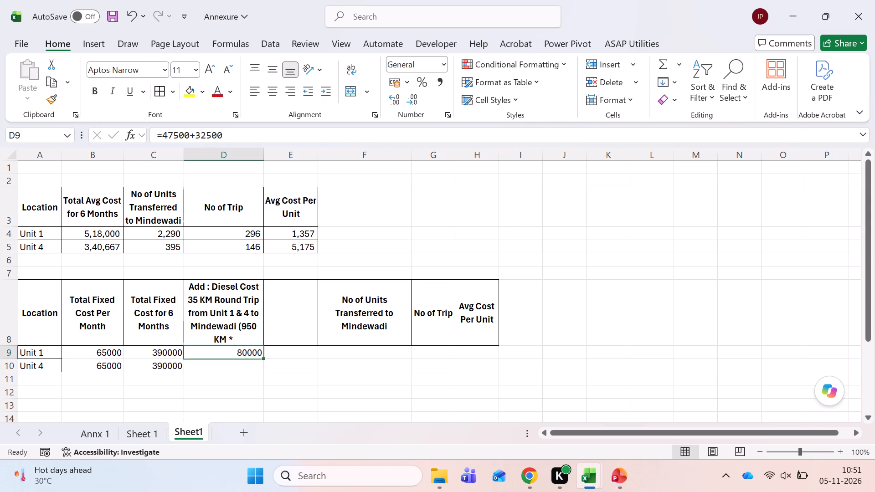
{"action": "key", "text": "alt+Tab"}
Shorten the D8 header to "Add : Diesel Cost" by deleting the round-trip and distance text.
{"action": "key", "text": "Up"}
{"action": "key", "text": "F2"}
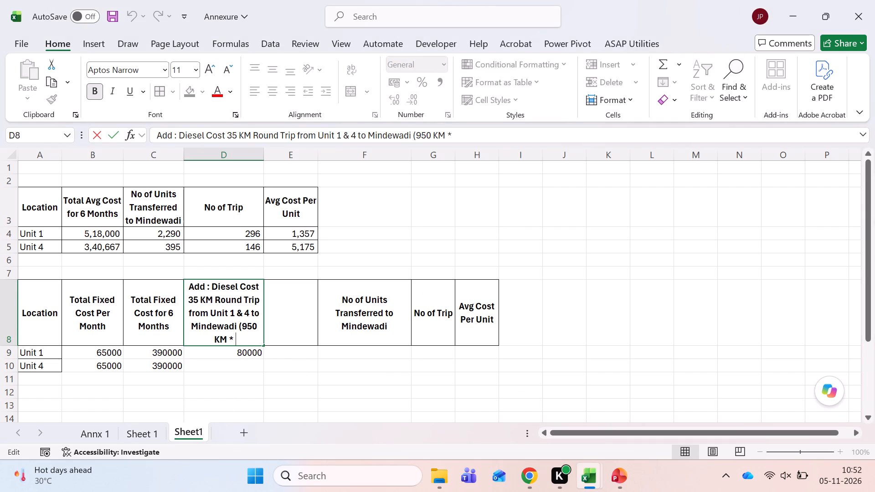
{"action": "key", "text": "ctrl+shift+Up"}
{"action": "key", "text": "ctrl+shift+Up"}
{"action": "key", "text": "ctrl+shift+Up"}
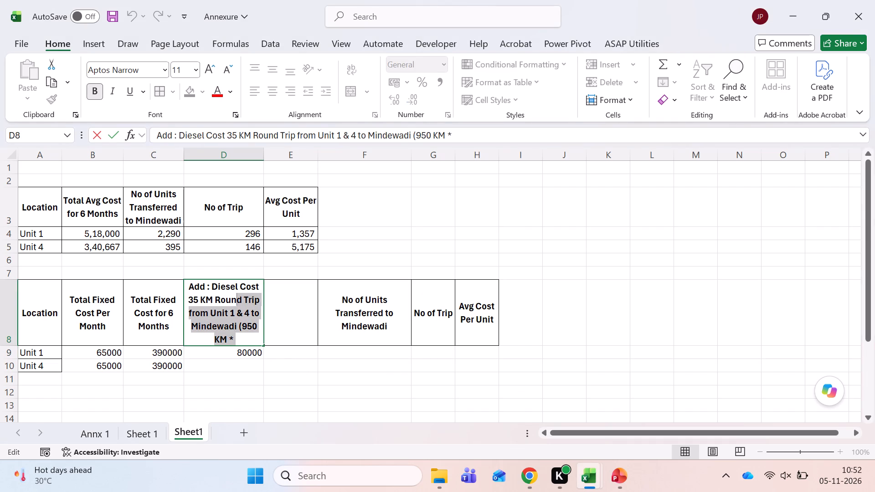
{"action": "key", "text": "ctrl+shift+Left"}
{"action": "key", "text": "ctrl+shift+Left"}
{"action": "key", "text": "ctrl+shift+Right"}
{"action": "key", "text": "ctrl+shift+Left"}
{"action": "key", "text": "ctrl+shift+Left"}
{"action": "key", "text": "BackSpace"}
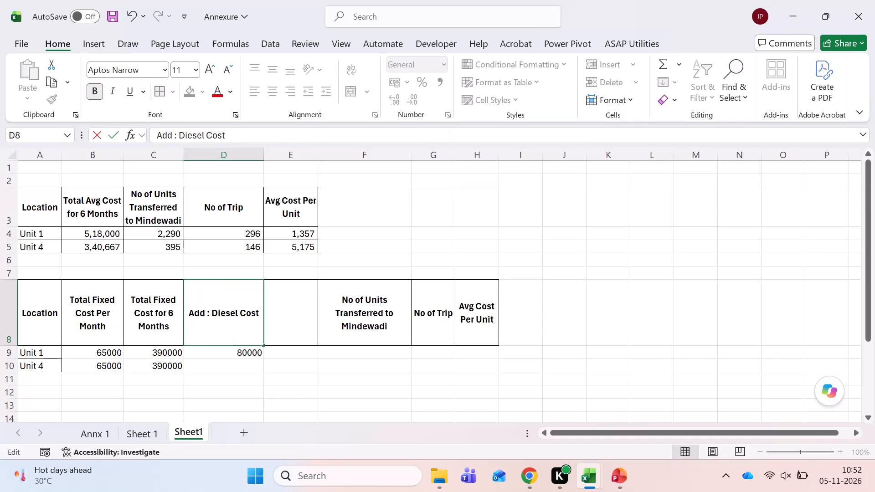
{"action": "key", "text": "BackSpace"}
{"action": "key", "text": "Return"}
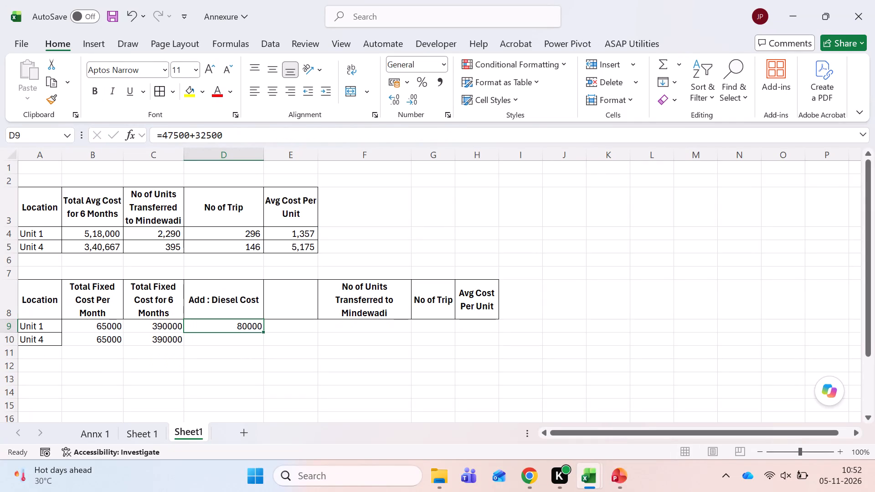
Compare the second summary table with the Unit 1 and Unit 4 cost calculations on Sheet 1.
{"action": "key", "text": "Down"}
{"action": "key", "text": "Down"}
{"action": "key", "text": "Up"}
{"action": "key", "text": "Up"}
{"action": "key", "text": "Up"}
{"action": "key", "text": "Down"}
{"action": "key", "text": "Down"}
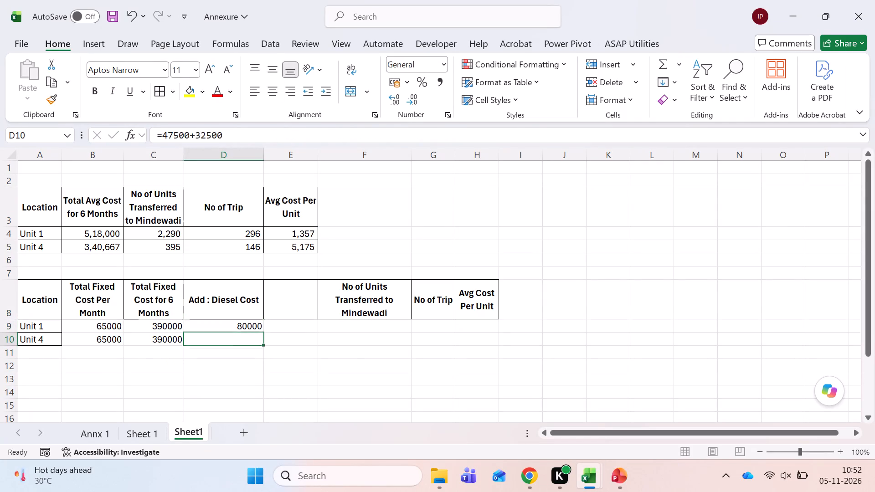
{"action": "key", "text": "ctrl+Page_Up"}
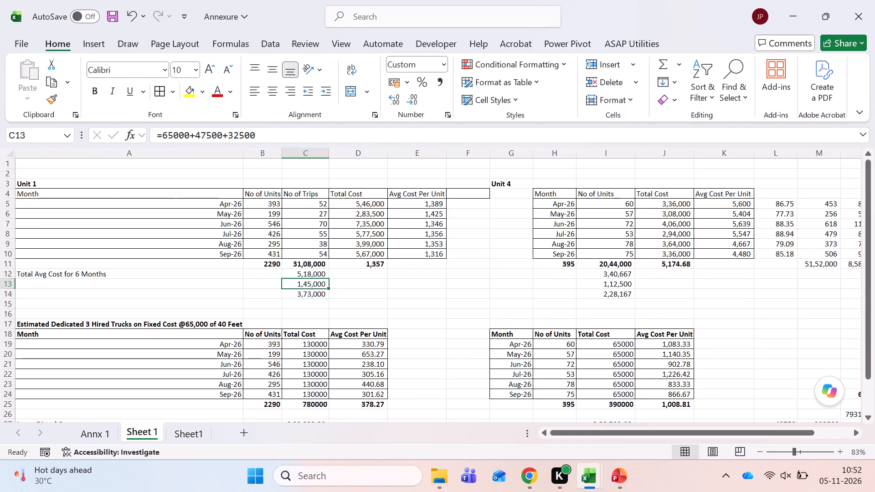
{"action": "key", "text": "ctrl+Page_Down"}
{"action": "key", "text": "ctrl+Page_Up"}
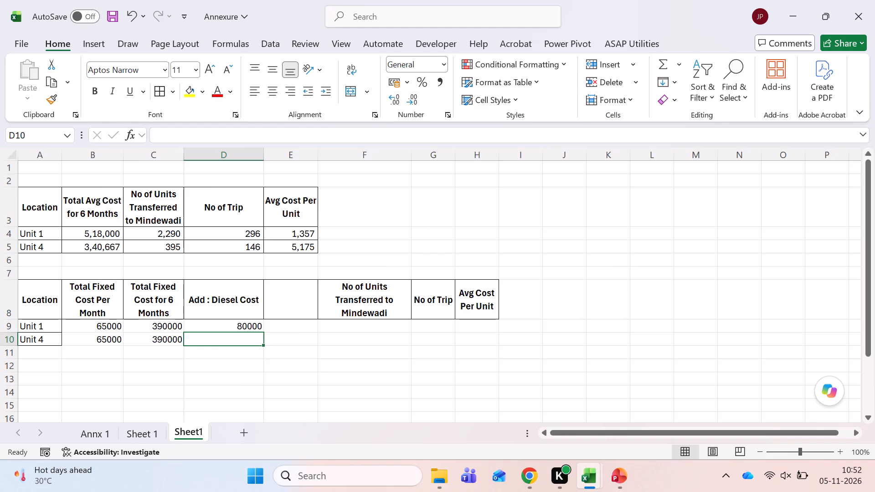
{"action": "key", "text": "ctrl+Page_Down"}
Delete the "Total Fixed Cost for 6 Months" cells C8:C10 from the second table, shifting the remaining cells left.
{"action": "key", "text": "Up"}
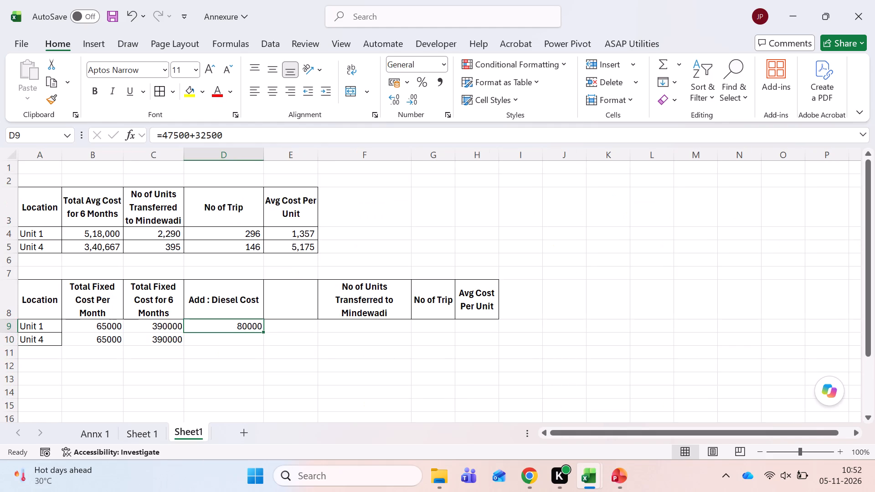
{"action": "key", "text": "Up"}
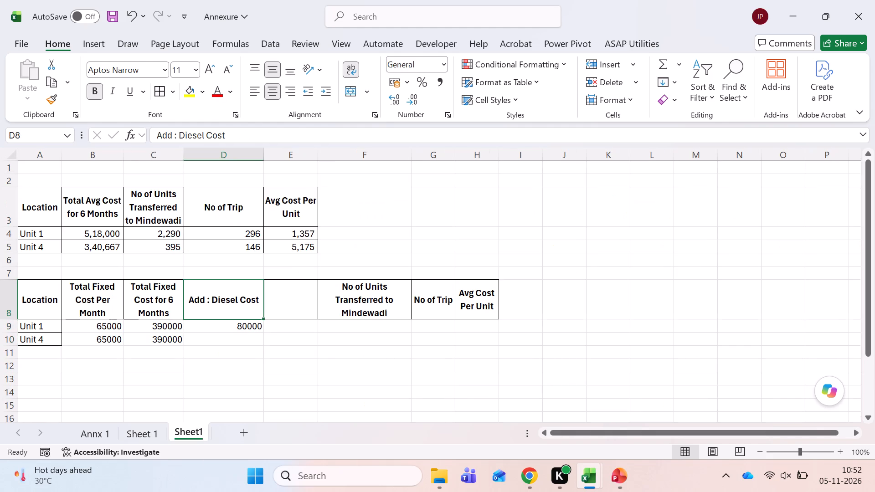
{"action": "key", "text": "F2"}
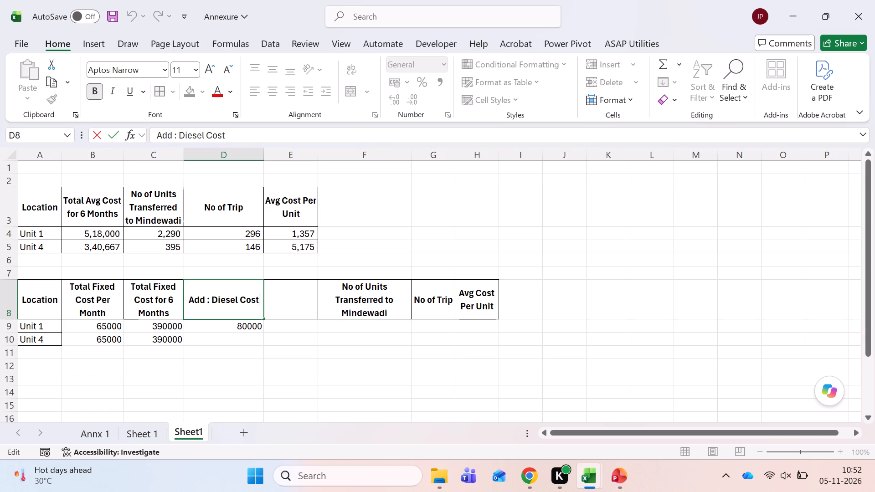
{"action": "key", "text": "Escape"}
{"action": "key", "text": "Left"}
{"action": "key", "text": "shift+Down"}
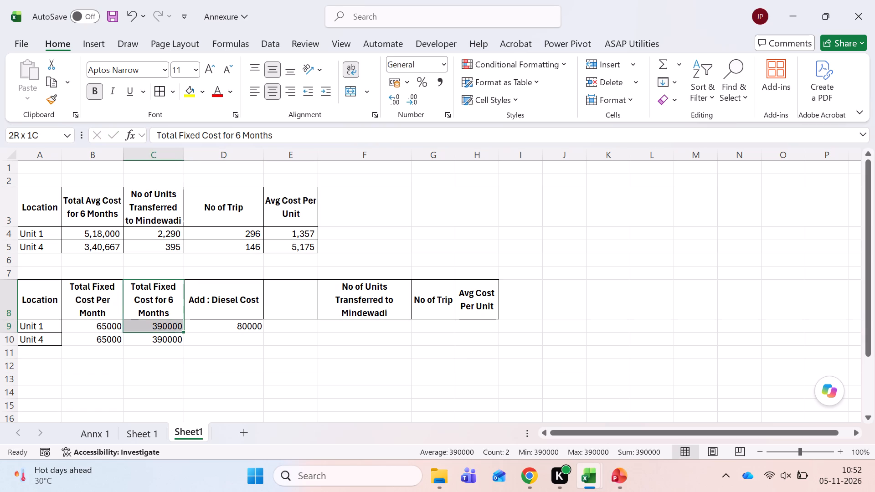
{"action": "key", "text": "shift+Down"}
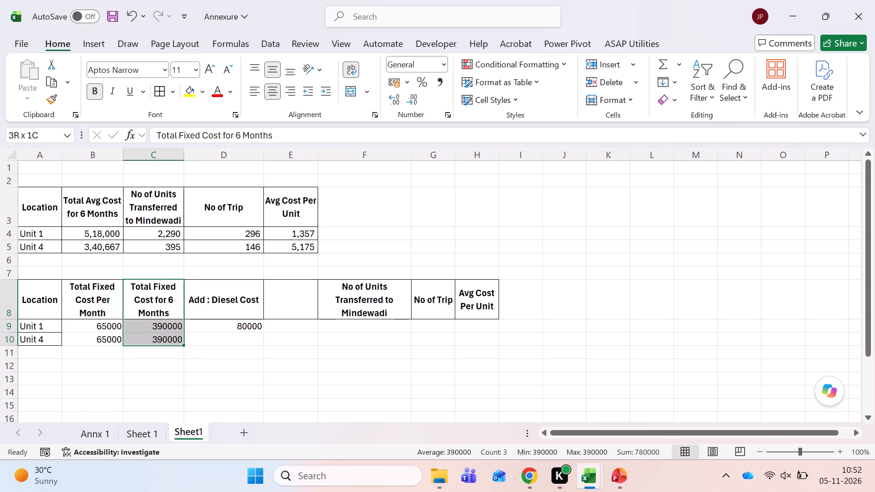
{"action": "key", "text": "ctrl+minus"}
{"action": "key", "text": "Return"}
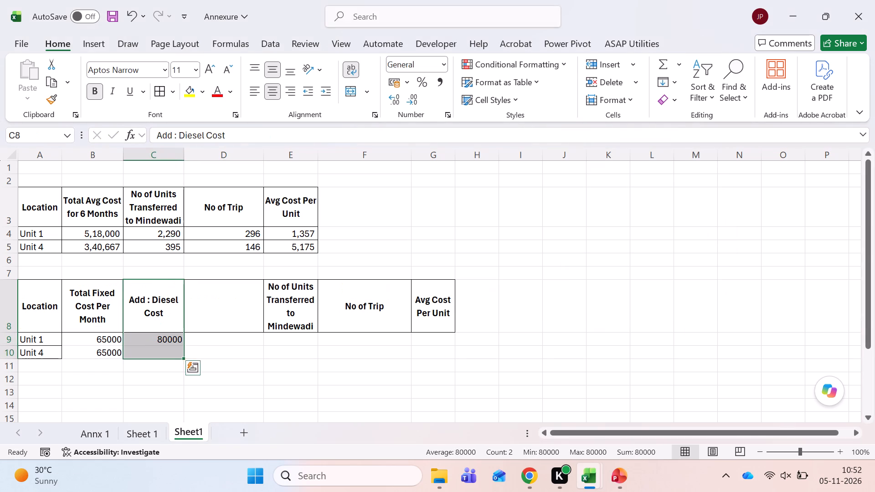
Examine the dedicated truck costs on Annx 1 and Unit 4's cost formula on Sheet 1 for the diesel cost.
{"action": "key", "text": "Right"}
{"action": "key", "text": "Left"}
{"action": "key", "text": "Down"}
{"action": "key", "text": "Down"}
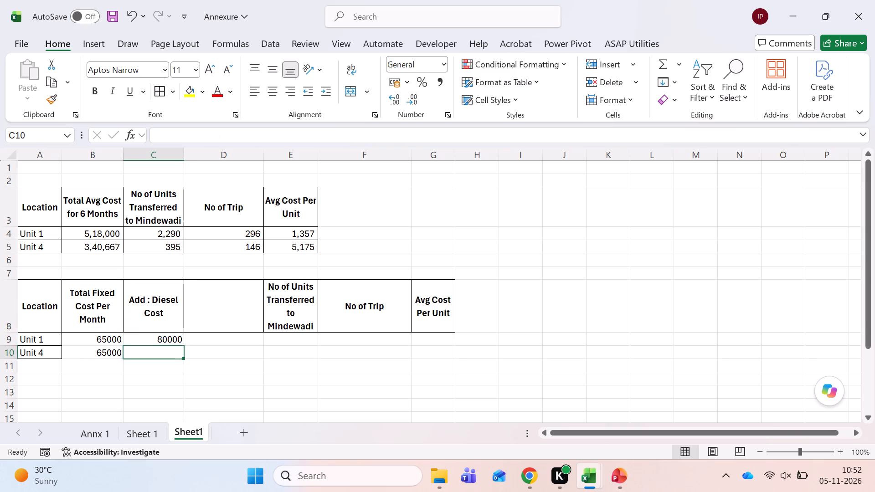
{"action": "key", "text": "ctrl+Page_Up"}
{"action": "key", "text": "ctrl+Page_Up"}
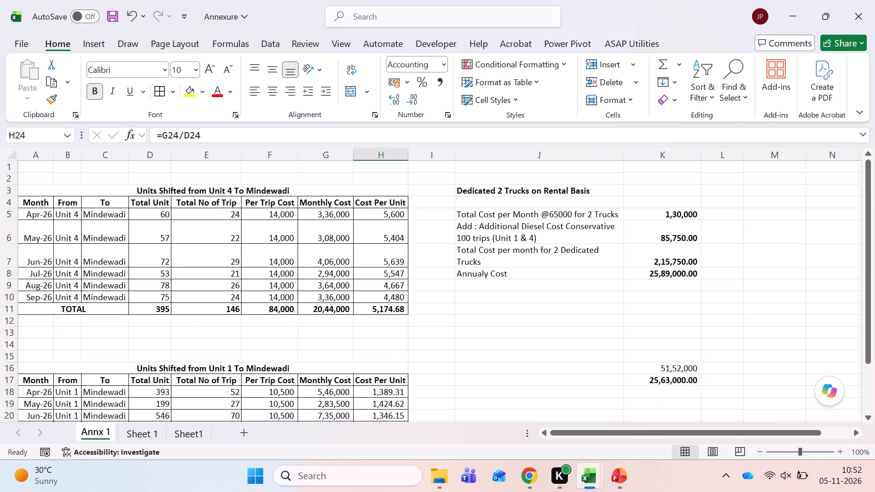
{"action": "key", "text": "Right"}
{"action": "key", "text": "Right"}
{"action": "key", "text": "Right"}
{"action": "key", "text": "Right"}
{"action": "key", "text": "Up"}
{"action": "key", "text": "Up"}
{"action": "key", "text": "Up"}
{"action": "key", "text": "Up"}
{"action": "key", "text": "Up"}
{"action": "key", "text": "Up"}
{"action": "key", "text": "Up"}
{"action": "key", "text": "Up"}
{"action": "key", "text": "Up"}
{"action": "key", "text": "Up"}
{"action": "key", "text": "Up"}
{"action": "key", "text": "Up"}
{"action": "key", "text": "Up"}
{"action": "key", "text": "Up"}
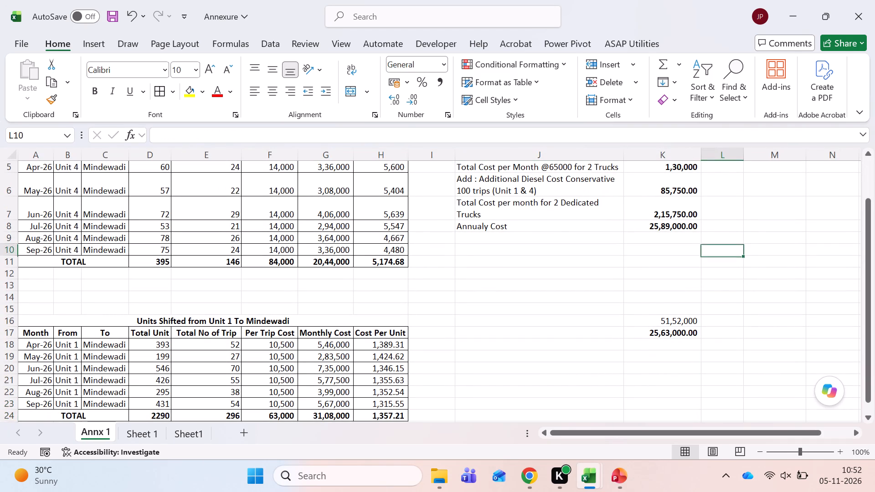
{"action": "key", "text": "ctrl+Page_Down"}
{"action": "key", "text": "ctrl+Left"}
{"action": "key", "text": "Right"}
{"action": "key", "text": "Right"}
{"action": "key", "text": "Right"}
{"action": "key", "text": "Right"}
{"action": "key", "text": "Right"}
{"action": "key", "text": "Right"}
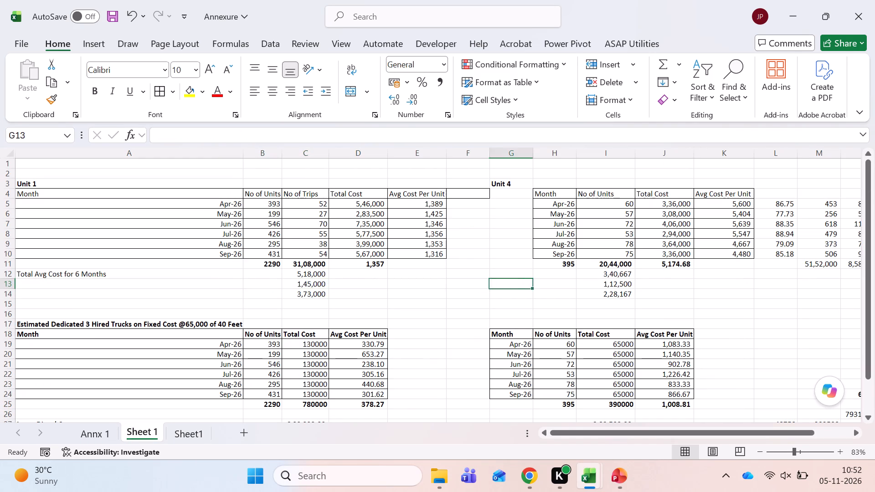
{"action": "key", "text": "Right"}
{"action": "key", "text": "Right"}
Enter 47500 as Unit 4's diesel cost in C10 of the second table on Sheet1.
{"action": "key", "text": "ctrl+Page_Down"}
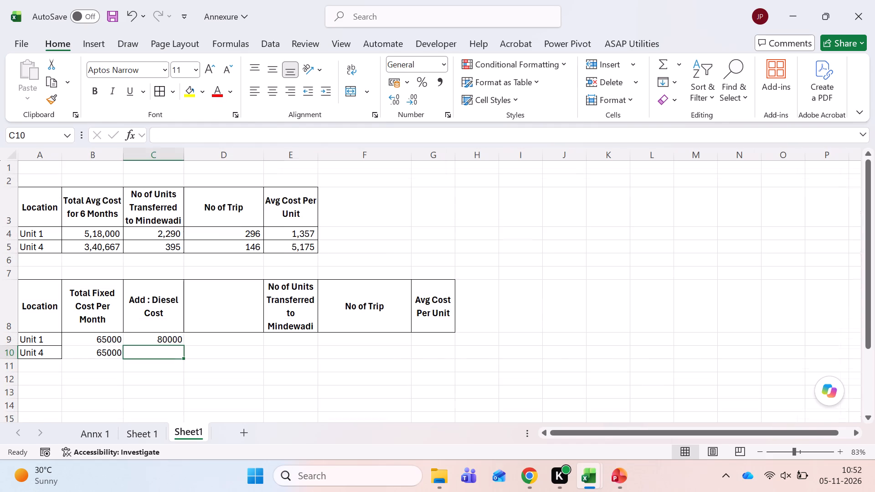
{"action": "type", "text": "47500"}
{"action": "key", "text": "Tab"}
Enter the header "Total Cost Per Month" in the blank cell D8 of the second table.
{"action": "key", "text": "Left"}
{"action": "key", "text": "Up"}
{"action": "key", "text": "Up"}
{"action": "key", "text": "Up"}
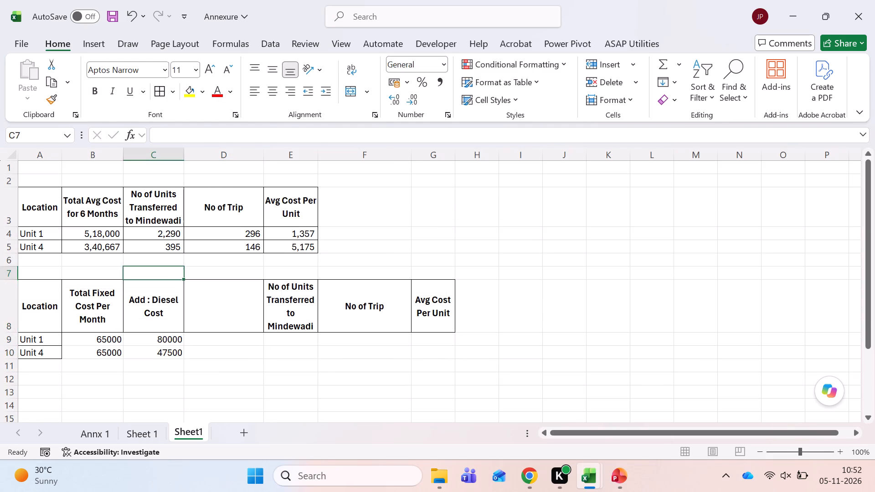
{"action": "key", "text": "Down"}
{"action": "key", "text": "Right"}
{"action": "type", "text": "Total COst Per"}
{"action": "key", "text": "space"}
{"action": "type", "text": "Mon"}
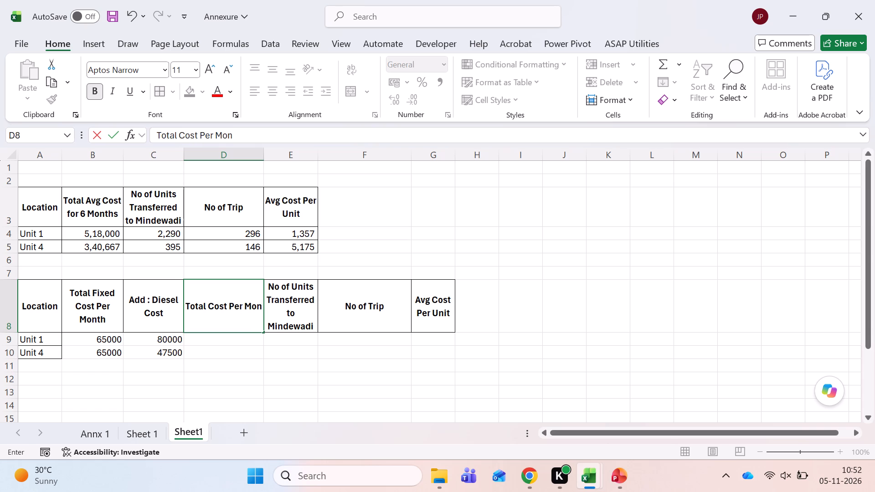
{"action": "type", "text": "th"}
{"action": "key", "text": "Return"}
Calculate Unit 1's total monthly cost in D9 with =B9+C9 and copy the formula to D10 for Unit 4.
{"action": "key", "text": "equal"}
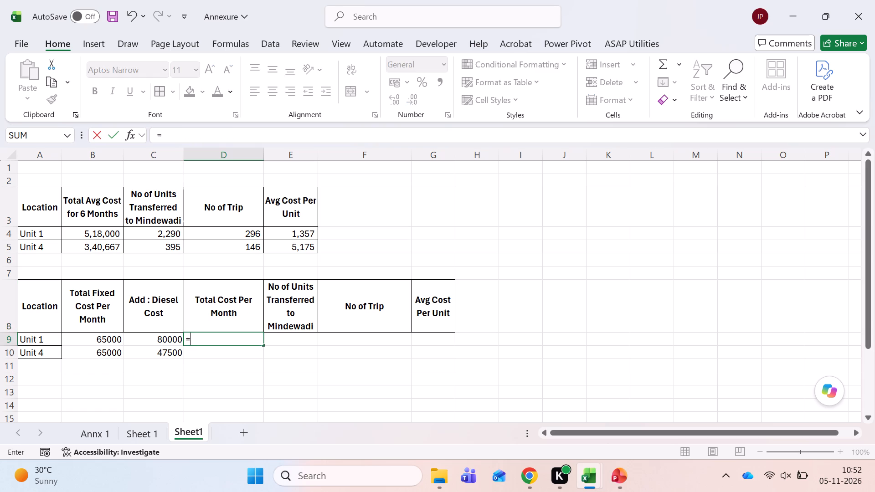
{"action": "key", "text": "Left"}
{"action": "key", "text": "Left"}
{"action": "key", "text": "shift+plus"}
{"action": "key", "text": "Left"}
{"action": "key", "text": "Return"}
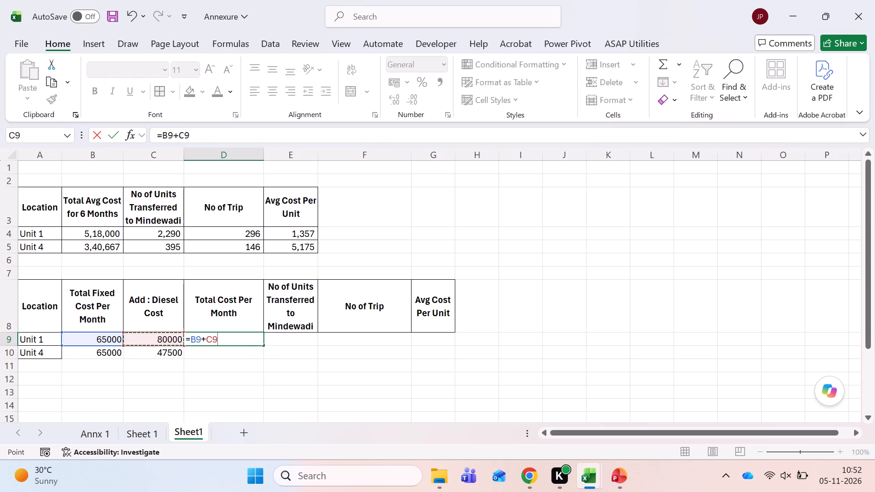
{"action": "key", "text": "Up"}
{"action": "key", "text": "ctrl+c"}
{"action": "key", "text": "Down"}
{"action": "key", "text": "Return"}
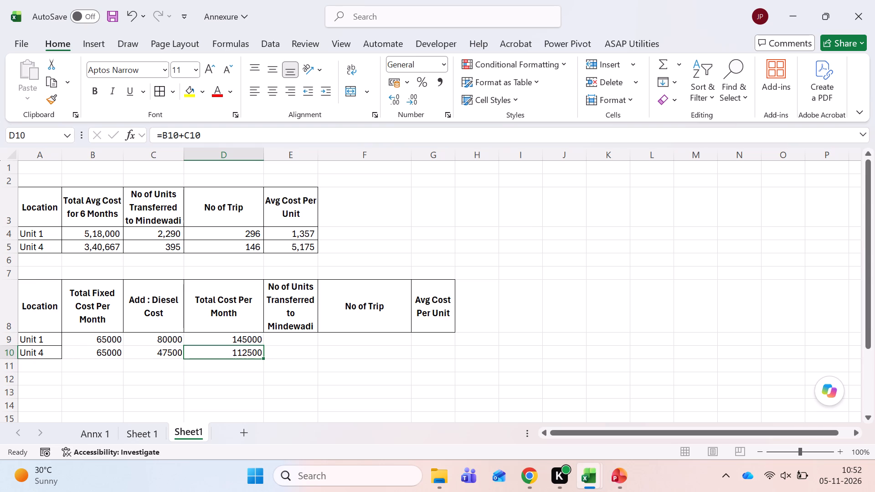
After checking Sheet 1's cost difference formula, delete the units transferred, trip and average cost per unit headers in E8:G8 on Sheet1.
{"action": "key", "text": "ctrl+Page_Up"}
{"action": "key", "text": "ctrl+Page_Up"}
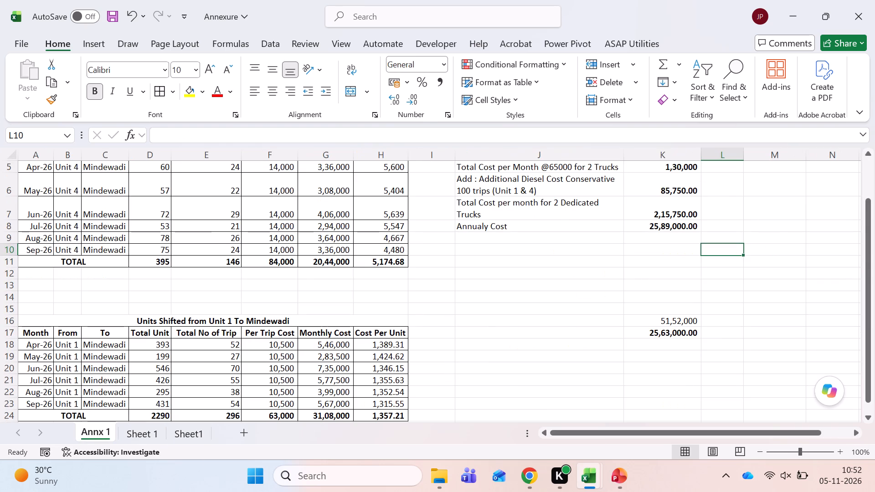
{"action": "key", "text": "ctrl+Page_Down"}
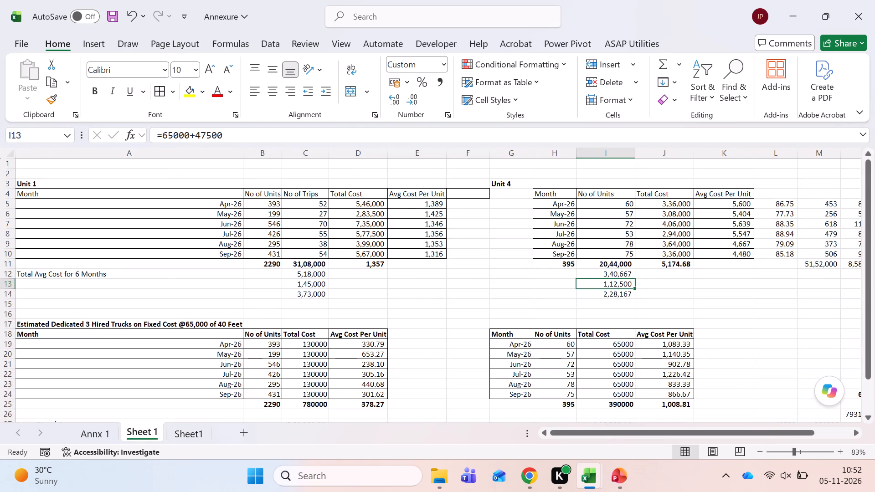
{"action": "left_click", "coordinate": [304, 295]}
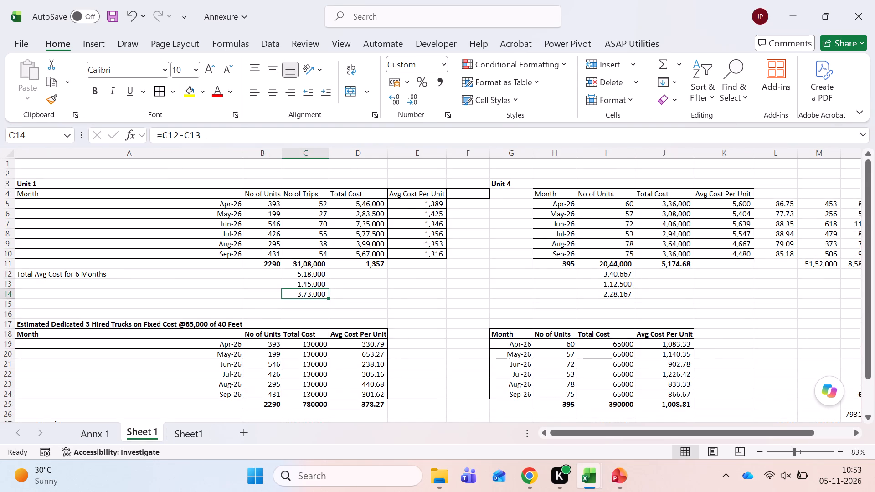
{"action": "key", "text": "F2"}
{"action": "key", "text": "Escape"}
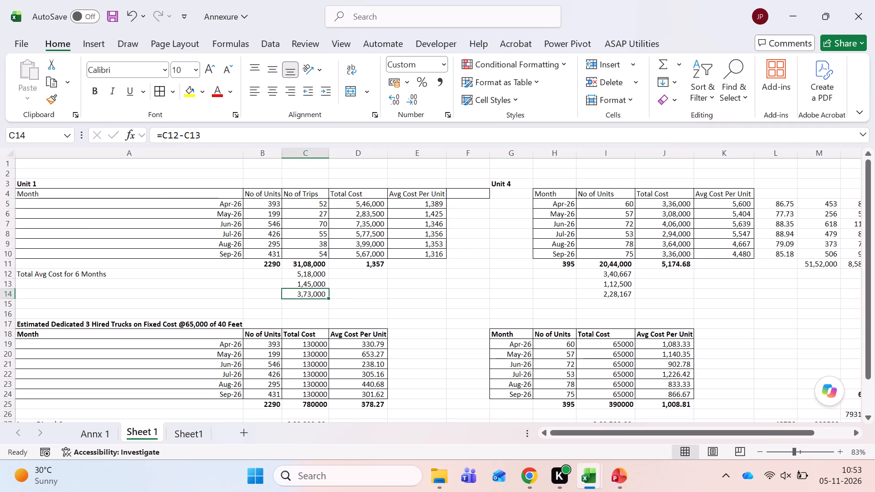
{"action": "key", "text": "ctrl+Page_Down"}
{"action": "key", "text": "Right"}
{"action": "key", "text": "Up"}
{"action": "key", "text": "Up"}
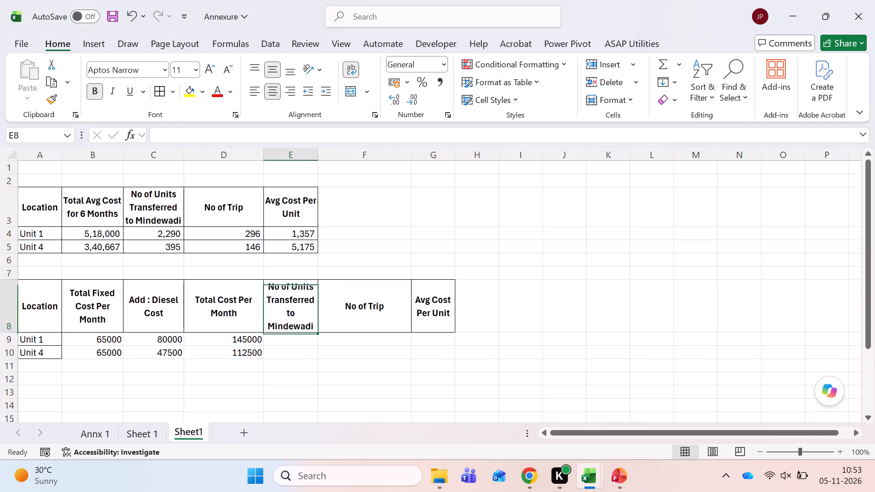
{"action": "key", "text": "shift+Right"}
{"action": "key", "text": "shift+Right"}
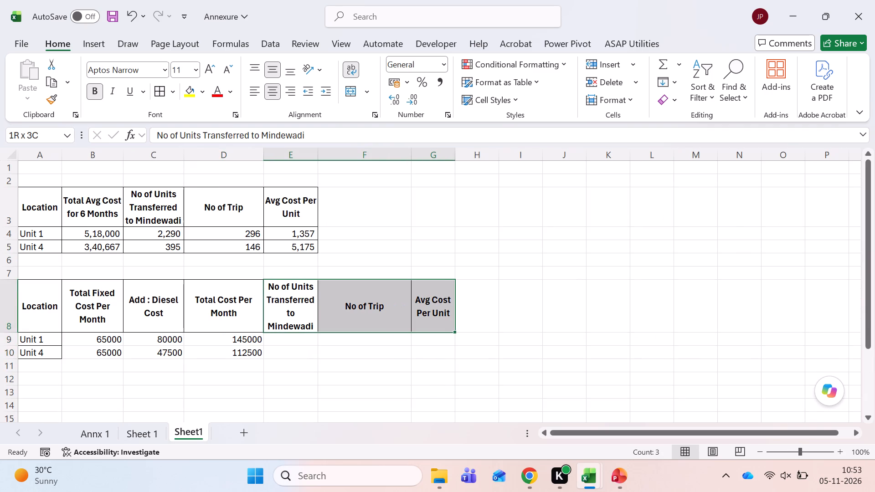
{"action": "key", "text": "ctrl+minus"}
{"action": "key", "text": "Return"}
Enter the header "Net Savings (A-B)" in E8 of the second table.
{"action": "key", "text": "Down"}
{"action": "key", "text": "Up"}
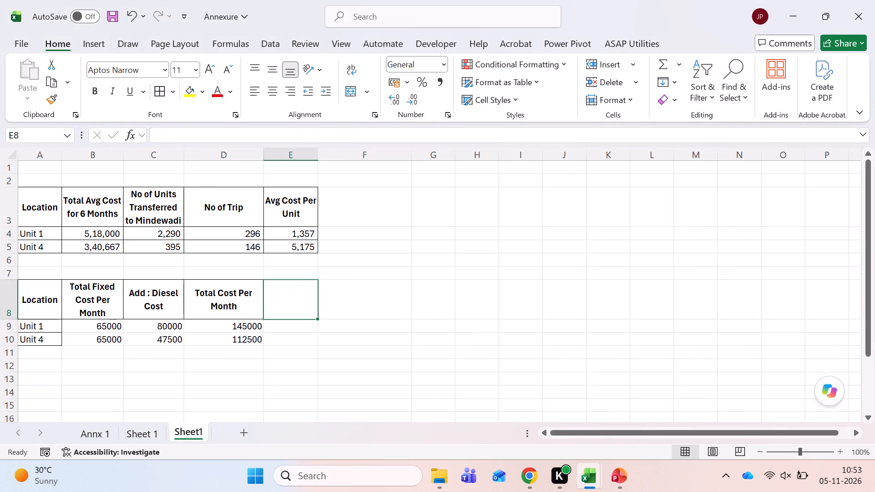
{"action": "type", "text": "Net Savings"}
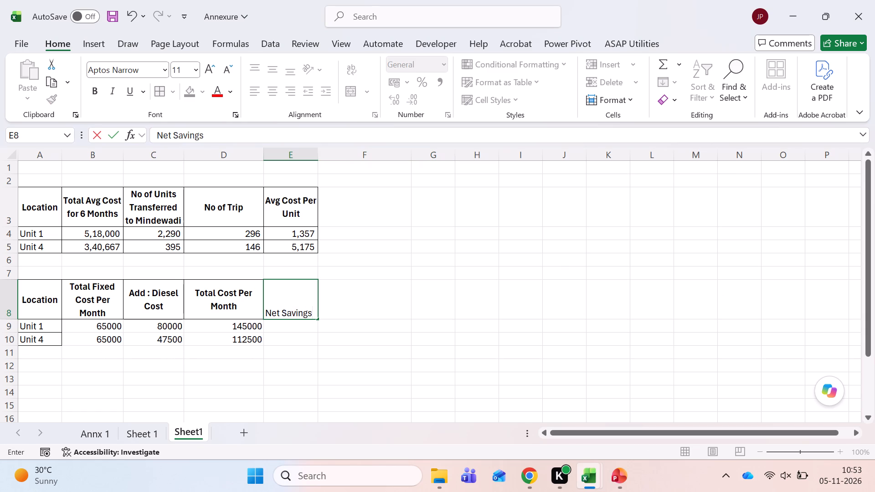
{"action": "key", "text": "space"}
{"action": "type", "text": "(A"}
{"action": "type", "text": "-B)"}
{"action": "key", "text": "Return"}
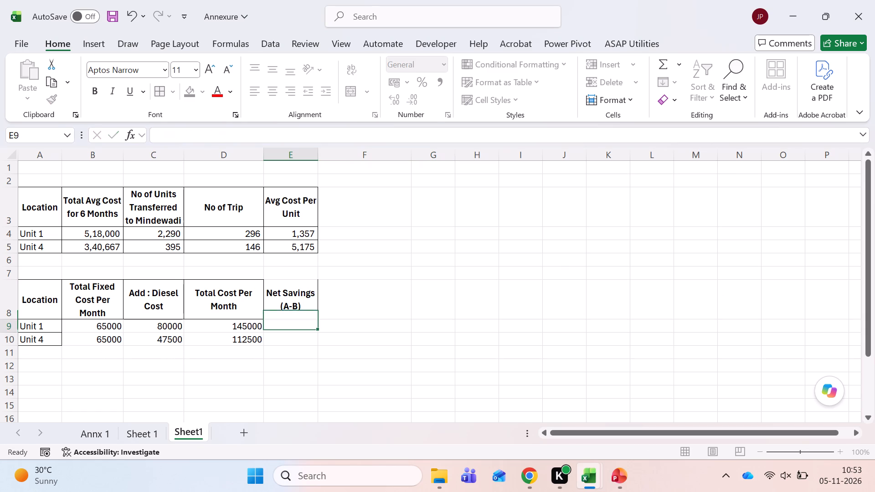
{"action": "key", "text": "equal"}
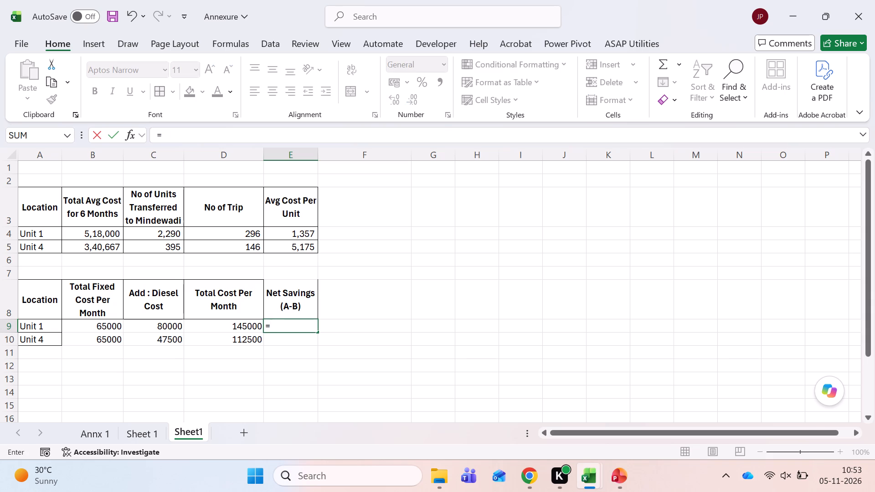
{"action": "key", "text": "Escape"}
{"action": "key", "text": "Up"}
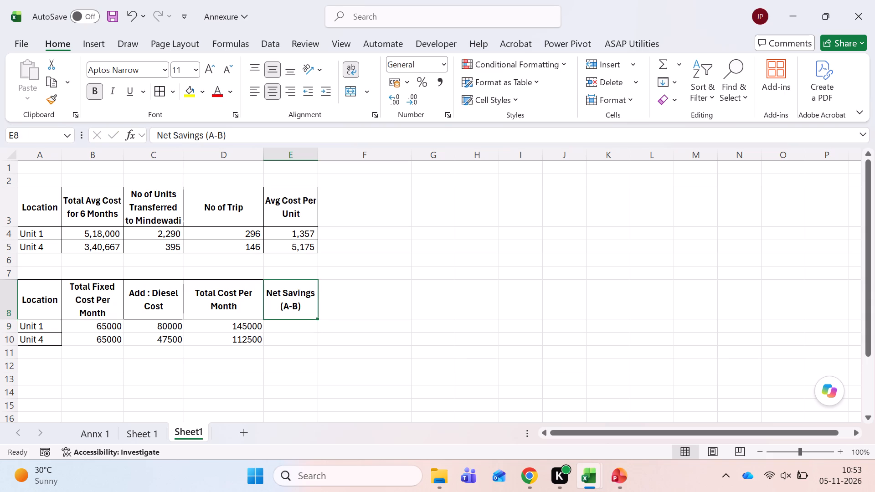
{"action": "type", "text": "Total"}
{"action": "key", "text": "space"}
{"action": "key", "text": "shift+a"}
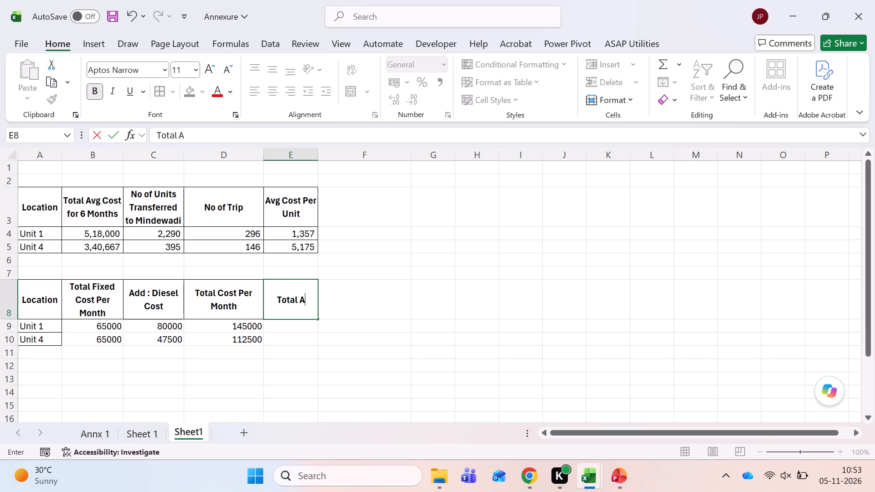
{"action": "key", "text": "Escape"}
Extend the D8 header to "Total Cost Per Month as per Audit".
{"action": "key", "text": "Left"}
{"action": "key", "text": "F2"}
{"action": "key", "text": "space"}
{"action": "type", "text": "as per Audit"}
{"action": "key", "text": "Tab"}
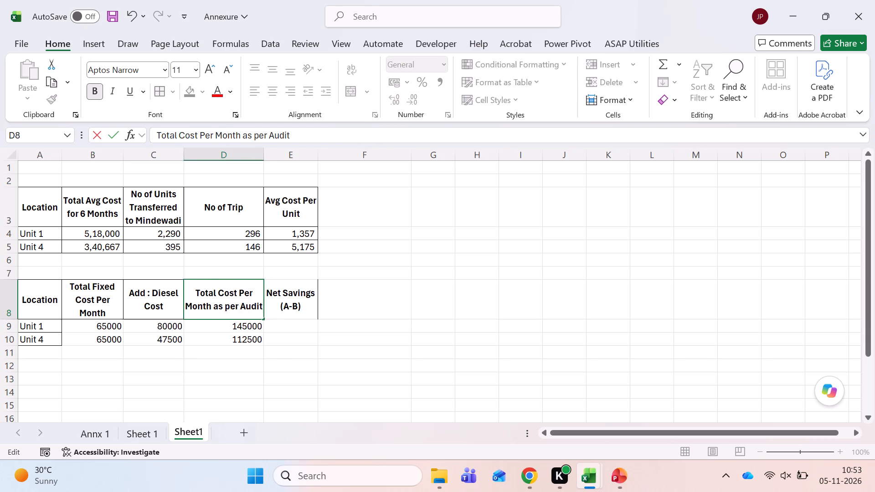
Enter the header "Total Avg Cost Per Month as per KALA" in E8 of the second table.
{"action": "type", "text": "TOtal Avg o"}
{"action": "key", "text": "BackSpace"}
{"action": "type", "text": "Cost"}
{"action": "key", "text": "space"}
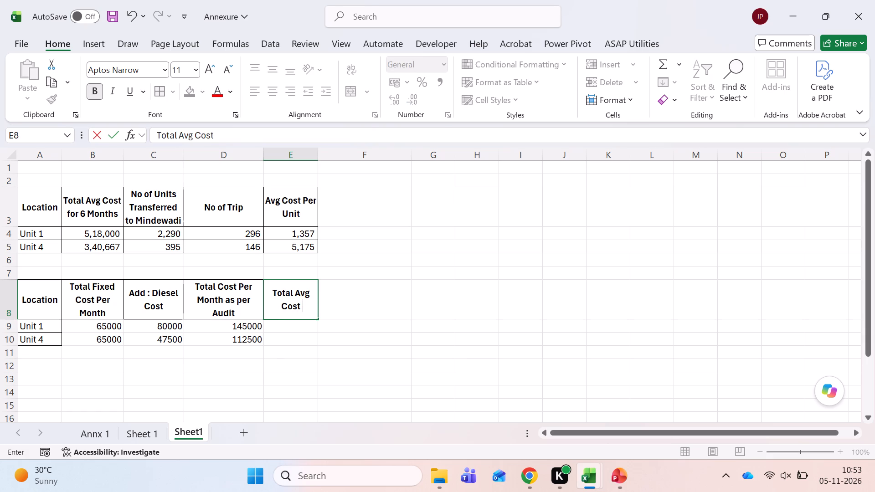
{"action": "type", "text": "Per Month as per KALA"}
{"action": "key", "text": "Return"}
Link Unit 1's average cost in E9 with =B4 and fill the formula down to E10 for Unit 4.
{"action": "key", "text": "Right"}
{"action": "key", "text": "equal"}
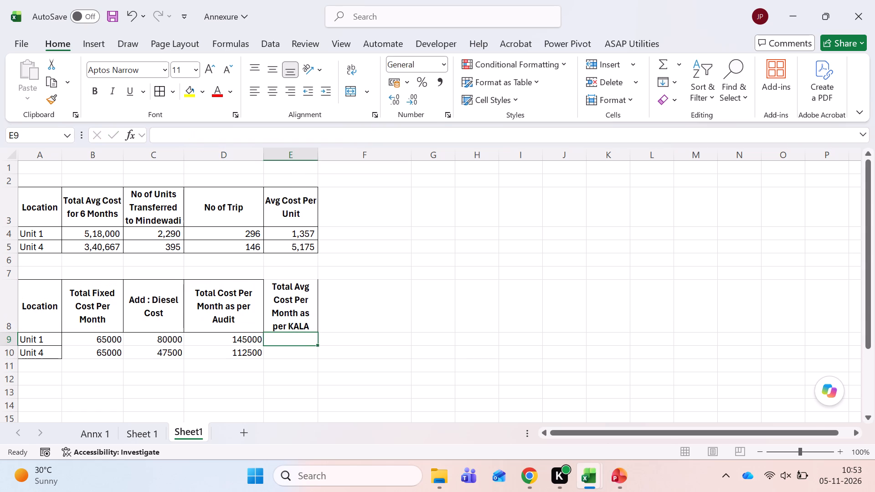
{"action": "left_click", "coordinate": [110, 232]}
{"action": "key", "text": "Return"}
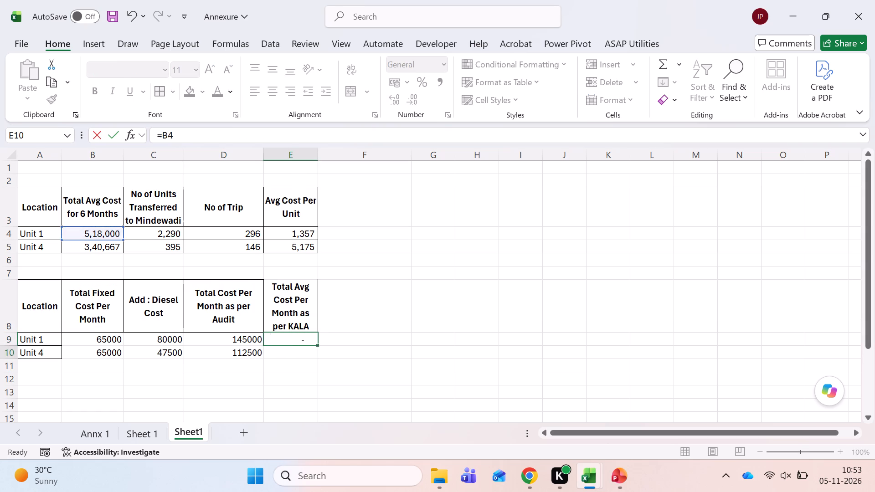
{"action": "key", "text": "ctrl+d"}
Apply all borders to header cell E8 and widen column E so the header wraps onto three lines.
{"action": "key", "text": "Up"}
{"action": "key", "text": "Up"}
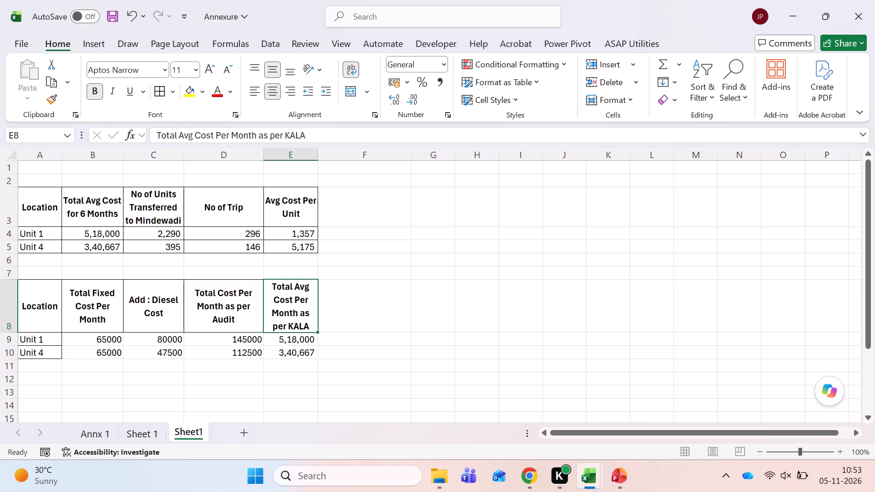
{"action": "key", "text": "alt+h"}
{"action": "type", "text": "ba"}
{"action": "left_click_drag", "start_coordinate": [317, 154], "coordinate": [331, 159]}
Enter "Net" as the header in F8.
{"action": "key", "text": "Right"}
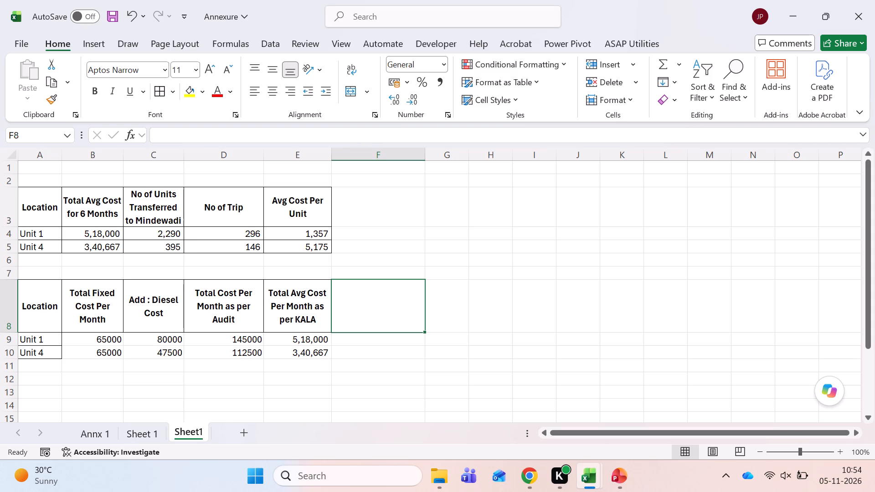
{"action": "type", "text": "Ney"}
{"action": "key", "text": "BackSpace"}
{"action": "type", "text": "t"}
{"action": "key", "text": "space"}
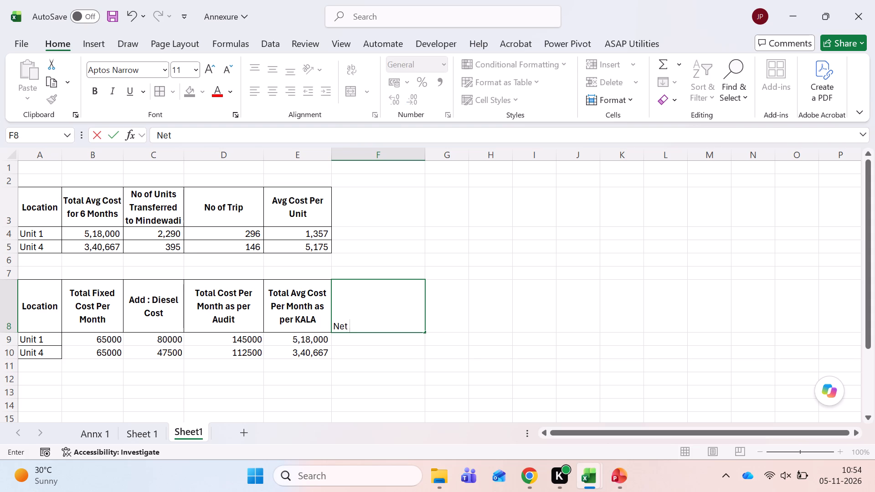
{"action": "key", "text": "Left"}
Add "(A)" on a new line at the end of the D8 audit cost header.
{"action": "key", "text": "Left"}
{"action": "key", "text": "Left"}
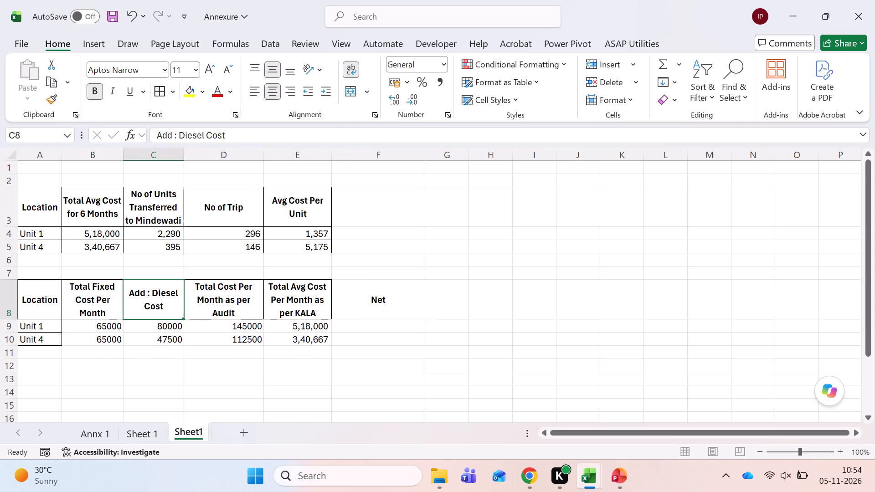
{"action": "key", "text": "Right"}
{"action": "key", "text": "F2"}
{"action": "key", "text": "alt+Return"}
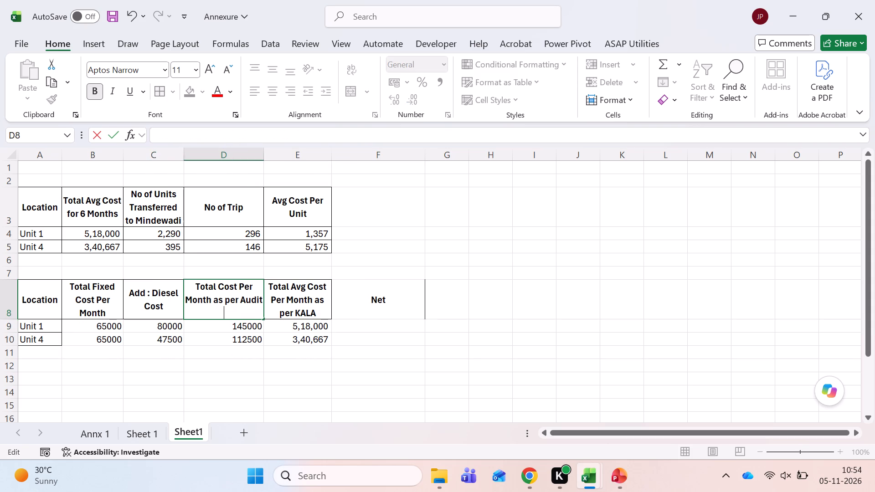
{"action": "type", "text": ")A"}
{"action": "key", "text": "BackSpace"}
{"action": "key", "text": "BackSpace"}
{"action": "type", "text": "(A)"}
{"action": "key", "text": "Return"}
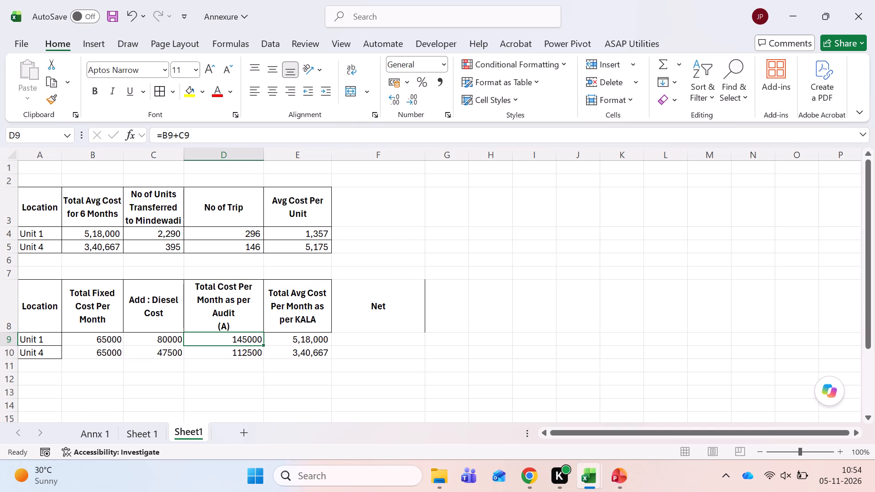
Add "(B)" on a new line at the end of the E8 KALA cost header.
{"action": "key", "text": "Up"}
{"action": "key", "text": "Right"}
{"action": "key", "text": "F2"}
{"action": "key", "text": "space"}
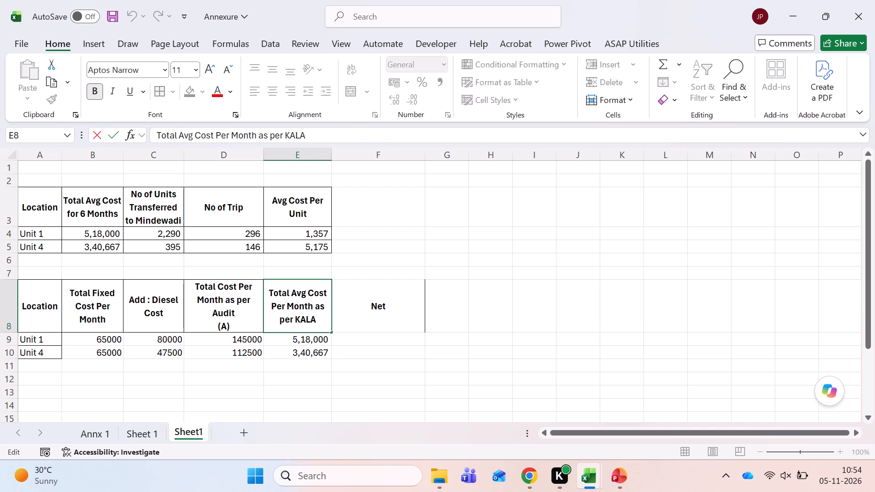
{"action": "type", "text": "(B"}
{"action": "key", "text": "shift+parenright"}
{"action": "key", "text": "Left"}
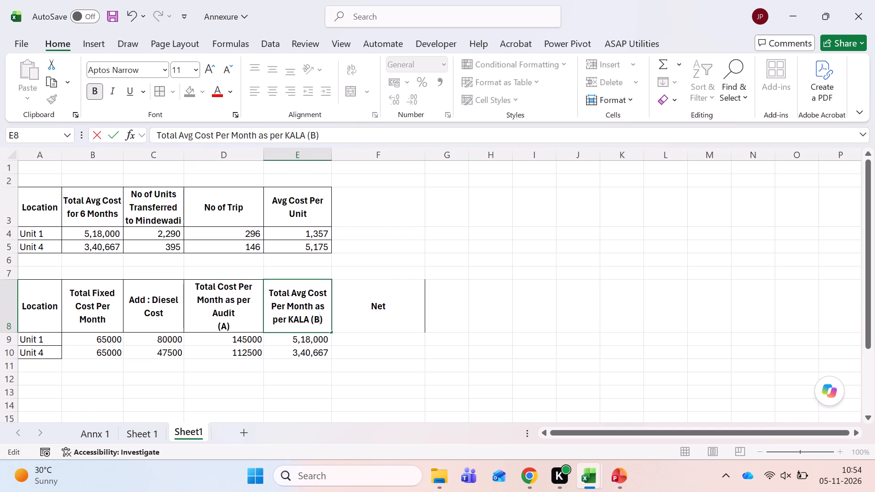
{"action": "key", "text": "Left"}
{"action": "key", "text": "Left"}
{"action": "key", "text": "alt+Return"}
{"action": "key", "text": "Return"}
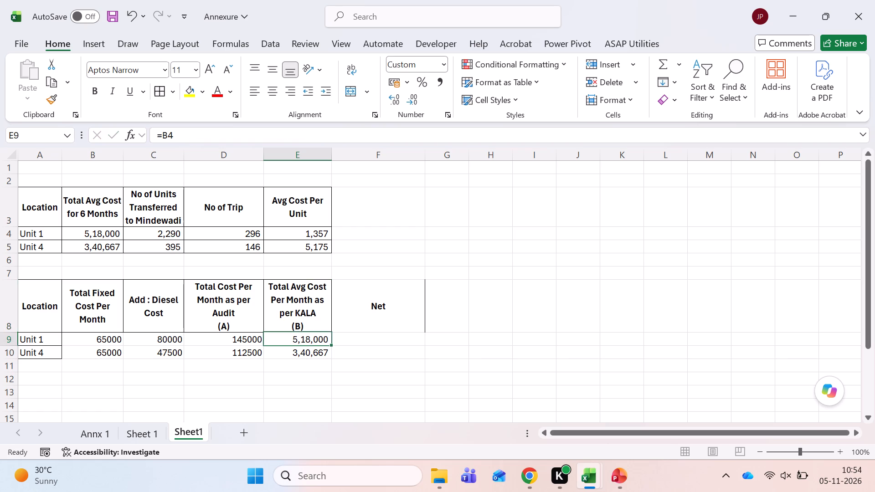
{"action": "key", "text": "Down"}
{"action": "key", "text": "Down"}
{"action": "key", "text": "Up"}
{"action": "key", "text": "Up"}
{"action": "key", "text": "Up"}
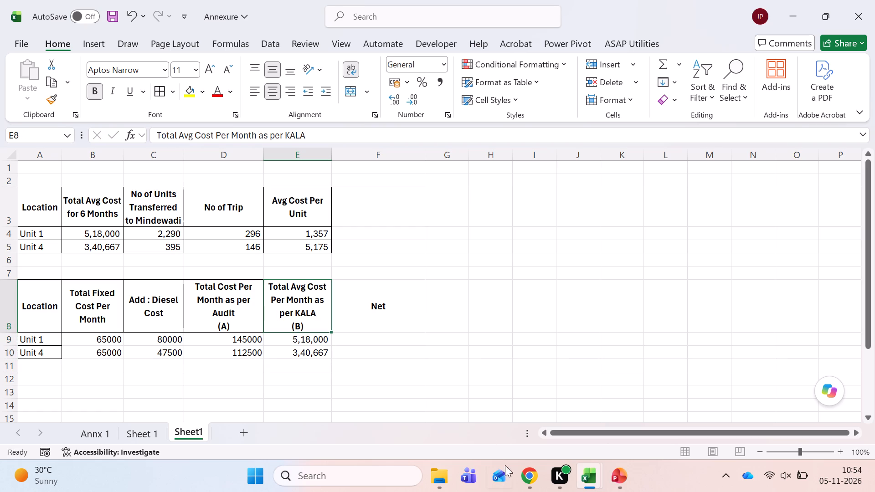
Switch to Chrome, search Google for "how 47500 diesel cost been calculated", and read the full AI overview for the calculation method.
{"action": "left_click", "coordinate": [527, 487]}
{"action": "left_click", "coordinate": [323, 39]}
{"action": "type", "text": "how 47500 dis"}
{"action": "key", "text": "BackSpace"}
{"action": "type", "text": "esel cost been calculated"}
{"action": "key", "text": "Return"}
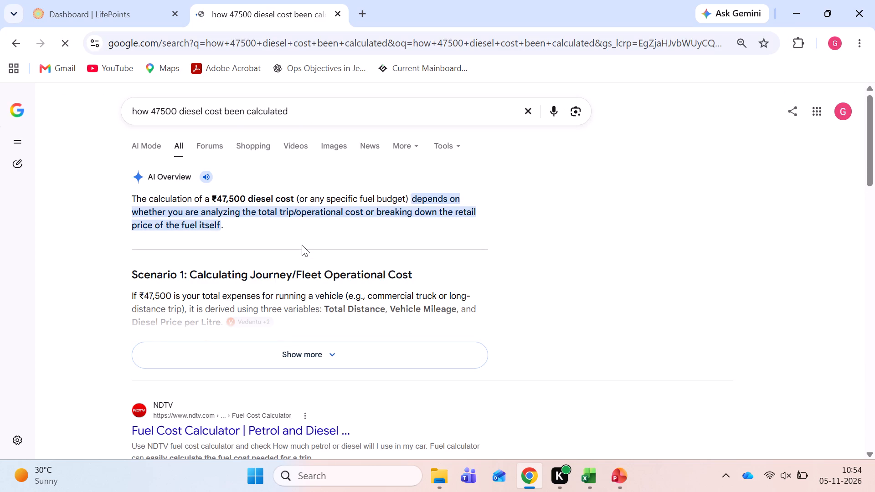
{"action": "left_click", "coordinate": [303, 353]}
{"action": "scroll", "coordinate": [279, 292], "scroll_direction": "down", "scroll_amount": 1}
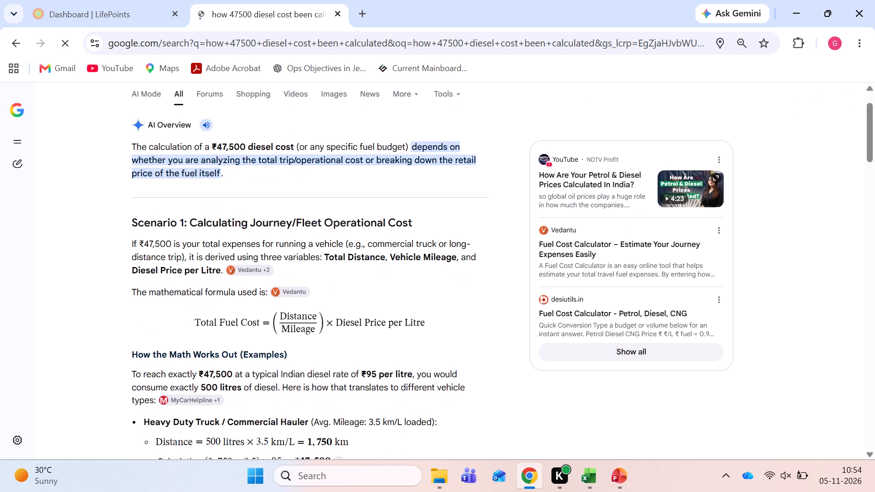
{"action": "scroll", "coordinate": [279, 292], "scroll_direction": "down", "scroll_amount": 2}
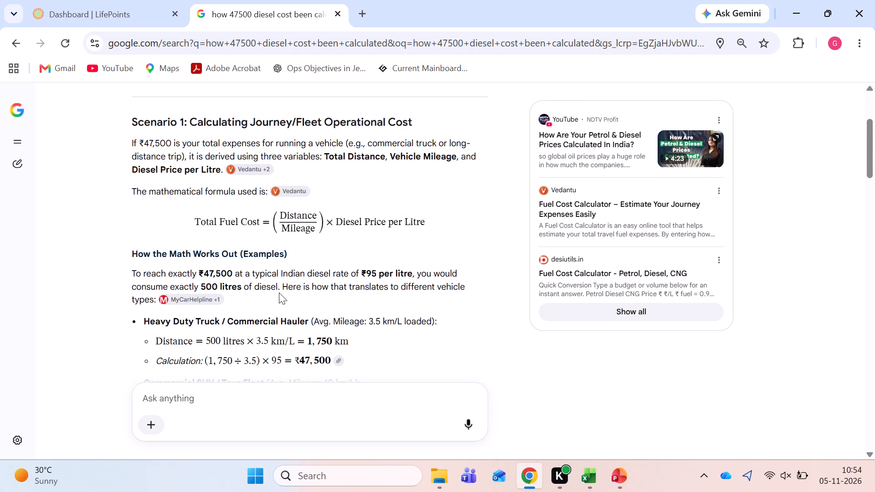
{"action": "scroll", "coordinate": [279, 292], "scroll_direction": "down", "scroll_amount": 1}
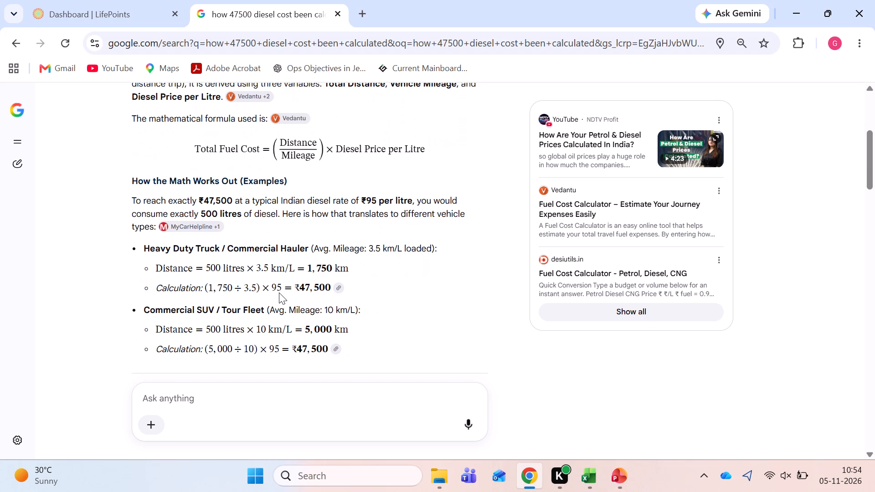
{"action": "double_click", "coordinate": [279, 286]}
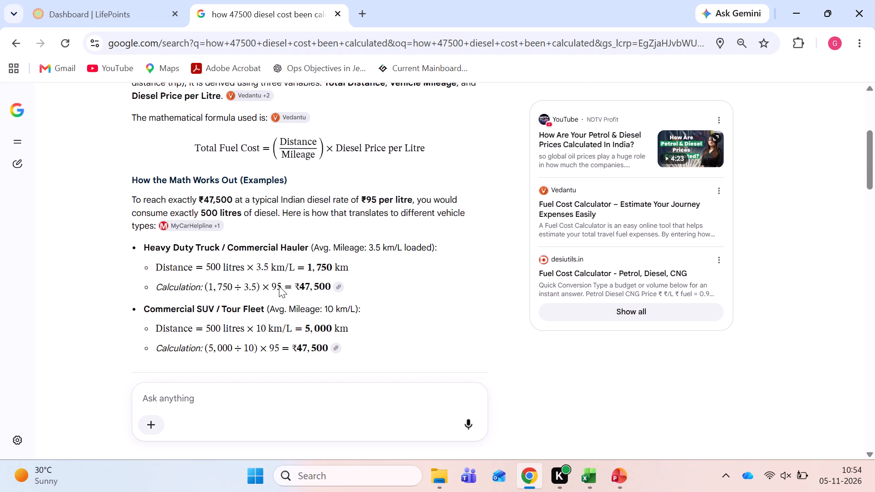
{"action": "scroll", "coordinate": [279, 302], "scroll_direction": "up", "scroll_amount": 1}
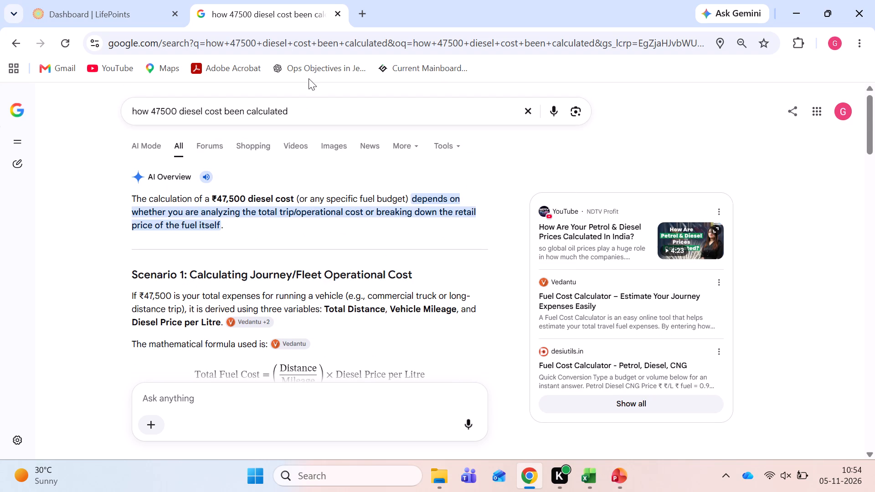
Close the search results and LifePoints dashboard tabs to return to the Excel workbook.
{"action": "left_click", "coordinate": [340, 16]}
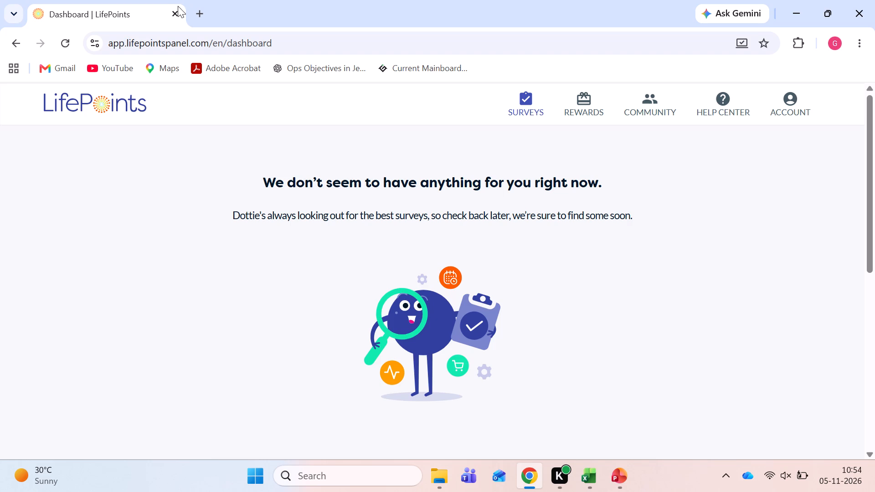
{"action": "left_click", "coordinate": [178, 11]}
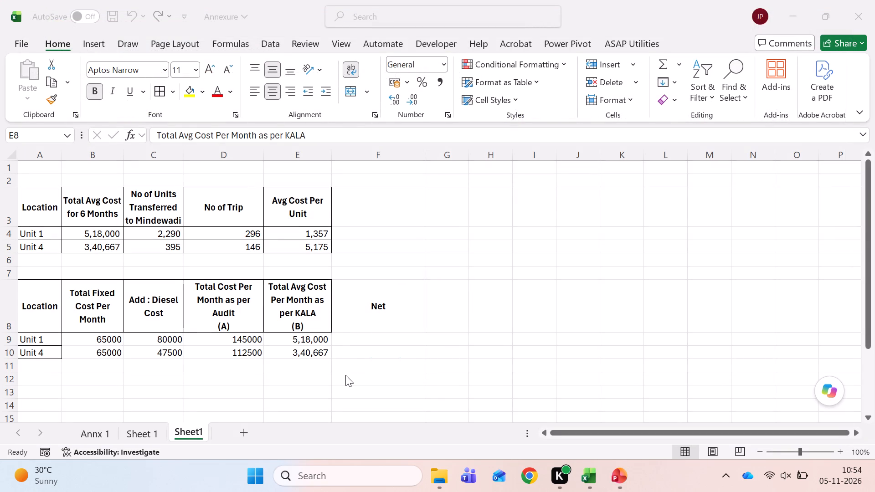
Complete the F8 header of the second table as "Net Savings".
{"action": "key", "text": "Right"}
{"action": "key", "text": "Right"}
{"action": "key", "text": "Right"}
{"action": "key", "text": "Right"}
{"action": "left_click", "coordinate": [380, 311]}
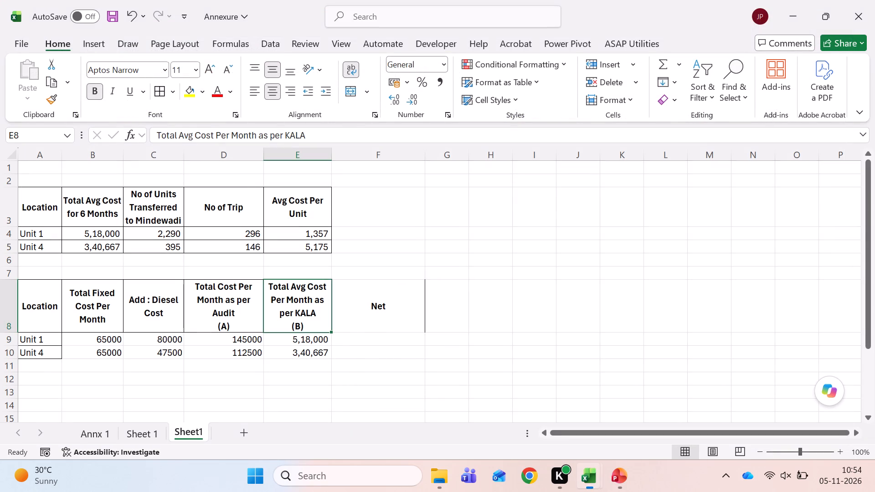
{"action": "left_click", "coordinate": [386, 318]}
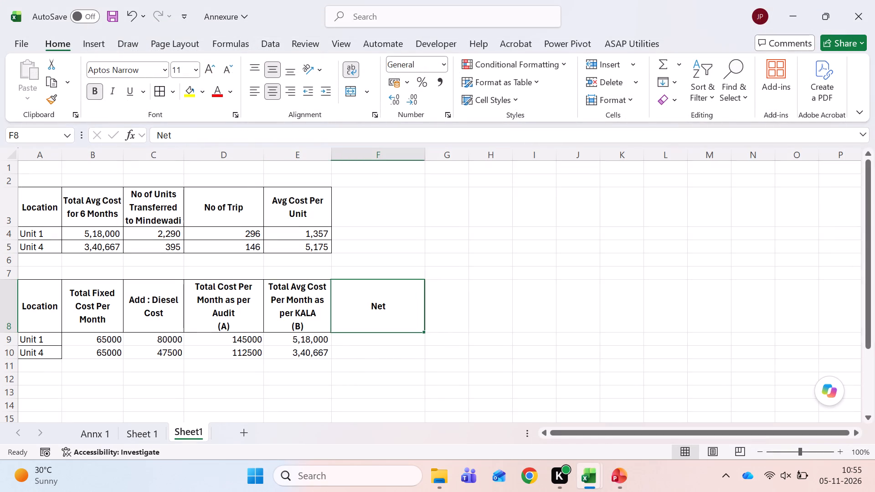
{"action": "left_click", "coordinate": [296, 319]}
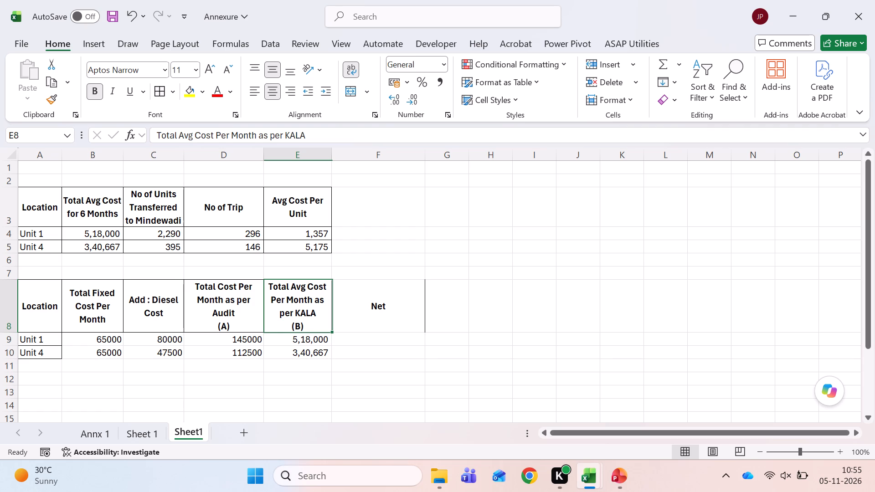
{"action": "key", "text": "Right"}
{"action": "key", "text": "Right"}
{"action": "key", "text": "Left"}
{"action": "key", "text": "F2"}
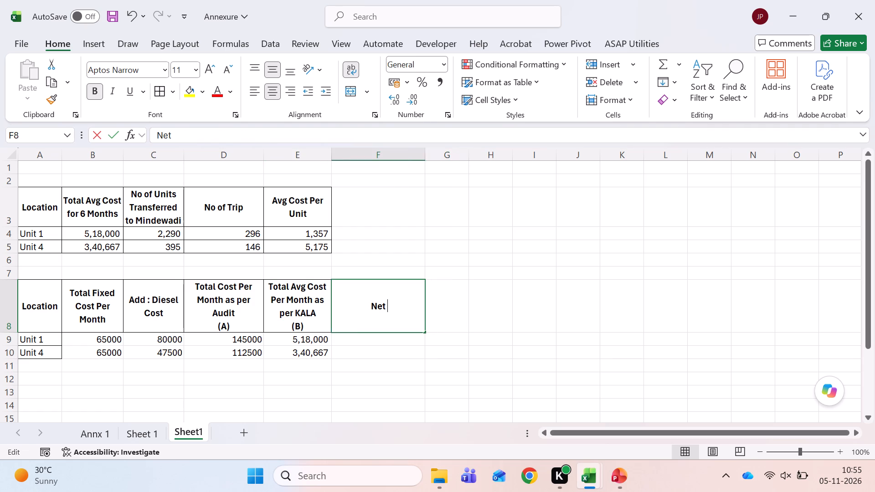
{"action": "key", "text": "space"}
{"action": "key", "text": "BackSpace"}
{"action": "type", "text": "Savings"}
{"action": "key", "text": "Return"}
Calculate Unit 1's net savings in F9 with =E9-D9 and copy the formula to F10 for Unit 4.
{"action": "key", "text": "equal"}
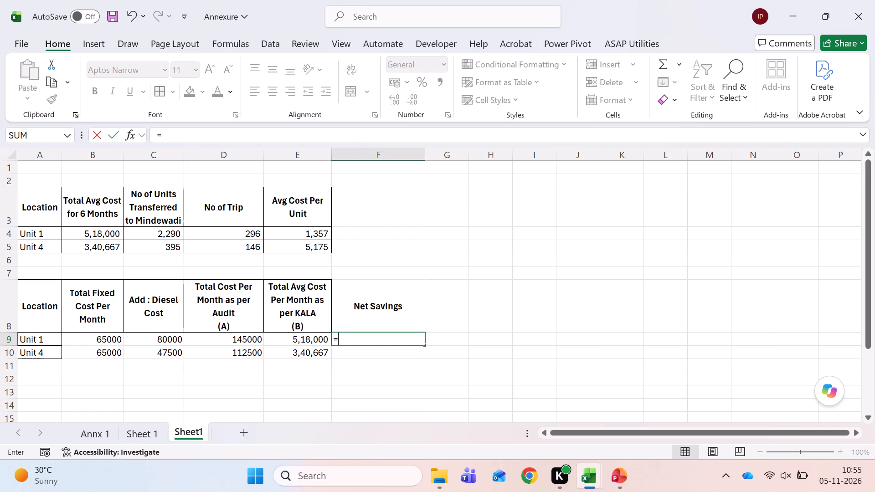
{"action": "key", "text": "Left"}
{"action": "key", "text": "minus"}
{"action": "key", "text": "Left"}
{"action": "key", "text": "Left"}
{"action": "key", "text": "Return"}
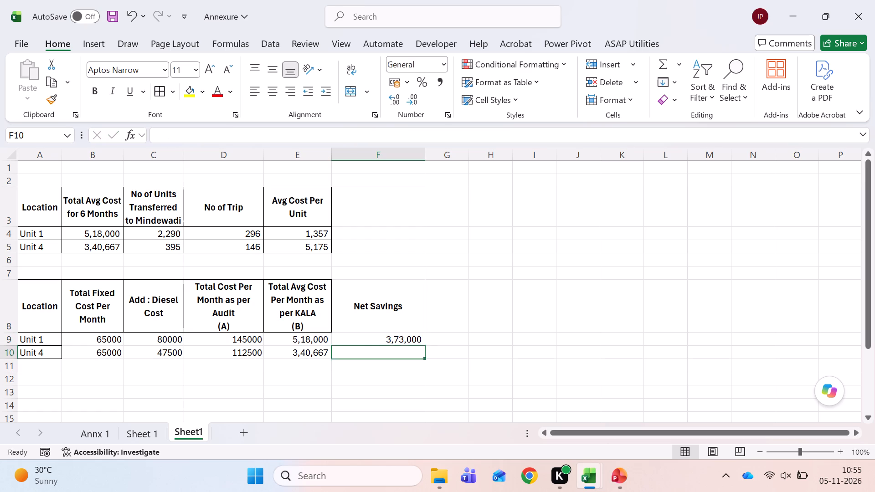
{"action": "key", "text": "Up"}
{"action": "key", "text": "ctrl+c"}
{"action": "key", "text": "Down"}
{"action": "key", "text": "Return"}
Extend the F8 header to "Net Savings Per Month".
{"action": "key", "text": "Up"}
{"action": "key", "text": "Up"}
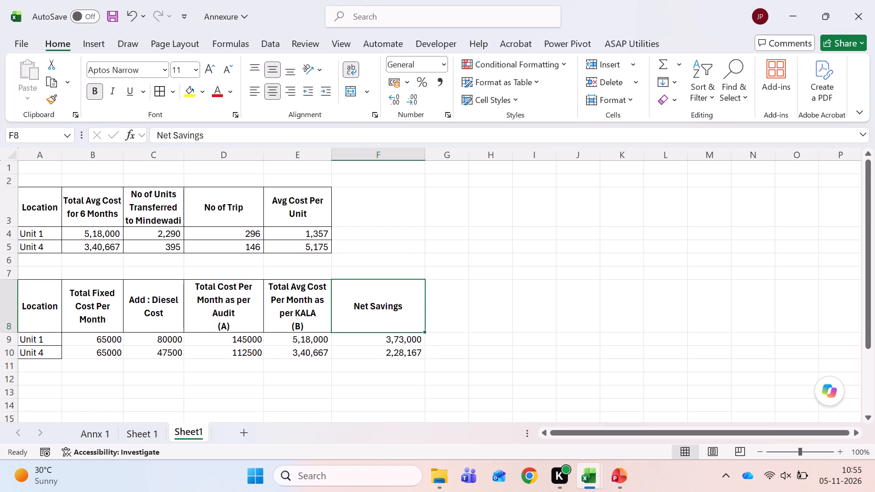
{"action": "key", "text": "F2"}
{"action": "key", "text": "space"}
{"action": "type", "text": "Per Monr"}
{"action": "key", "text": "BackSpace"}
{"action": "type", "text": "th"}
{"action": "key", "text": "Return"}
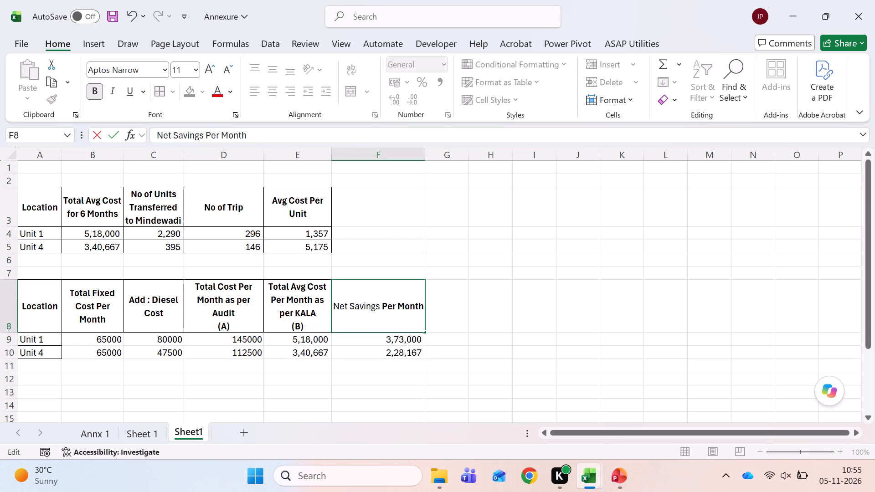
Review the second table's header row to check which costs are labelled (A) and (B).
{"action": "key", "text": "Left"}
{"action": "key", "text": "Up"}
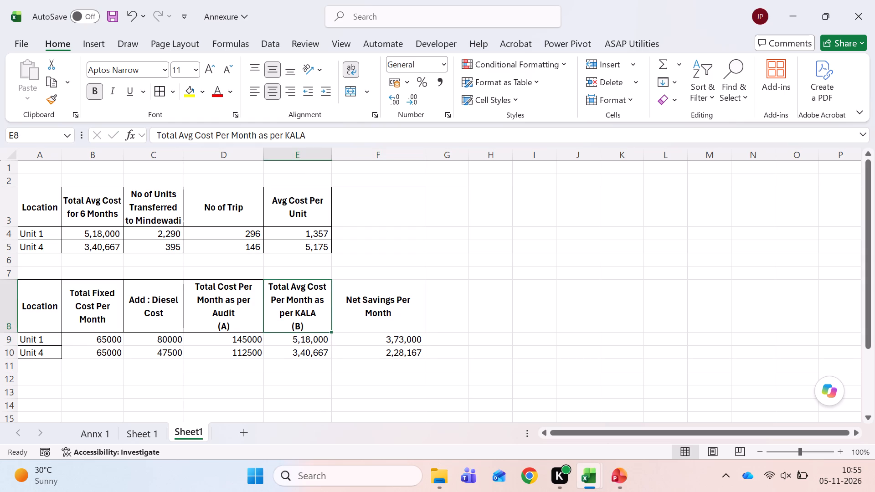
{"action": "key", "text": "Left"}
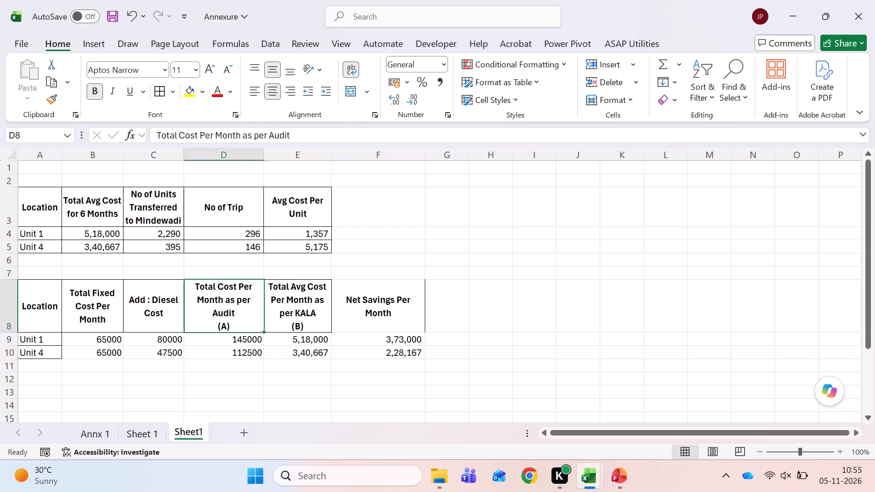
{"action": "key", "text": "Left"}
{"action": "key", "text": "Left"}
{"action": "key", "text": "Left"}
{"action": "key", "text": "Right"}
{"action": "key", "text": "Right"}
{"action": "key", "text": "Right"}
{"action": "key", "text": "Right"}
{"action": "key", "text": "Right"}
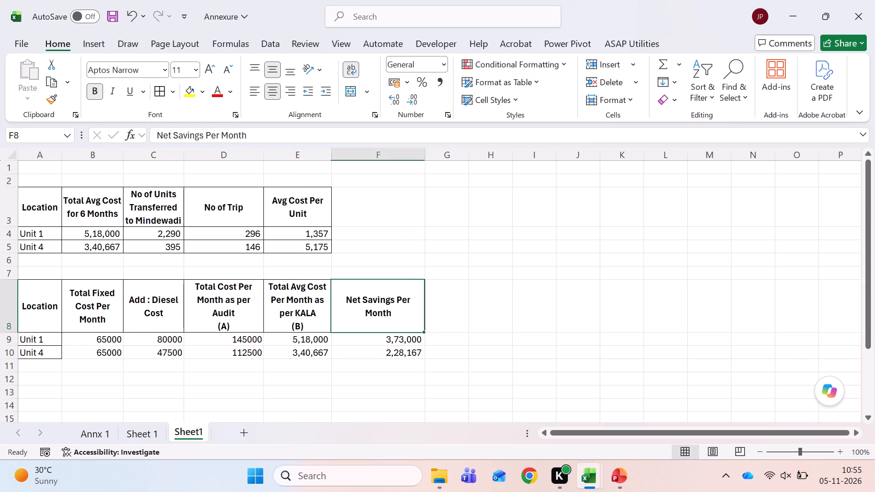
Extend the F8 header to "Net Savings Per Month (B-A)".
{"action": "key", "text": "F2"}
{"action": "key", "text": "space"}
{"action": "type", "text": "(B-A"}
{"action": "key", "text": "shift+parenright"}
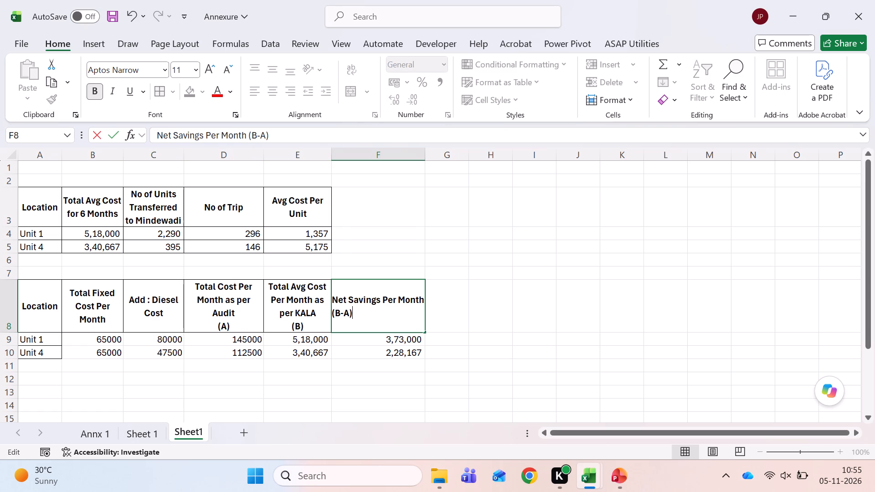
{"action": "key", "text": "Return"}
Add the header "Net Savings Annually" in G8 of the second table.
{"action": "key", "text": "Up"}
{"action": "key", "text": "Right"}
{"action": "type", "text": "Net Savings Annually"}
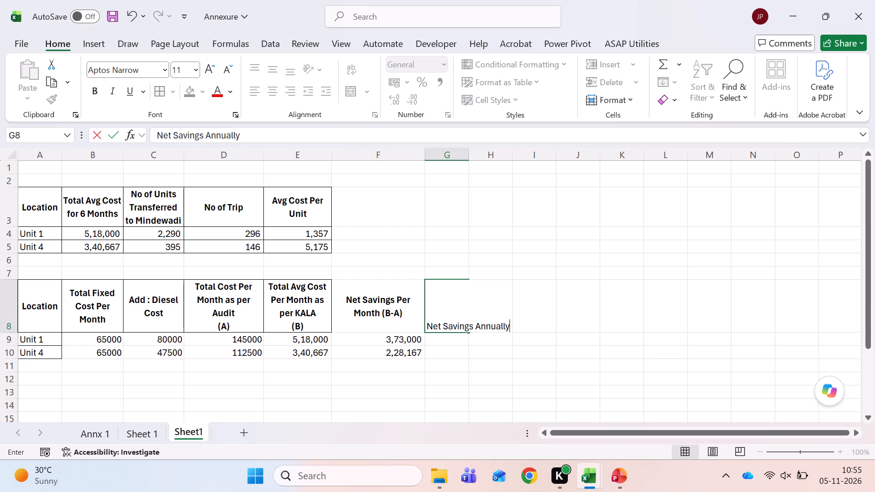
{"action": "key", "text": "Return"}
Calculate Unit 1's annual net savings in G9 with =F9*12 and copy the formula to G10 for Unit 4.
{"action": "key", "text": "equal"}
{"action": "key", "text": "Left"}
{"action": "type", "text": "*12"}
{"action": "key", "text": "Return"}
{"action": "key", "text": "Up"}
{"action": "key", "text": "ctrl+c"}
{"action": "key", "text": "Down"}
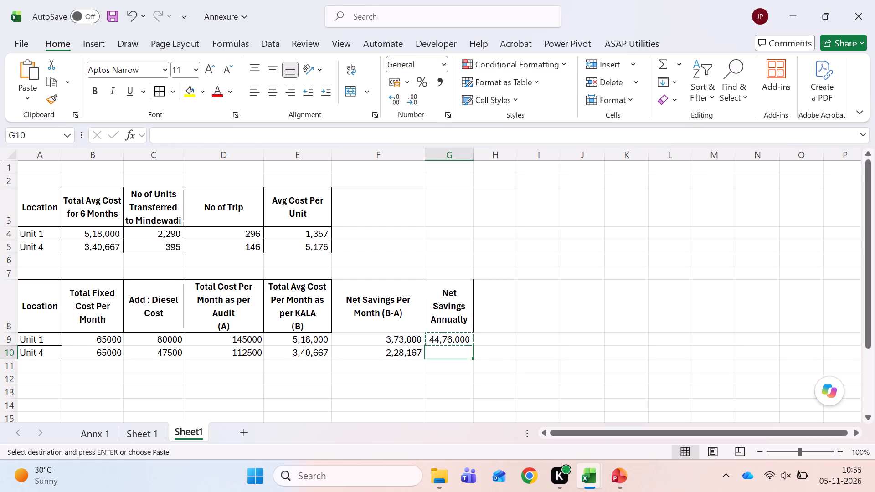
{"action": "key", "text": "Return"}
{"action": "key", "text": "Up"}
{"action": "key", "text": "shift+Down"}
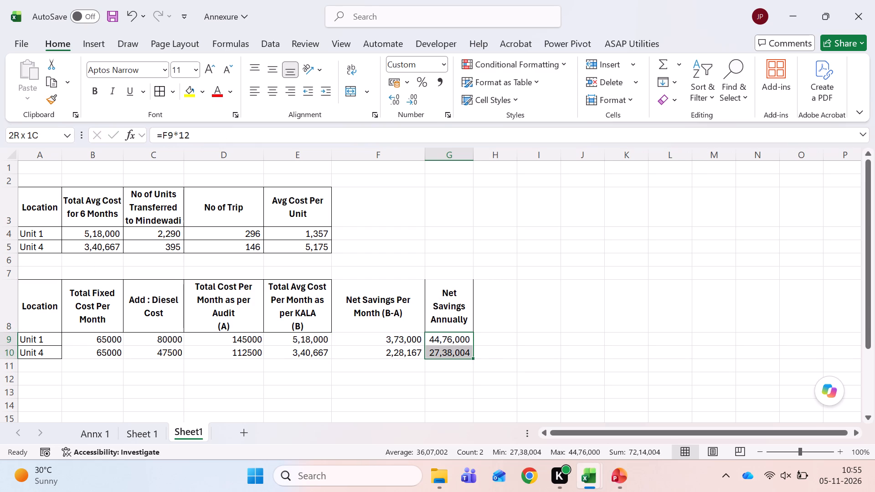
Check the monthly savings of both units on Sheet 1 against the supporting calculations in Annx 1 and the freight cost workbook.
{"action": "key", "text": "alt+Tab"}
{"action": "key", "text": "Right"}
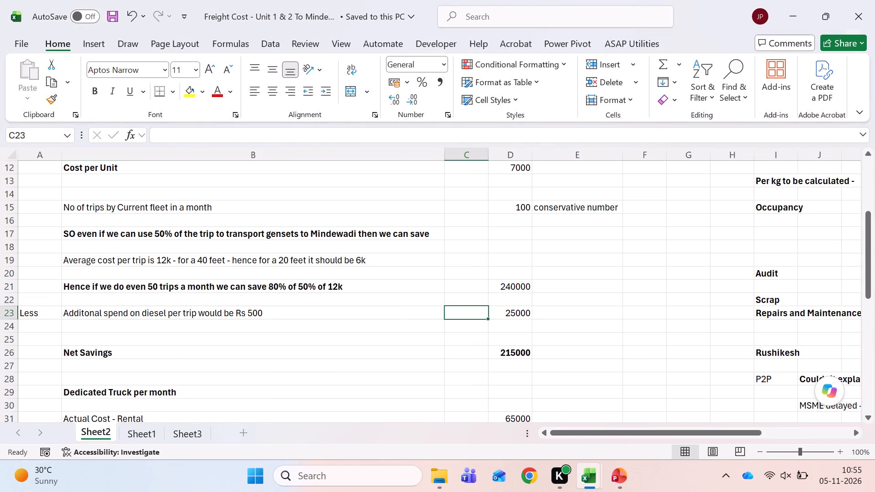
{"action": "key", "text": "alt+Tab"}
{"action": "key", "text": "ctrl+Page_Up"}
{"action": "key", "text": "Right"}
{"action": "key", "text": "Right"}
{"action": "key", "text": "Right"}
{"action": "key", "text": "Right"}
{"action": "key", "text": "Right"}
{"action": "key", "text": "Right"}
{"action": "key", "text": "Right"}
{"action": "key", "text": "Right"}
{"action": "key", "text": "Right"}
{"action": "key", "text": "Right"}
{"action": "key", "text": "Right"}
{"action": "key", "text": "Right"}
{"action": "key", "text": "Right"}
{"action": "key", "text": "Right"}
{"action": "key", "text": "Right"}
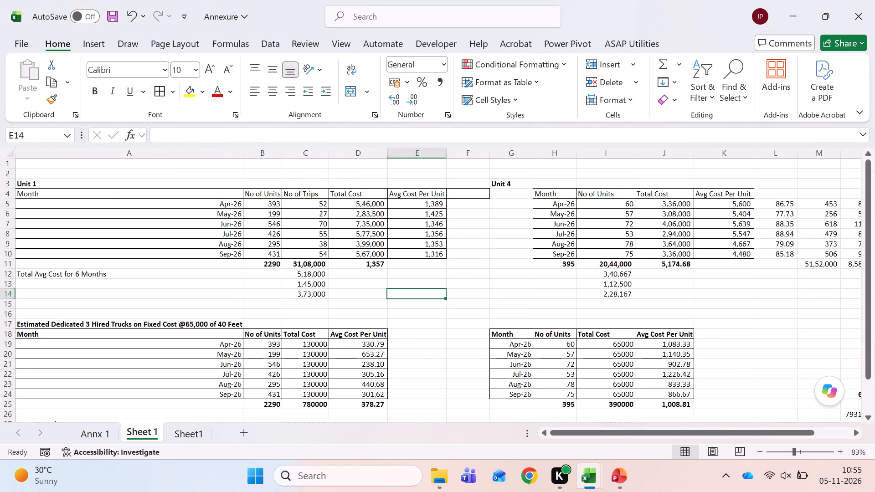
{"action": "scroll", "coordinate": [549, 358], "scroll_direction": "down", "scroll_amount": 1}
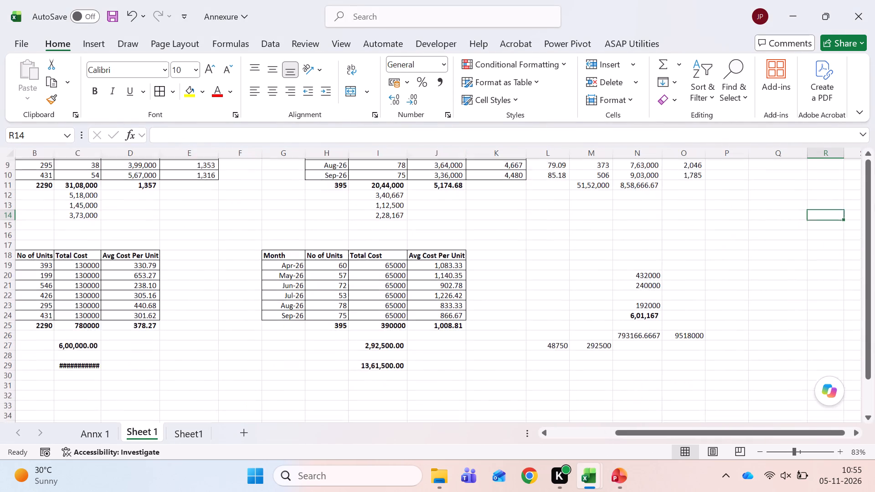
{"action": "scroll", "coordinate": [549, 358], "scroll_direction": "down", "scroll_amount": 1}
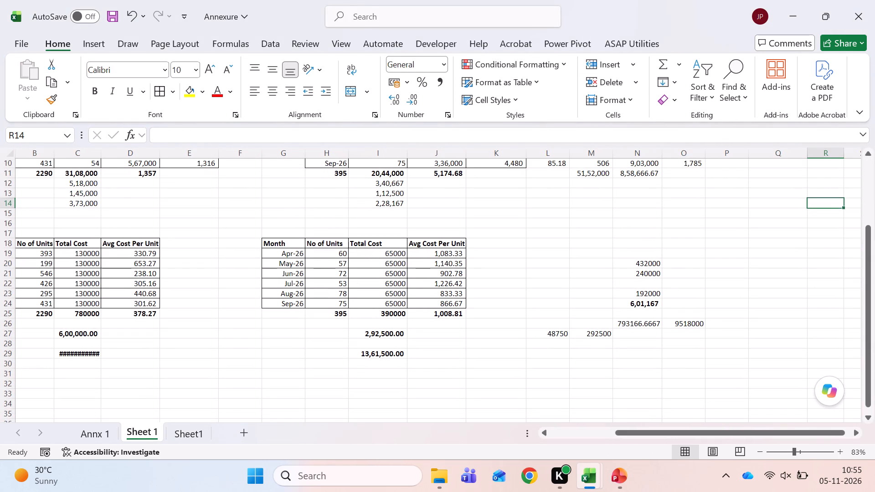
{"action": "scroll", "coordinate": [505, 219], "scroll_direction": "up", "scroll_amount": 1}
{"action": "left_click", "coordinate": [389, 246]}
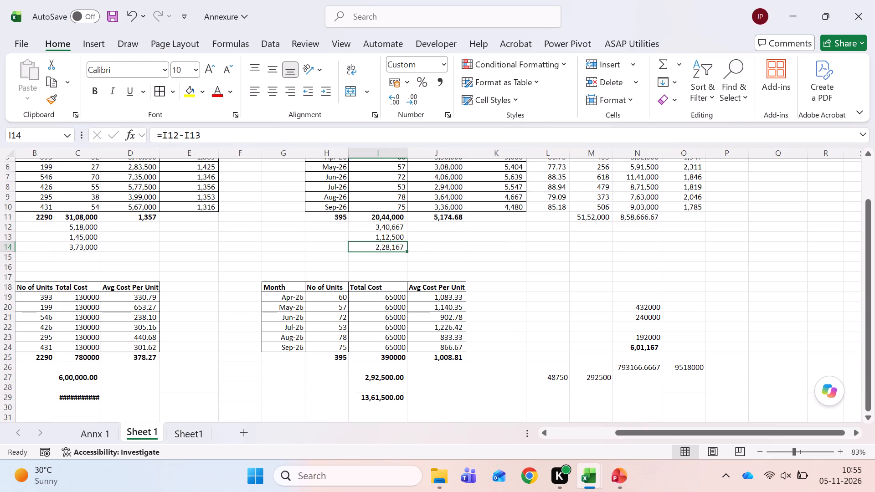
{"action": "key", "text": "shift+Left"}
{"action": "key", "text": "shift+Left"}
{"action": "key", "text": "shift+Left"}
{"action": "key", "text": "shift+Left"}
{"action": "key", "text": "shift+Left"}
{"action": "key", "text": "shift+Left"}
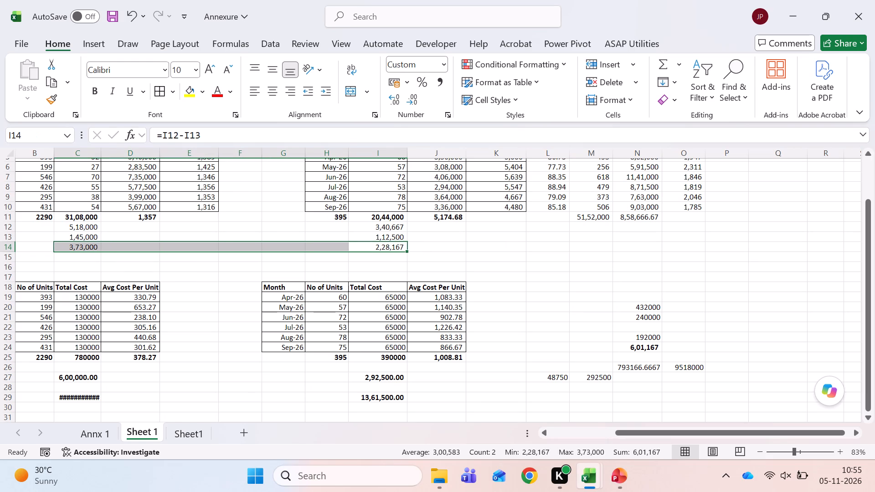
{"action": "key", "text": "ctrl+Page_Up"}
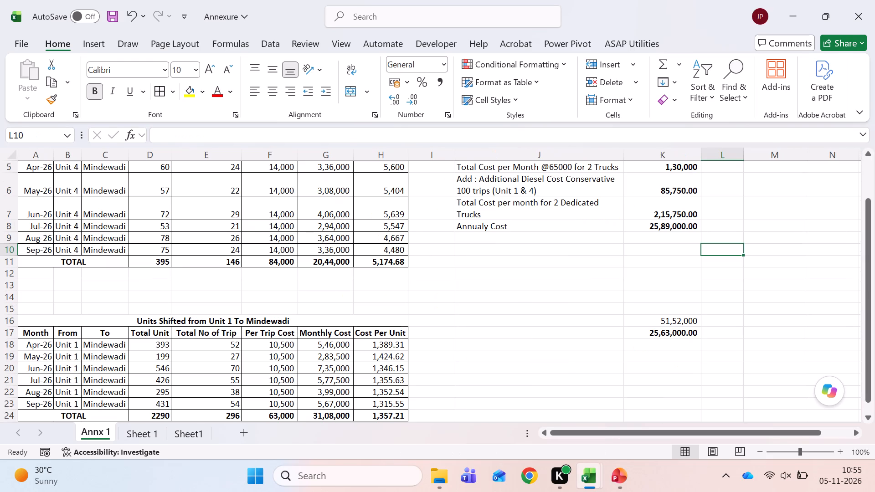
{"action": "key", "text": "ctrl+Page_Down"}
{"action": "key", "text": "ctrl+Page_Down"}
Total the diesel cost column of the second table in C11 with =SUM(C9:C10) and make it bold.
{"action": "key", "text": "Down"}
{"action": "key", "text": "Down"}
{"action": "key", "text": "Left"}
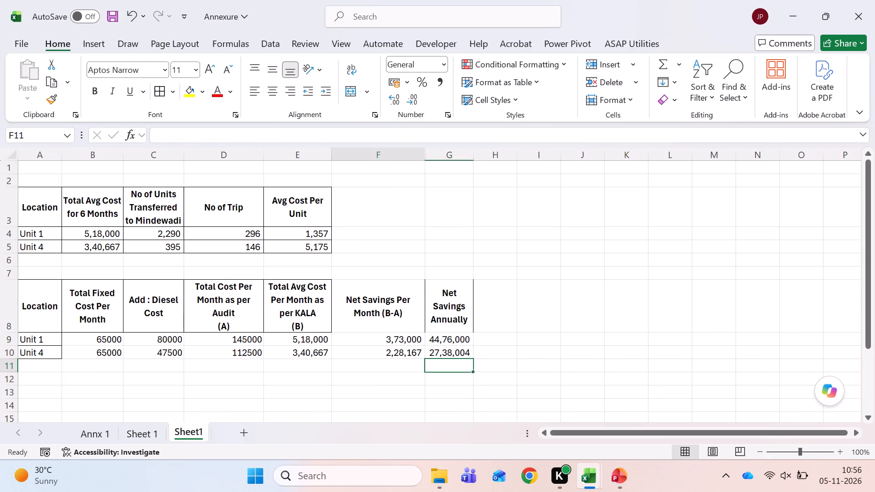
{"action": "key", "text": "Left"}
{"action": "key", "text": "Right"}
{"action": "key", "text": "Left"}
{"action": "key", "text": "Left"}
{"action": "key", "text": "Left"}
{"action": "key", "text": "Left"}
{"action": "key", "text": "Right"}
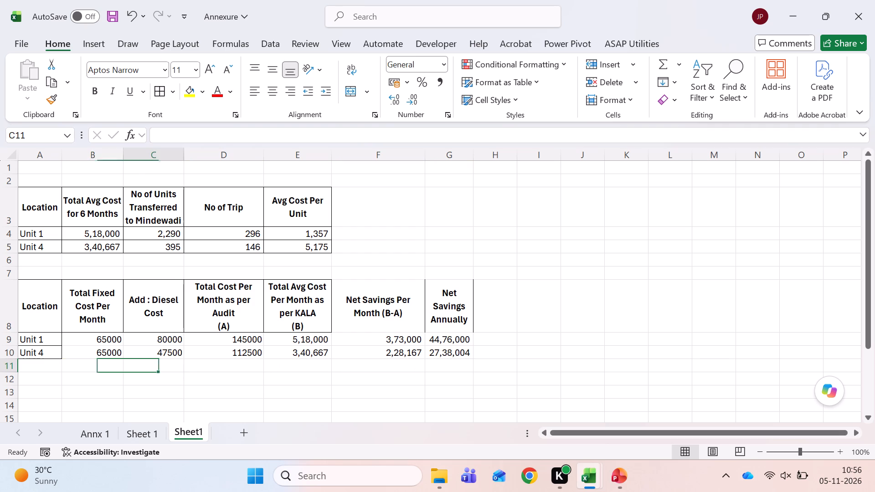
{"action": "key", "text": "alt+equal"}
{"action": "key", "text": "Tab"}
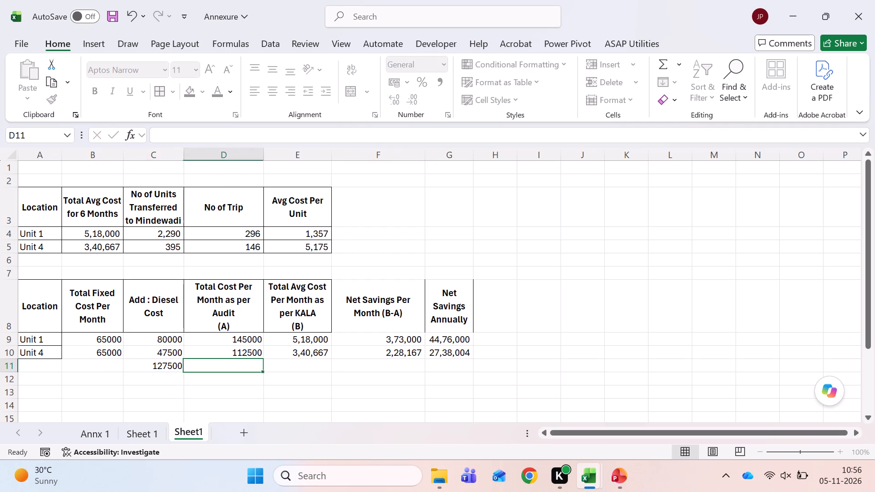
{"action": "key", "text": "Left"}
{"action": "key", "text": "ctrl+b"}
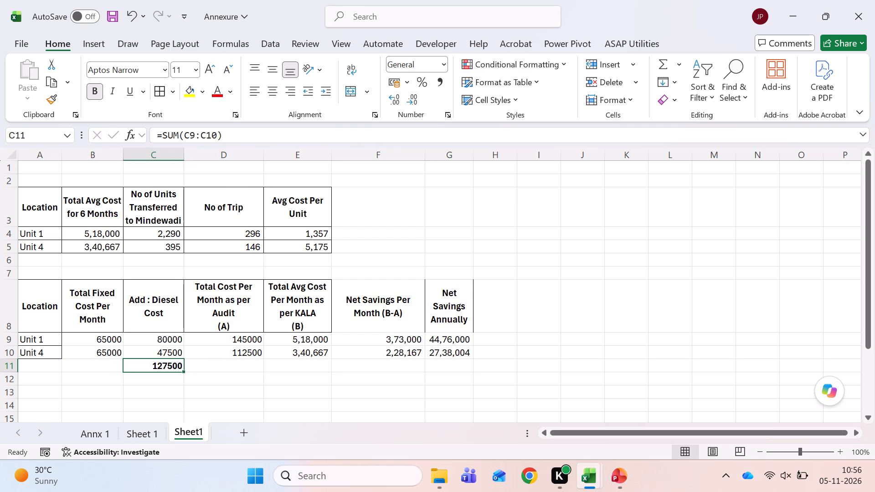
Add bold totals for the audited cost (A) in D11 and the KALA average cost (B) in E11.
{"action": "key", "text": "Right"}
{"action": "key", "text": "alt+equal"}
{"action": "key", "text": "Tab"}
{"action": "key", "text": "Left"}
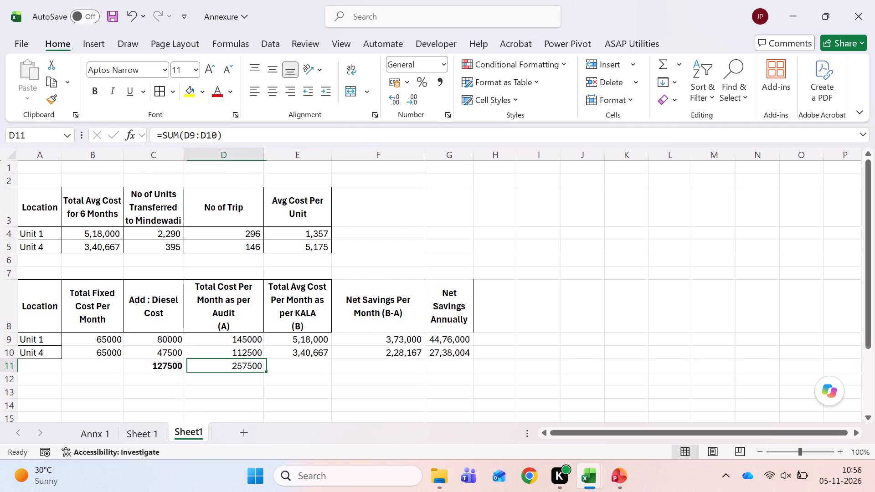
{"action": "key", "text": "ctrl+b"}
{"action": "key", "text": "Right"}
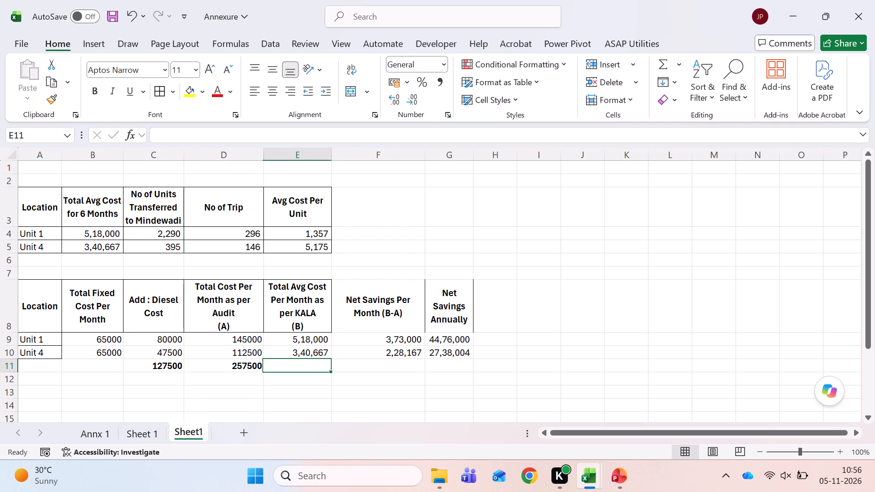
{"action": "key", "text": "alt+equal"}
{"action": "key", "text": "Tab"}
{"action": "key", "text": "Left"}
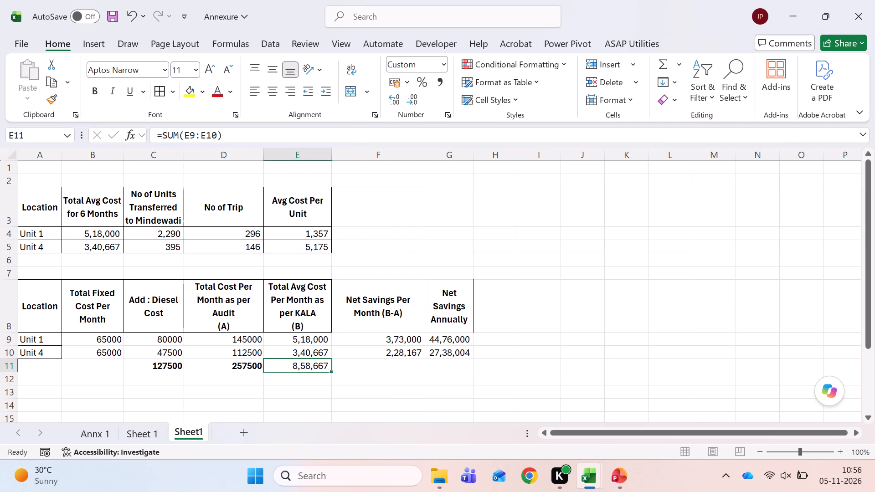
{"action": "key", "text": "ctrl+b"}
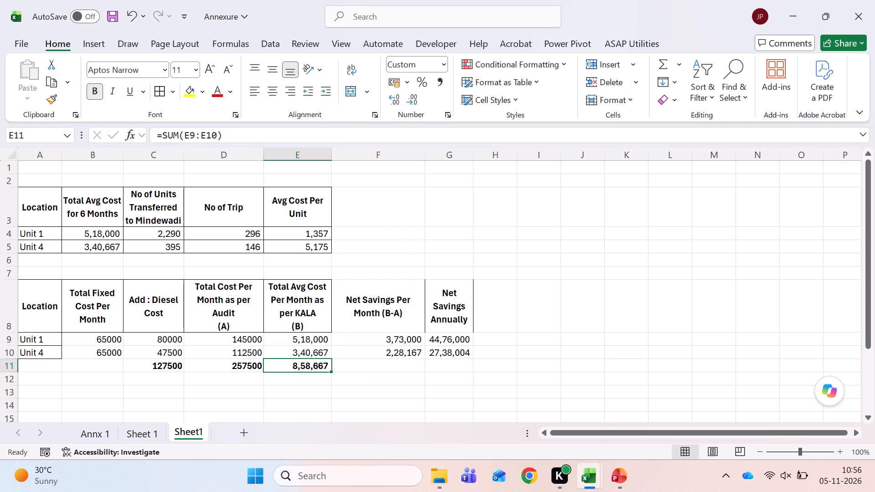
Add bold totals for the monthly net savings in F11 and the annual net savings in G11.
{"action": "key", "text": "Right"}
{"action": "key", "text": "alt+equal"}
{"action": "key", "text": "Tab"}
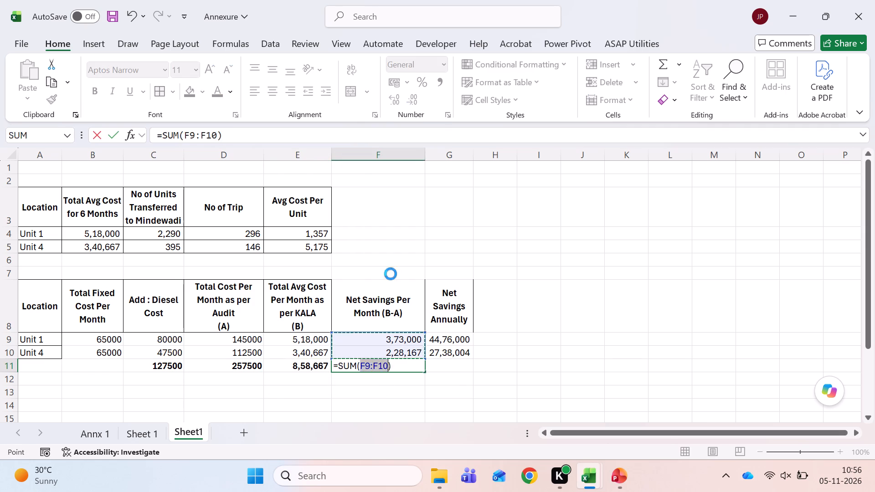
{"action": "key", "text": "Left"}
{"action": "key", "text": "ctrl+b"}
{"action": "key", "text": "Right"}
{"action": "key", "text": "alt+equal"}
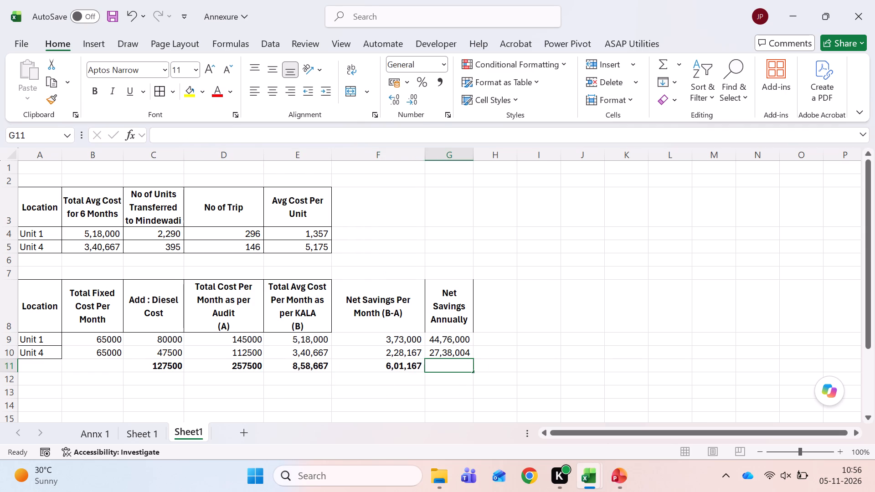
{"action": "key", "text": "Tab"}
{"action": "key", "text": "Left"}
{"action": "key", "text": "ctrl+b"}
Apply all borders to the whole second table, A8:G11, including the totals row.
{"action": "key", "text": "Up"}
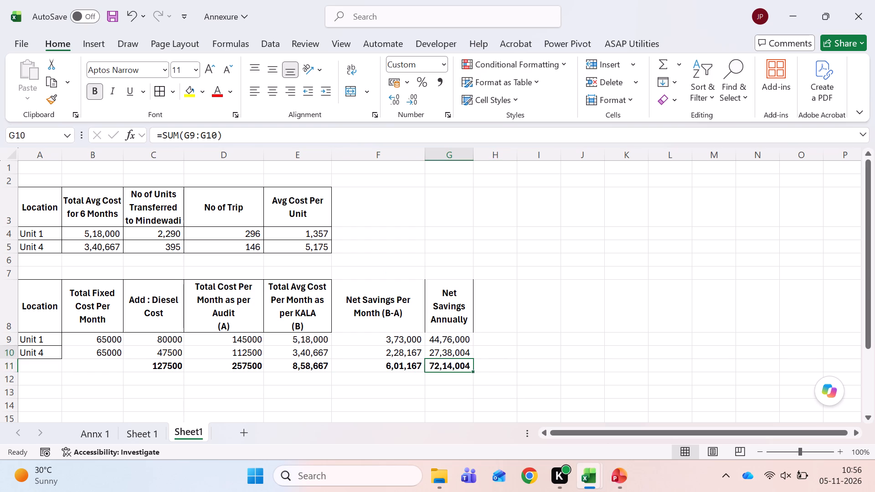
{"action": "key", "text": "Up"}
{"action": "key", "text": "Up"}
{"action": "key", "text": "Up"}
{"action": "key", "text": "Down"}
{"action": "key", "text": "shift+Down"}
{"action": "key", "text": "shift+Down"}
{"action": "key", "text": "shift+Left"}
{"action": "key", "text": "shift+Left"}
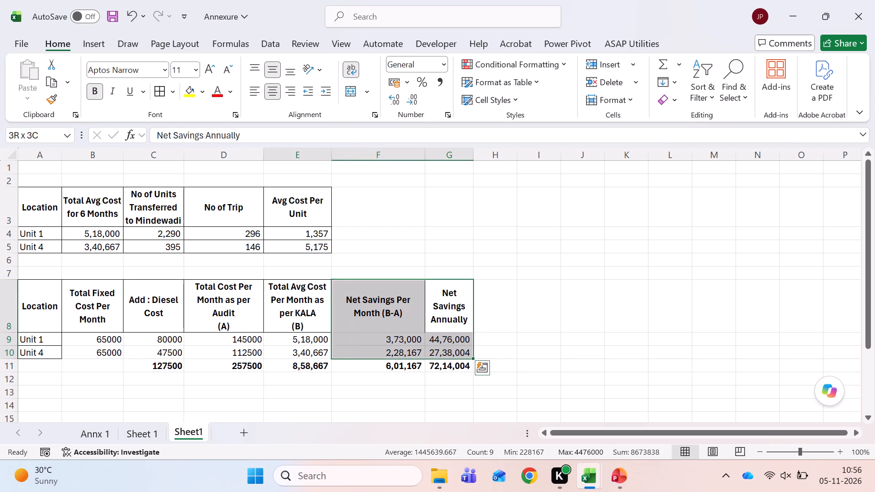
{"action": "key", "text": "shift+Left"}
{"action": "key", "text": "shift+Left"}
{"action": "key", "text": "shift+Left"}
{"action": "key", "text": "shift+Down"}
{"action": "key", "text": "shift+Left"}
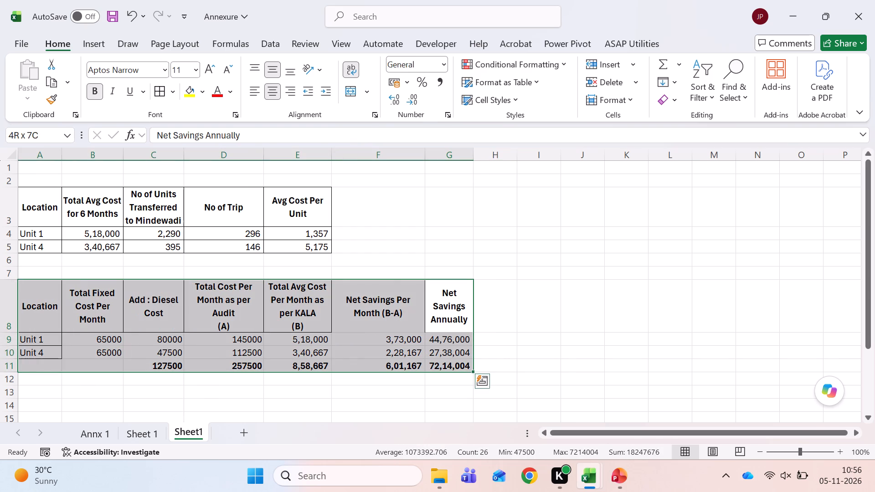
{"action": "key", "text": "alt+h"}
{"action": "key", "text": "alt+b"}
{"action": "key", "text": "a"}
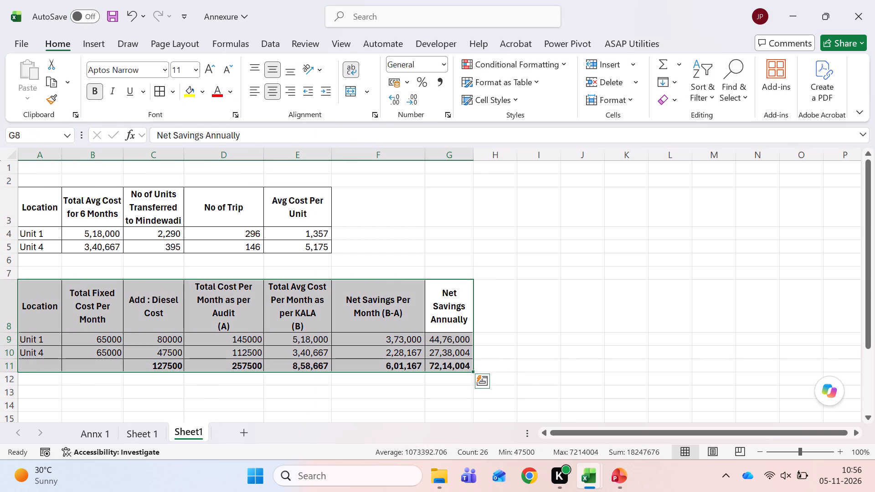
Return to the start of the second table's header row and save the workbook.
{"action": "key", "text": "ctrl+Left"}
{"action": "key", "text": "ctrl+Left"}
{"action": "key", "text": "ctrl+Left"}
{"action": "key", "text": "ctrl+s"}
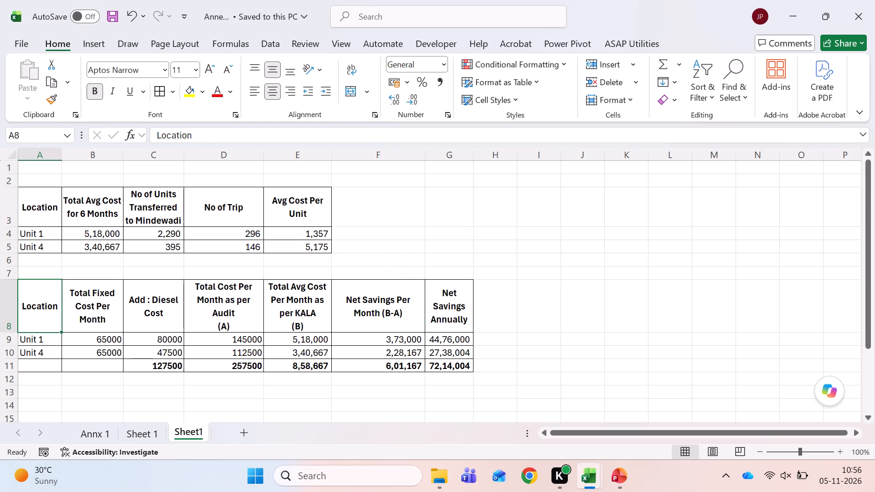
Widen column C slightly and fit column D to its contents.
{"action": "left_click_drag", "start_coordinate": [185, 153], "coordinate": [194, 154]}
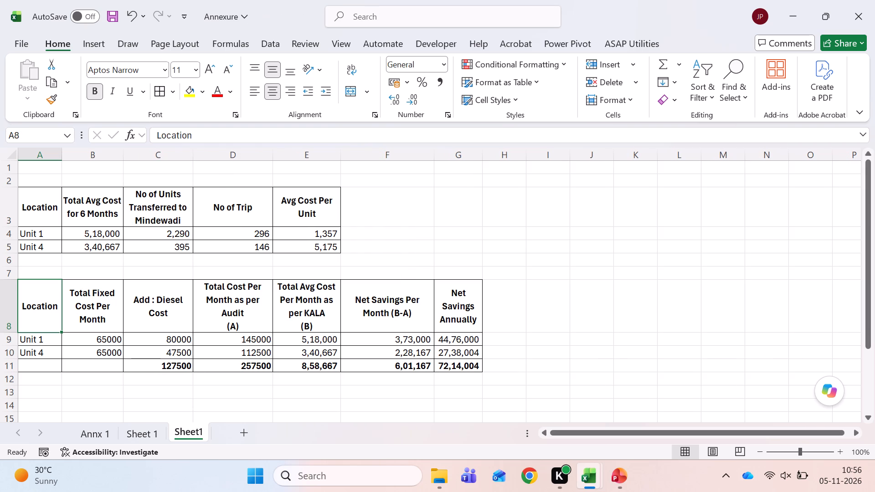
{"action": "left_click", "coordinate": [168, 213]}
{"action": "left_click", "coordinate": [224, 229]}
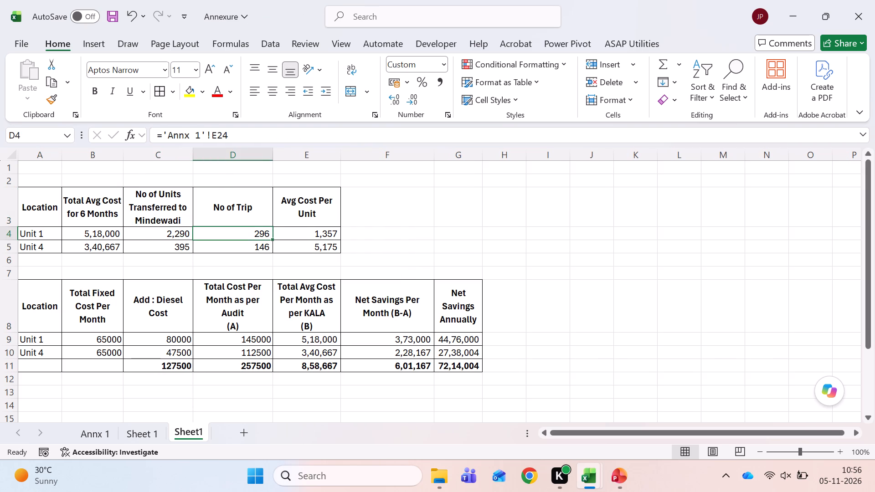
{"action": "double_click", "coordinate": [275, 156]}
{"action": "left_click", "coordinate": [296, 202]}
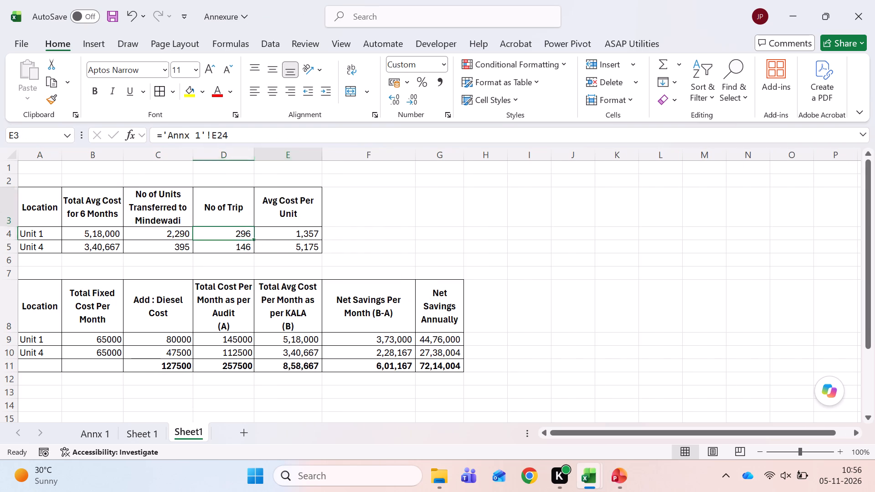
{"action": "left_click", "coordinate": [295, 230]}
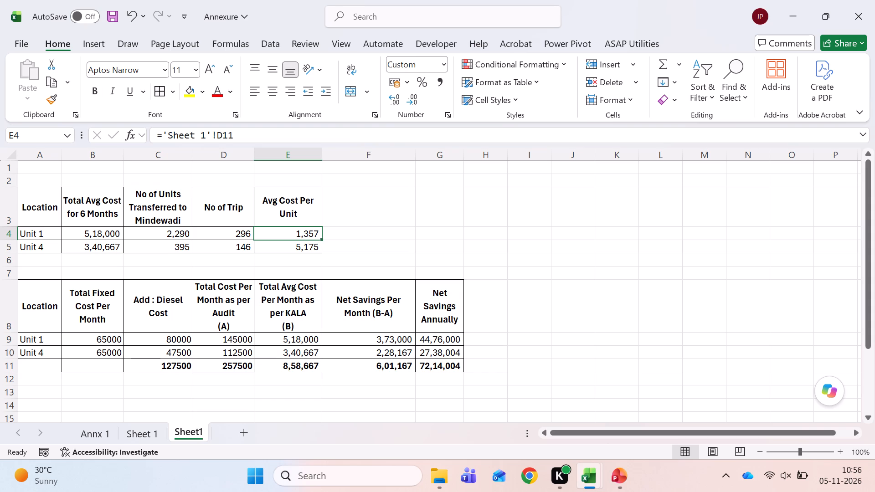
Add the header "Avg Cost Per Unit" in H8 of the second table.
{"action": "left_click", "coordinate": [477, 311]}
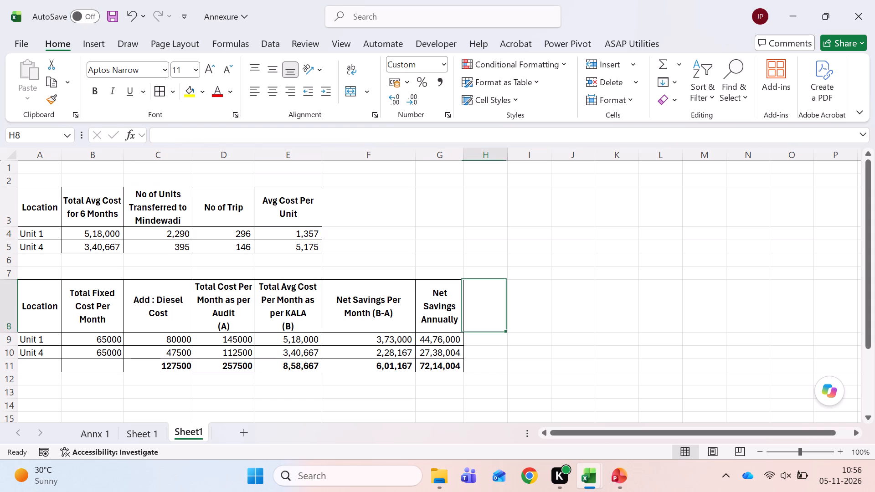
{"action": "type", "text": "Avg Cost Per Unit"}
{"action": "key", "text": "Return"}
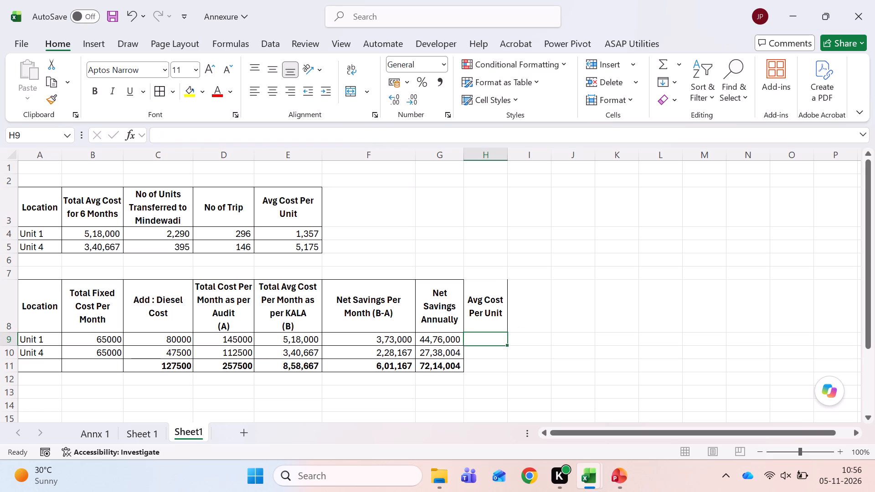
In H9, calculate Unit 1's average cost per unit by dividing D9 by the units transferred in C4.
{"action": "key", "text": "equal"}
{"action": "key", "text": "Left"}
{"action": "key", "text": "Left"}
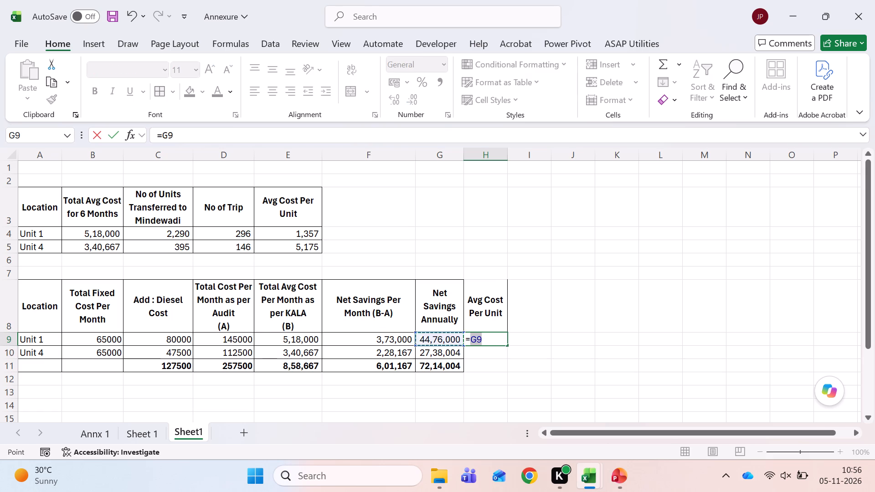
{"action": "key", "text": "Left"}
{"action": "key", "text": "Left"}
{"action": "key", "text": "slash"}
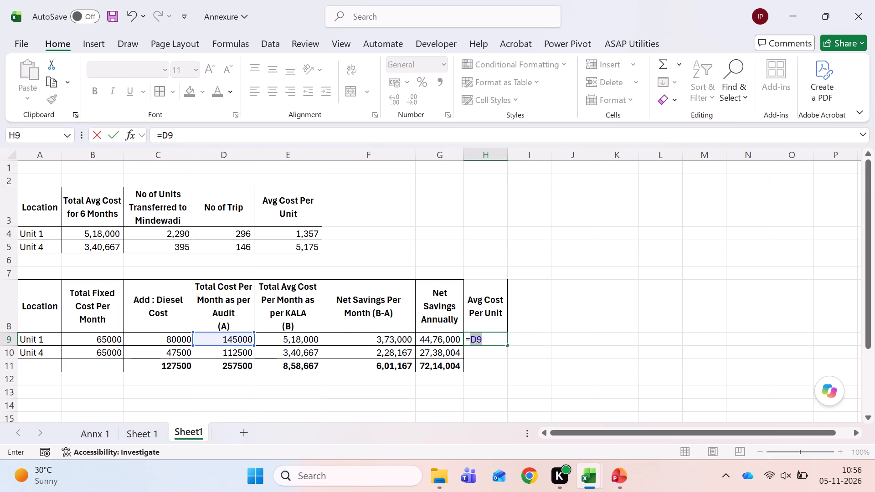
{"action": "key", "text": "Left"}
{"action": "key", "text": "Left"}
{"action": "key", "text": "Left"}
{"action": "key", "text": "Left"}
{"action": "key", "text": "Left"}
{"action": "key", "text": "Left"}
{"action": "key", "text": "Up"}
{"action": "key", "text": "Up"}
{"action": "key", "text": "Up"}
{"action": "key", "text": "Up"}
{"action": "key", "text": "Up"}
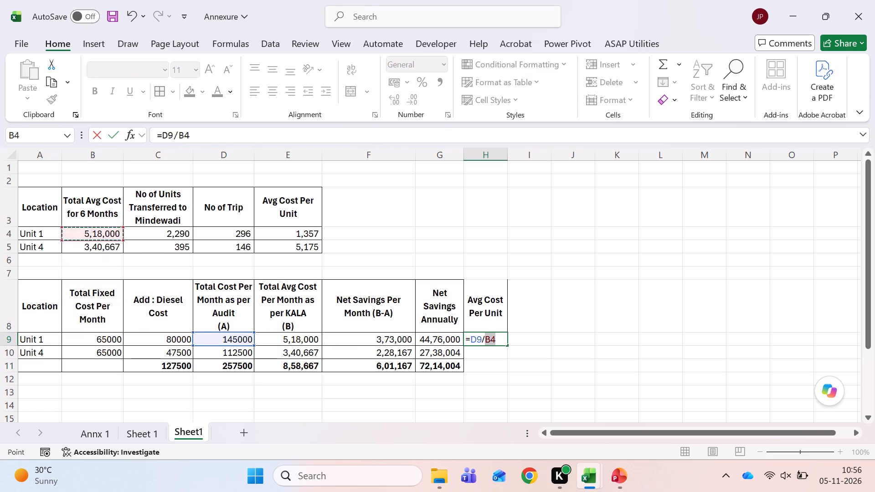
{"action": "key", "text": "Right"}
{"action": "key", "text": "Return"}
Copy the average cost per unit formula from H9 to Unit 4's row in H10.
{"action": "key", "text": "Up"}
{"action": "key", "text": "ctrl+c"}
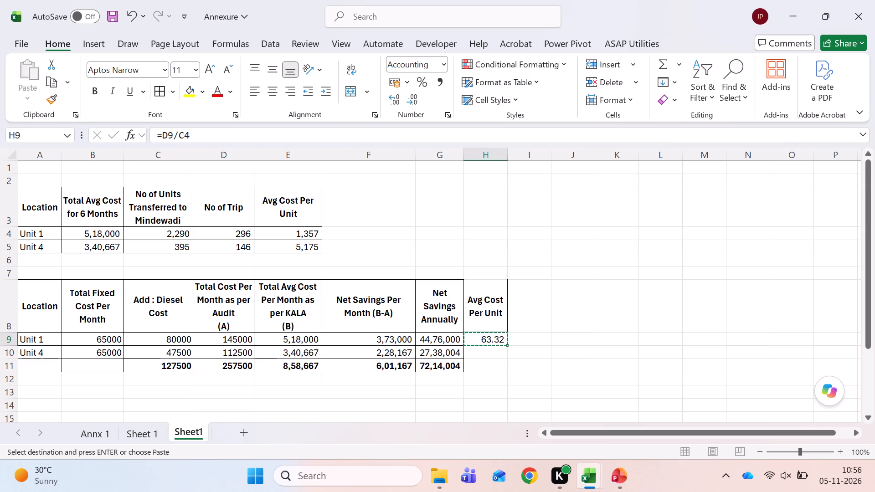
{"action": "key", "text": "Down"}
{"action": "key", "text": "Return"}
Remove the Avg Cost Per Unit column, H8:H10, from the second table, including its header and both values.
{"action": "key", "text": "Up"}
{"action": "key", "text": "Up"}
{"action": "key", "text": "shift+Down"}
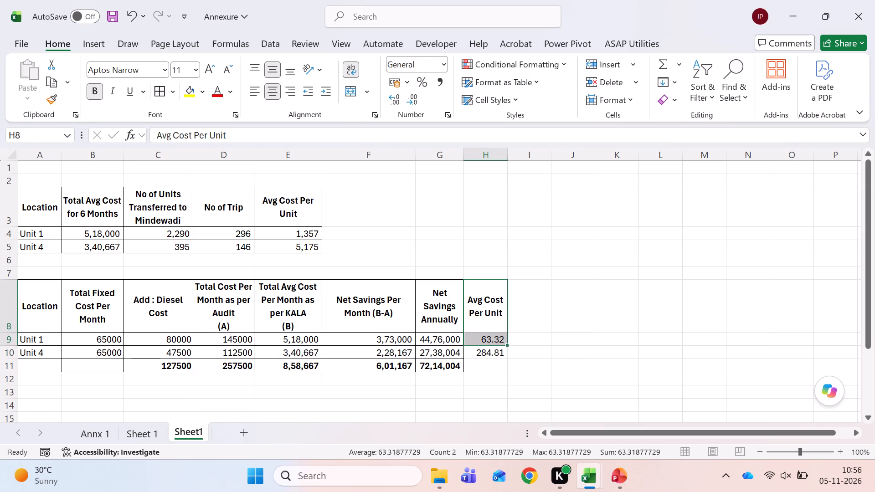
{"action": "key", "text": "ctrl+minus"}
{"action": "key", "text": "Return"}
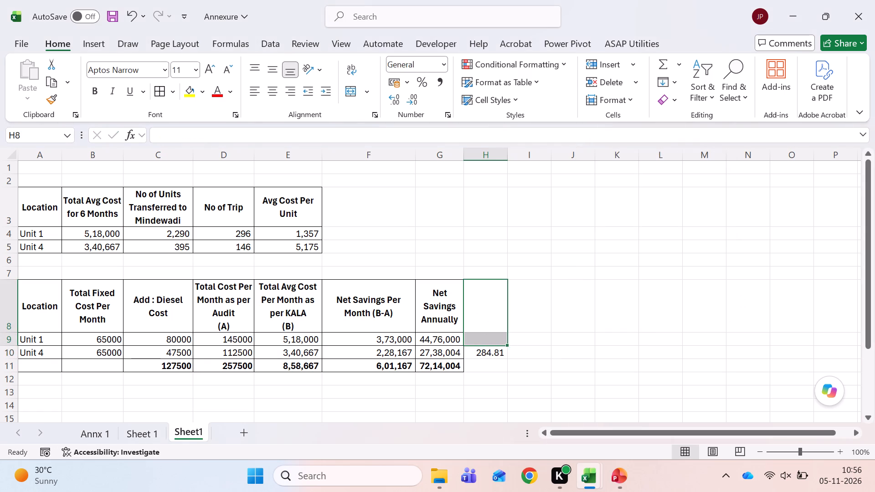
{"action": "key", "text": "Down"}
{"action": "key", "text": "Down"}
{"action": "key", "text": "Delete"}
Return to the first table's Location header in A3 and save the workbook.
{"action": "key", "text": "Left"}
{"action": "key", "text": "Left"}
{"action": "key", "text": "ctrl+Left"}
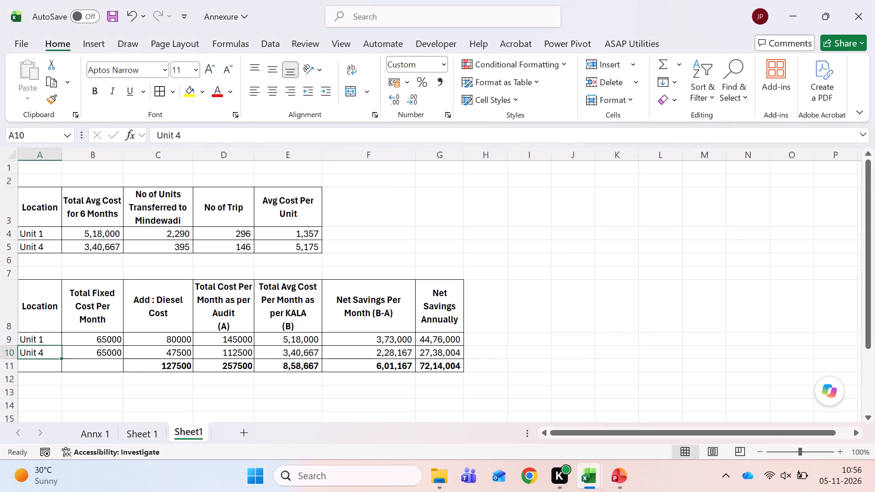
{"action": "key", "text": "ctrl+Left"}
{"action": "key", "text": "ctrl+Up"}
{"action": "key", "text": "ctrl+Up"}
{"action": "key", "text": "ctrl+Up"}
{"action": "key", "text": "ctrl+s"}
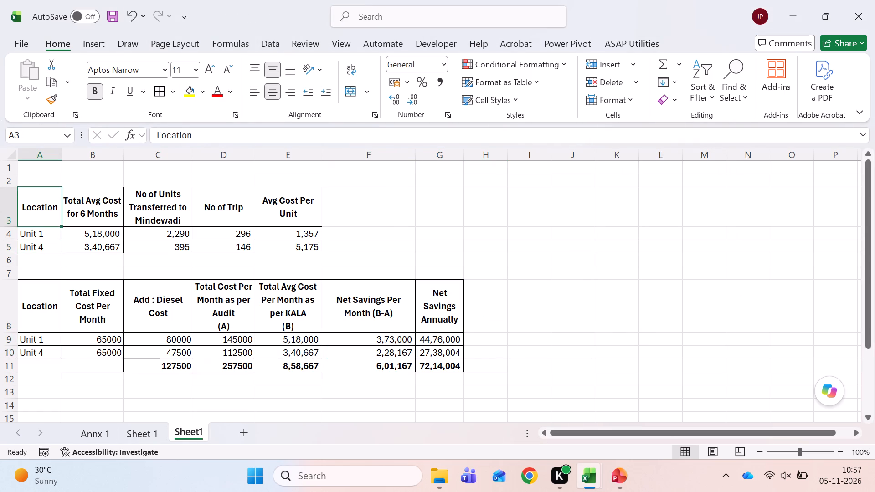
{"action": "double_click", "coordinate": [253, 153]}
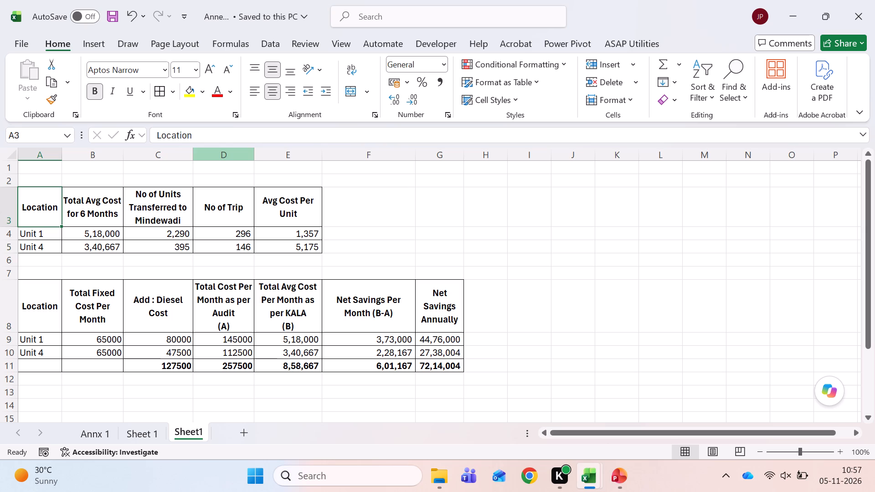
Delete the No of Trip cells D3:D5 from the first table, shifting Avg Cost Per Unit into their place.
{"action": "left_click", "coordinate": [229, 199]}
{"action": "key", "text": "shift+Down"}
{"action": "key", "text": "shift+Down"}
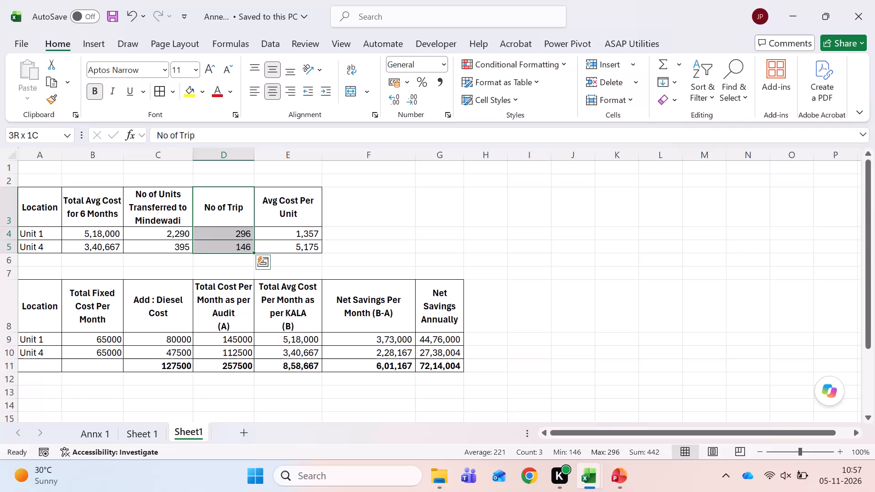
{"action": "key", "text": "ctrl+minus"}
{"action": "key", "text": "Return"}
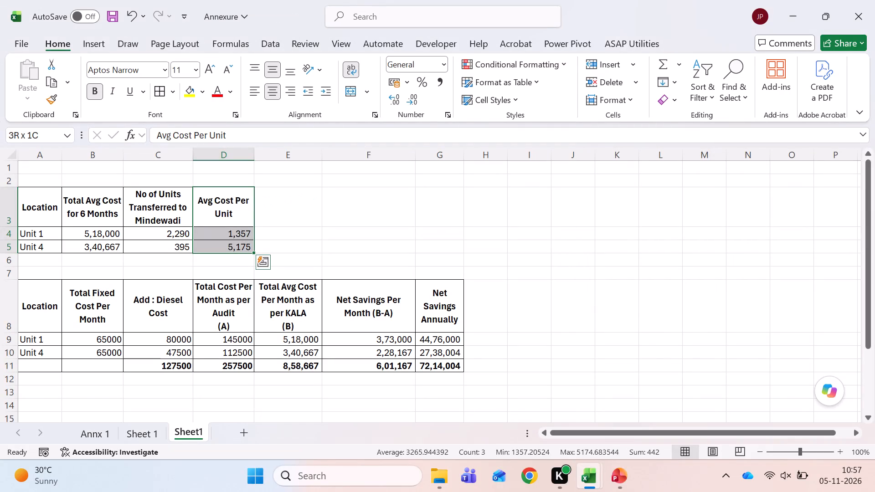
Go back to the first table's Location header in A3 and save the workbook.
{"action": "key", "text": "Right"}
{"action": "key", "text": "Left"}
{"action": "key", "text": "Left"}
{"action": "key", "text": "ctrl+Left"}
{"action": "key", "text": "ctrl+Left"}
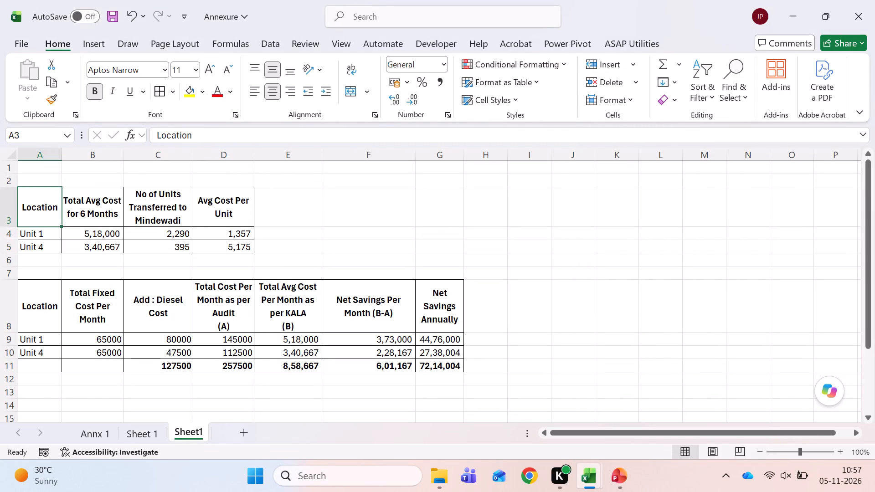
{"action": "key", "text": "ctrl+s"}
Fit column C to its contents.
{"action": "key", "text": "Down"}
{"action": "key", "text": "Down"}
{"action": "key", "text": "Down"}
{"action": "key", "text": "Down"}
{"action": "key", "text": "Down"}
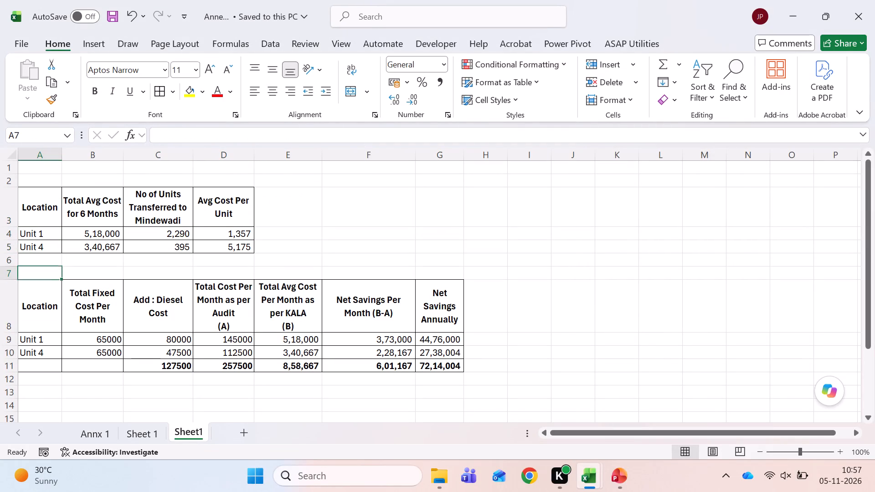
{"action": "key", "text": "Down"}
{"action": "key", "text": "Down"}
{"action": "key", "text": "Right"}
{"action": "key", "text": "Right"}
{"action": "key", "text": "Up"}
{"action": "key", "text": "Up"}
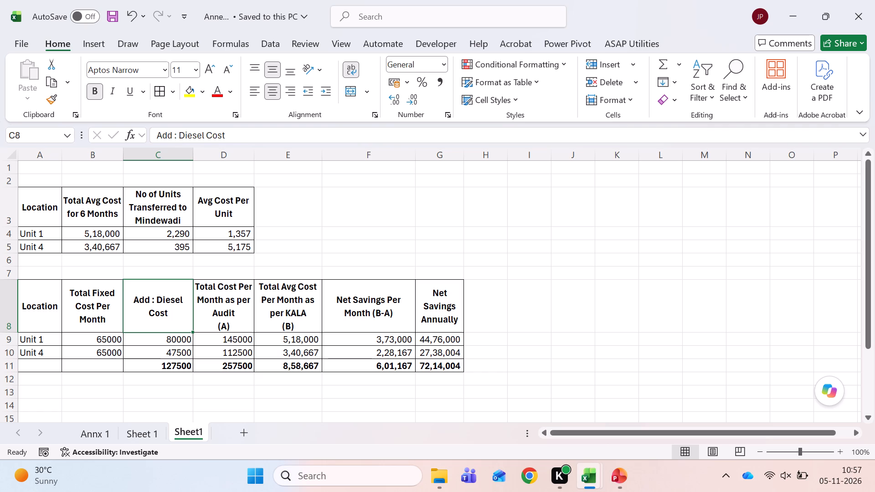
{"action": "double_click", "coordinate": [191, 155]}
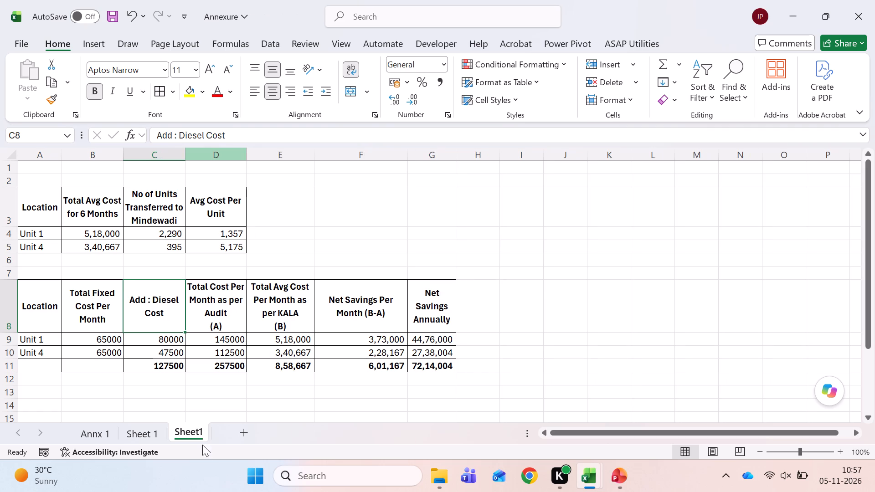
Widen column D so the audit cost header wraps onto fewer lines, and autofit the height of row 8.
{"action": "left_click", "coordinate": [211, 337]}
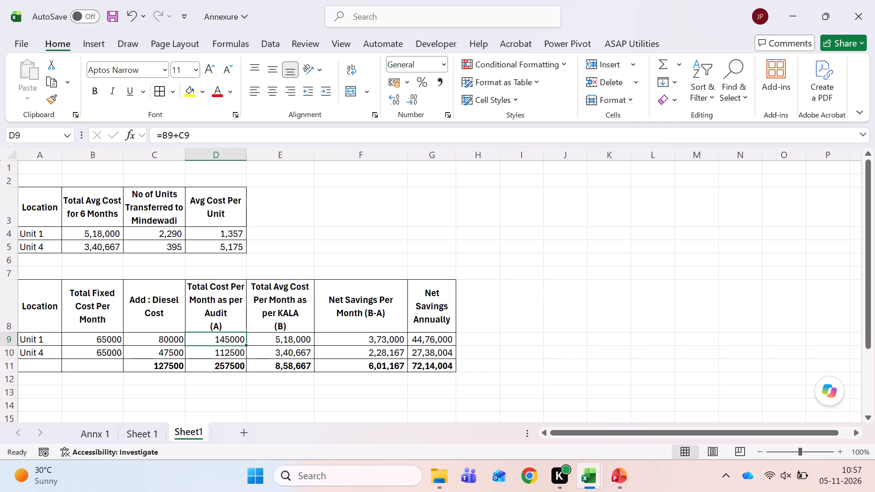
{"action": "left_click_drag", "start_coordinate": [245, 152], "coordinate": [264, 174]}
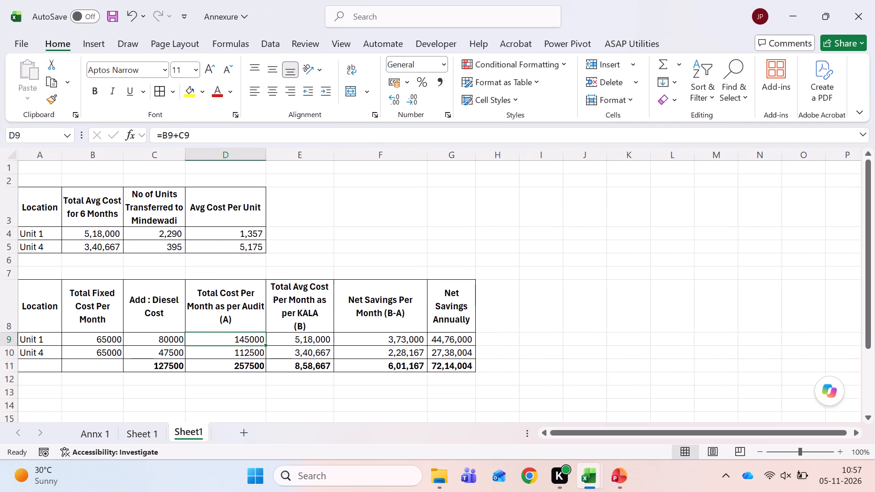
{"action": "left_click", "coordinate": [242, 330]}
{"action": "double_click", "coordinate": [11, 331]}
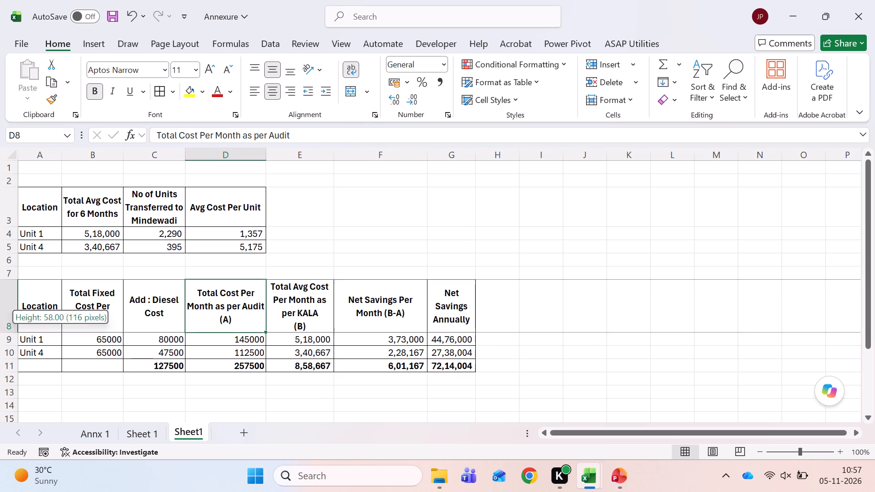
Widen column G so Net Savings Annually fits on two lines, and fit column F to its contents.
{"action": "left_click_drag", "start_coordinate": [472, 152], "coordinate": [484, 154]}
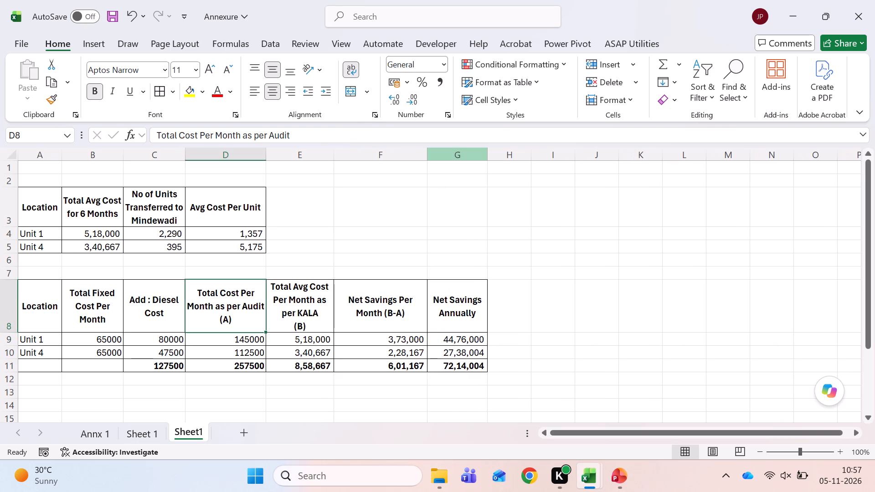
{"action": "double_click", "coordinate": [427, 158]}
{"action": "double_click", "coordinate": [467, 154]}
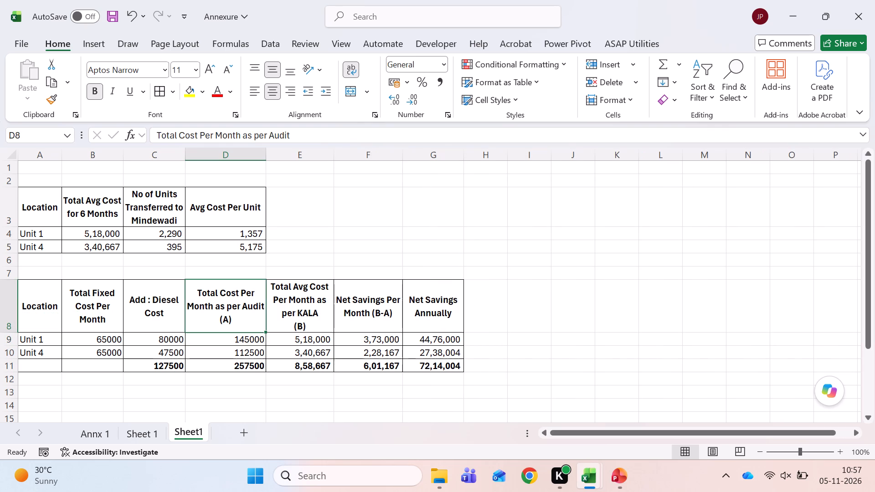
Select the second table's Location header in A8 and save the workbook.
{"action": "left_click", "coordinate": [207, 319]}
{"action": "left_click", "coordinate": [118, 327]}
{"action": "left_click", "coordinate": [41, 315]}
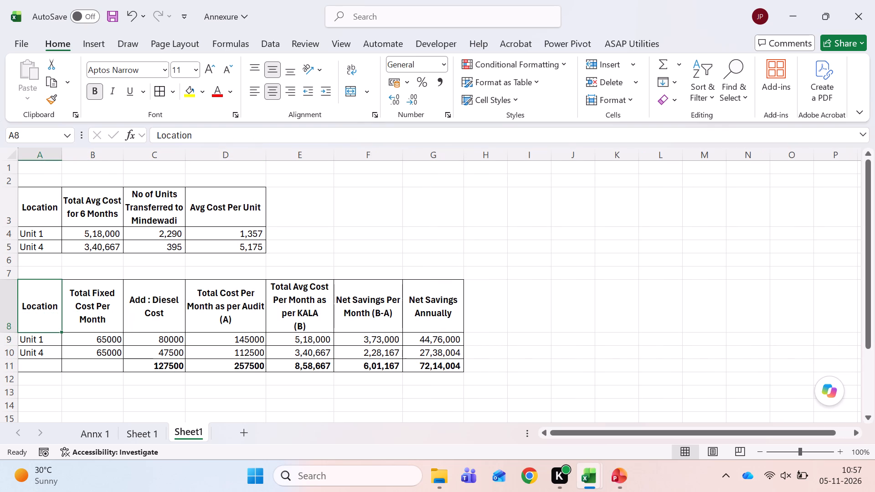
{"action": "key", "text": "ctrl+s"}
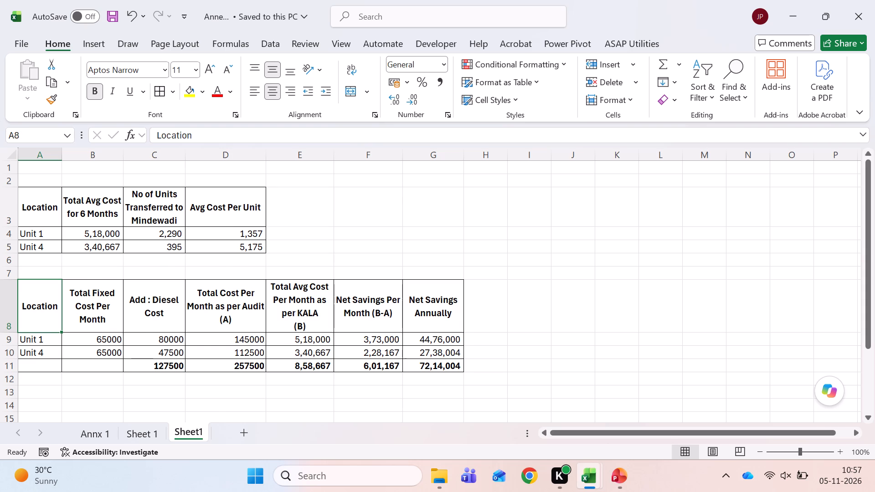
{"action": "key", "text": "ctrl+Page_Up"}
{"action": "key", "text": "ctrl+Page_Down"}
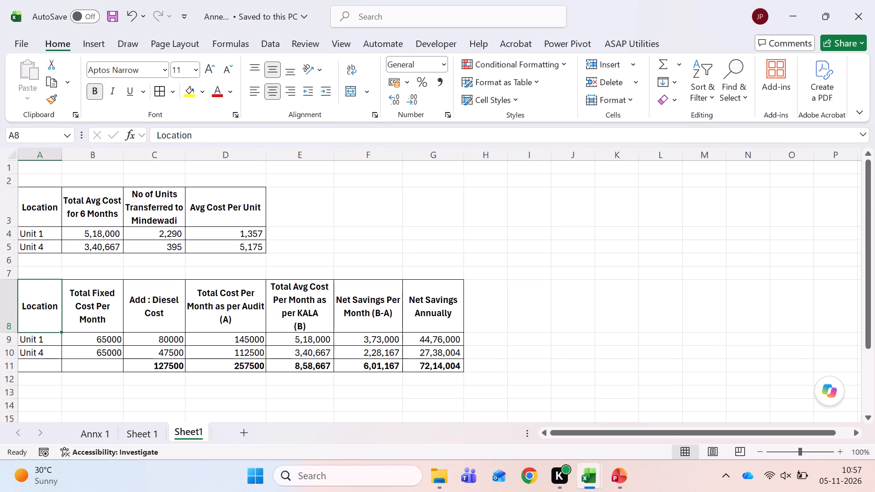
Merge and center A2:D2 above the first table.
{"action": "left_click", "coordinate": [46, 179]}
{"action": "key", "text": "shift+Right"}
{"action": "key", "text": "shift+Right"}
{"action": "key", "text": "shift+Right"}
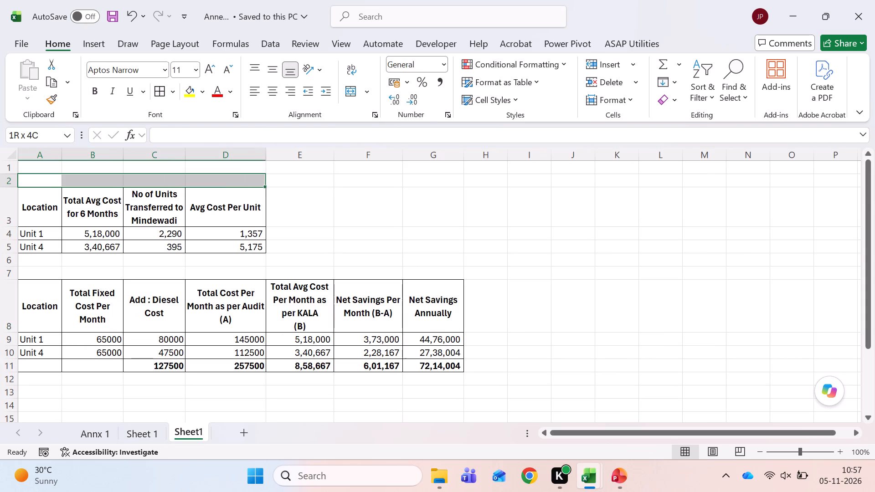
{"action": "key", "text": "alt+h"}
{"action": "key", "text": "m"}
{"action": "key", "text": "Return"}
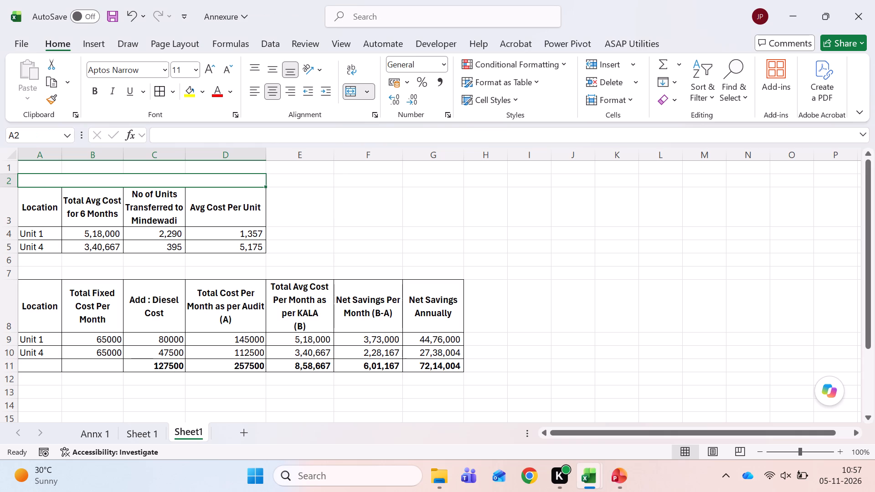
Enter the title "Total Cost of Unit Transferred from Unit & Unit 4 to Mindewadi from Apr'26 - Sep'26" in the merged cell A2.
{"action": "type", "text": "Total"}
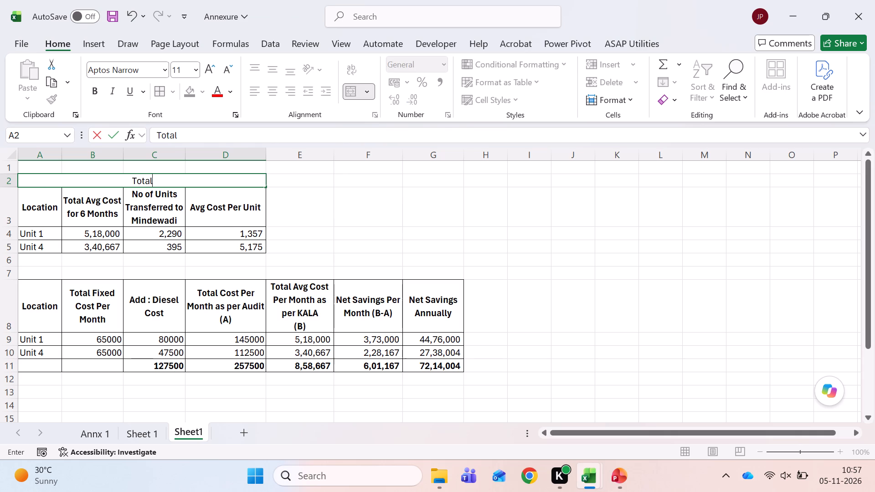
{"action": "key", "text": "space"}
{"action": "type", "text": "Cost of Unit Trna"}
{"action": "key", "text": "BackSpace"}
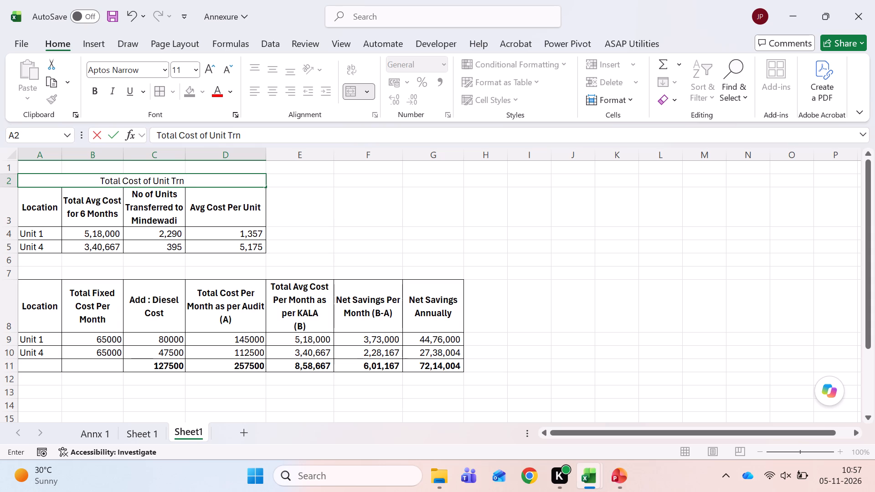
{"action": "key", "text": "BackSpace"}
{"action": "type", "text": "ansferred from Unit & Unit 4 to Mind"}
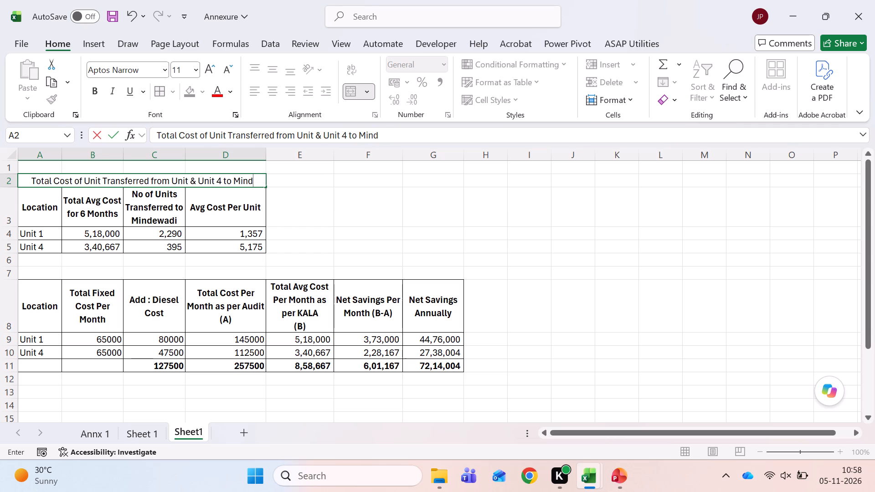
{"action": "type", "text": "ewadi"}
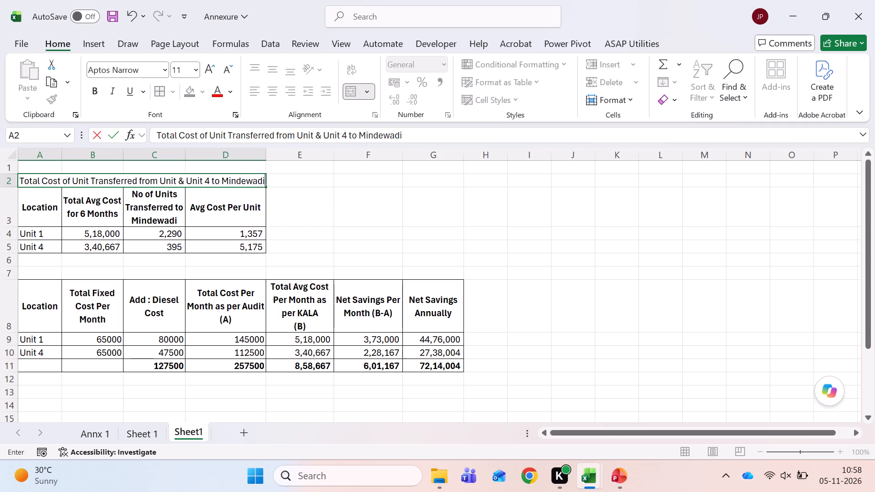
{"action": "key", "text": "space"}
{"action": "type", "text": "from Apr'26 - Sep'26"}
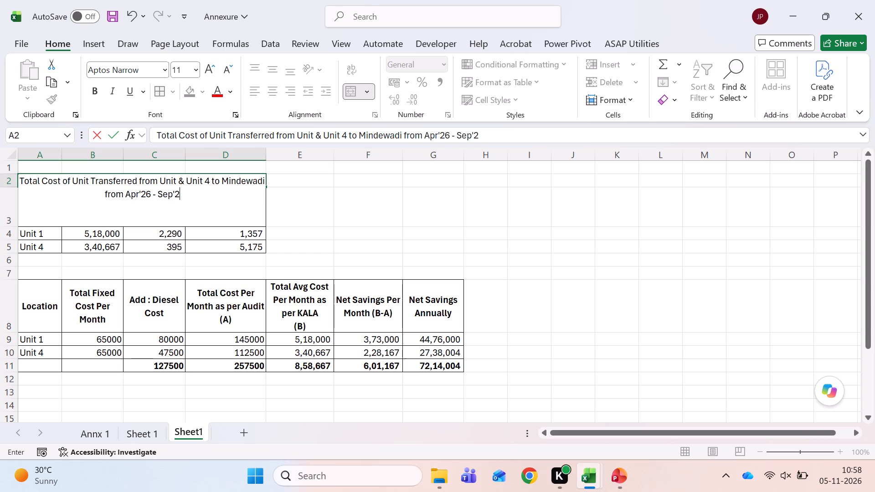
{"action": "key", "text": "Return"}
Wrap the title text in A2 and increase row 2's height to show both lines.
{"action": "key", "text": "Up"}
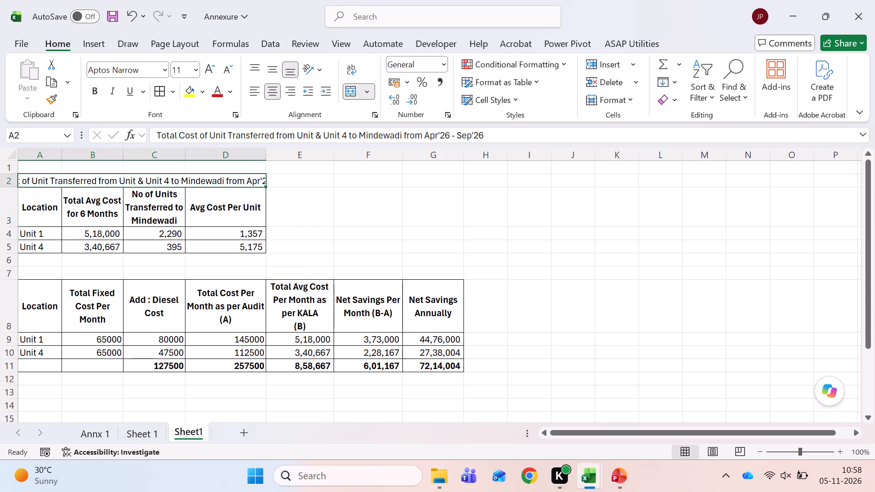
{"action": "key", "text": "alt+h"}
{"action": "key", "text": "w"}
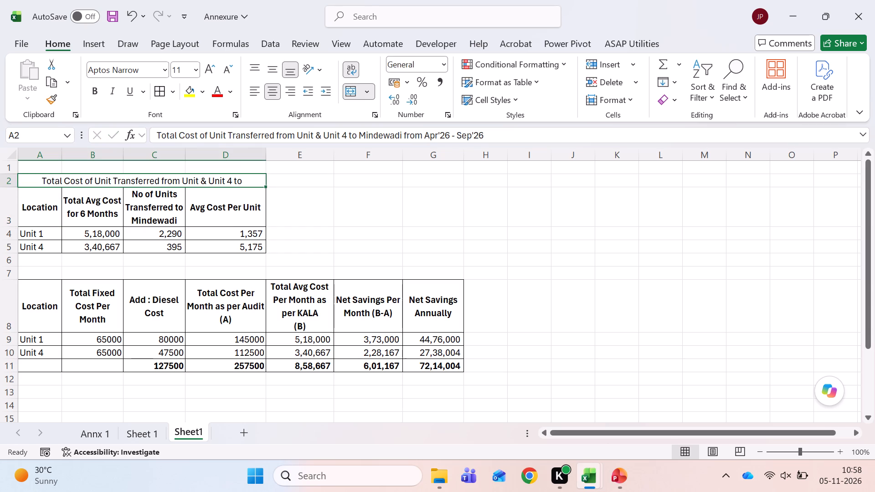
{"action": "double_click", "coordinate": [11, 184]}
{"action": "left_click_drag", "start_coordinate": [11, 184], "coordinate": [12, 198]}
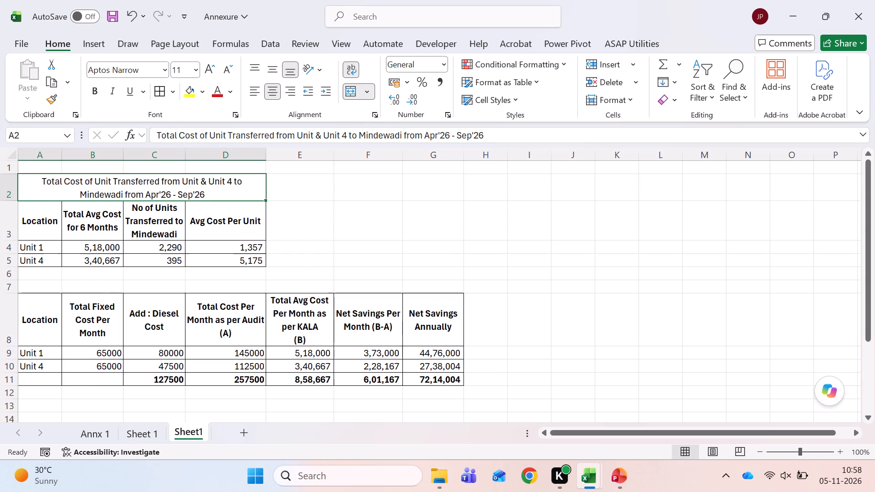
Make the first table's title bold and apply all borders to its merged cell.
{"action": "key", "text": "ctrl+b"}
{"action": "key", "text": "Down"}
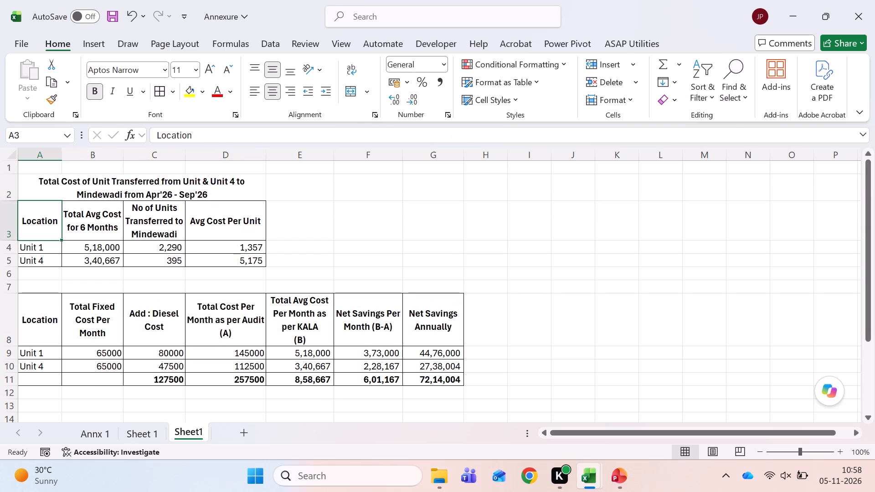
{"action": "key", "text": "Up"}
{"action": "key", "text": "Up"}
{"action": "key", "text": "Down"}
{"action": "key", "text": "alt+h"}
{"action": "key", "text": "alt+b"}
{"action": "key", "text": "a"}
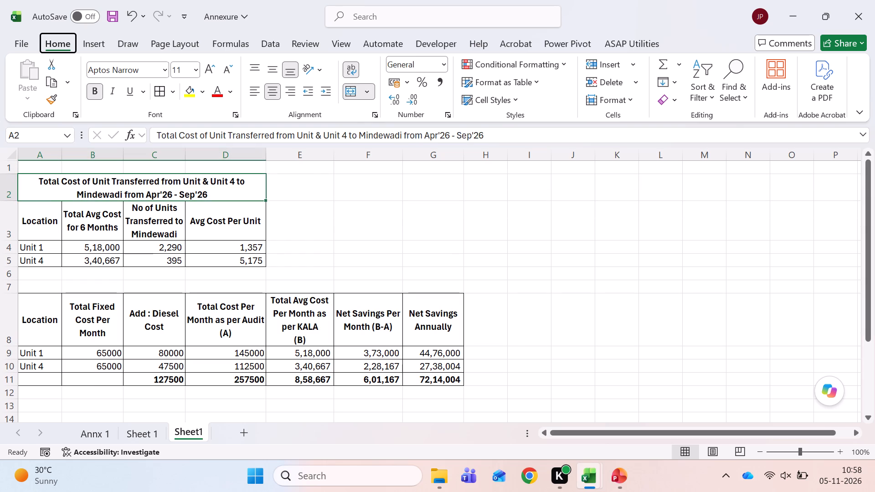
Save the workbook.
{"action": "left_click", "coordinate": [203, 275]}
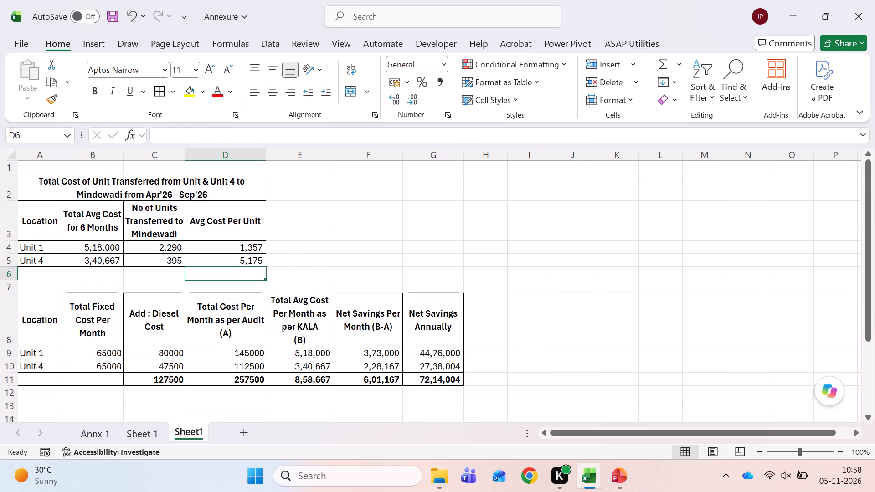
{"action": "scroll", "coordinate": [123, 280], "scroll_direction": "down", "scroll_amount": 1}
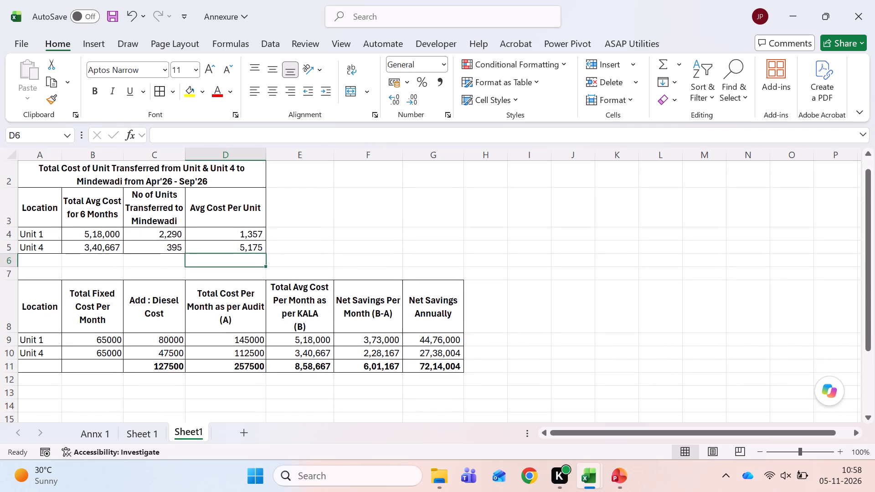
{"action": "left_click", "coordinate": [93, 216]}
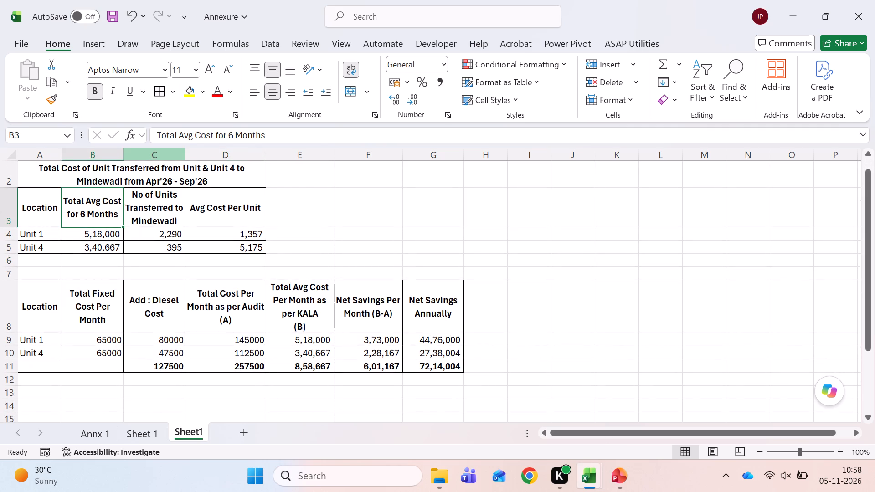
{"action": "left_click", "coordinate": [375, 309]}
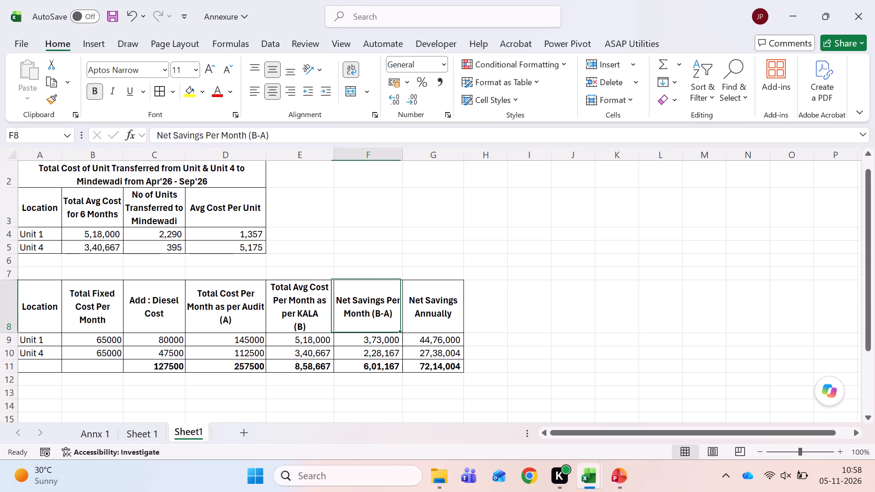
{"action": "scroll", "coordinate": [334, 347], "scroll_direction": "down", "scroll_amount": 1}
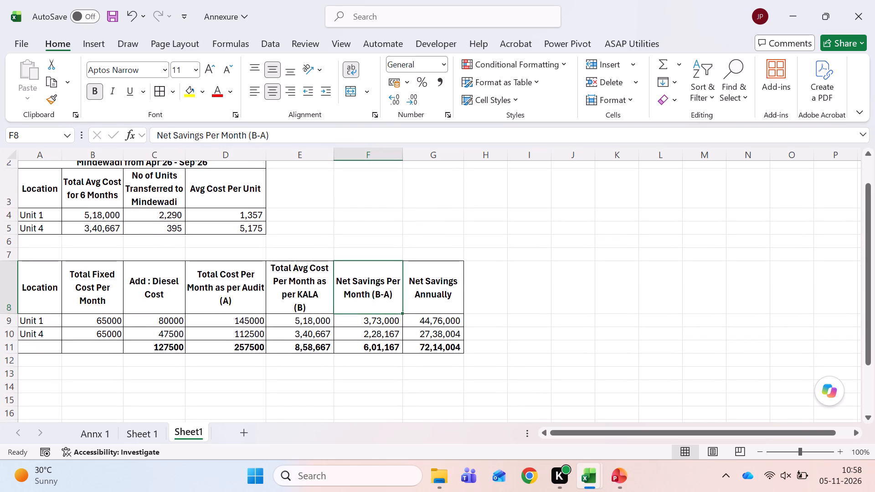
{"action": "key", "text": "ctrl+s"}
Widen column E so the KALA cost header in the second table wraps onto three lines.
{"action": "left_click_drag", "start_coordinate": [334, 157], "coordinate": [345, 158]}
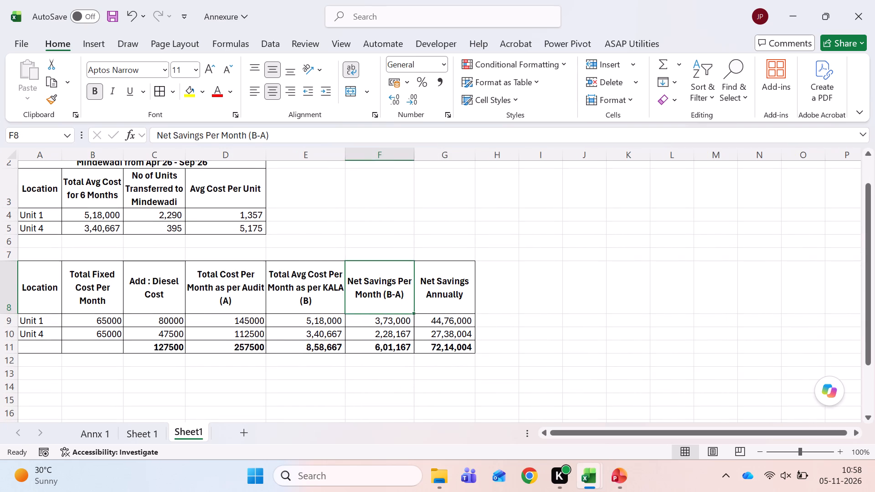
{"action": "double_click", "coordinate": [10, 317]}
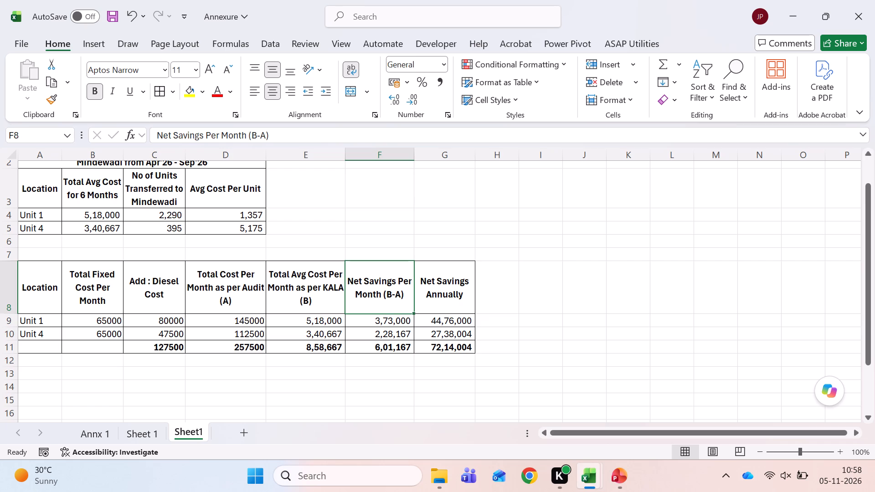
{"action": "scroll", "coordinate": [71, 297], "scroll_direction": "up", "scroll_amount": 1}
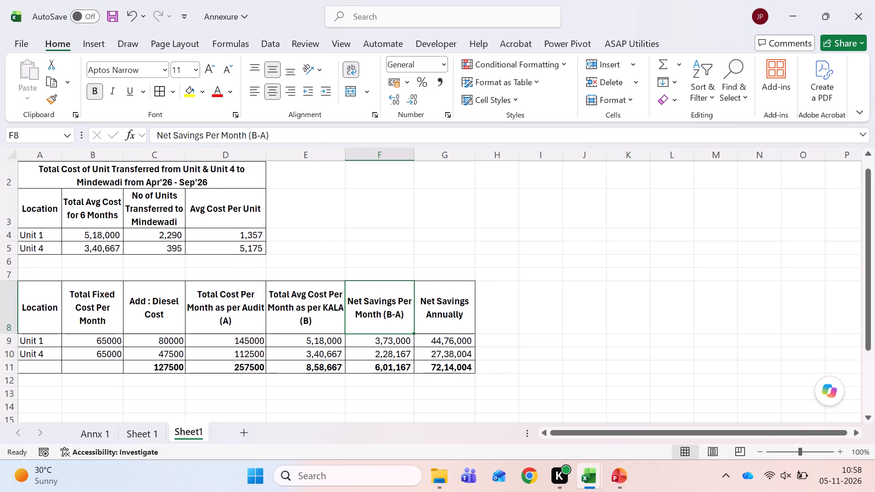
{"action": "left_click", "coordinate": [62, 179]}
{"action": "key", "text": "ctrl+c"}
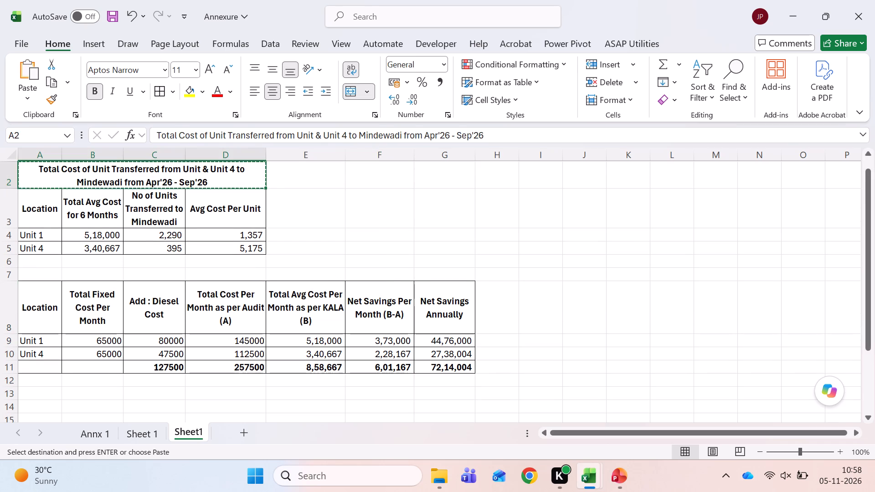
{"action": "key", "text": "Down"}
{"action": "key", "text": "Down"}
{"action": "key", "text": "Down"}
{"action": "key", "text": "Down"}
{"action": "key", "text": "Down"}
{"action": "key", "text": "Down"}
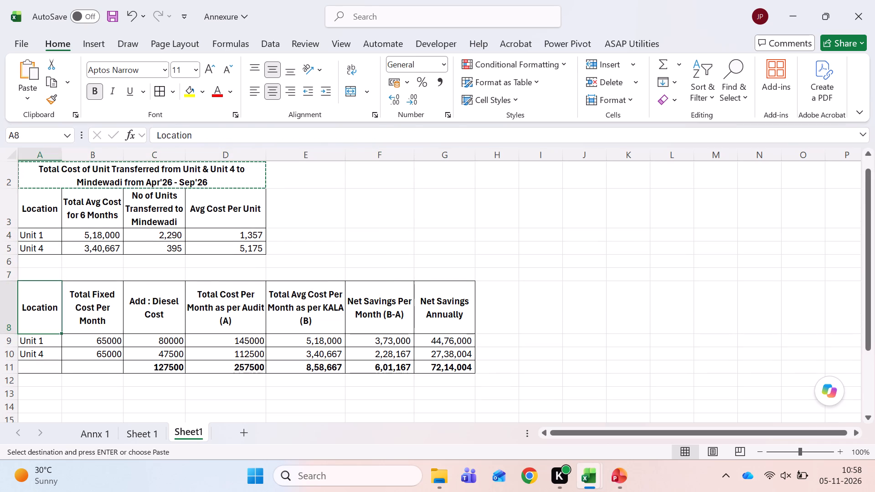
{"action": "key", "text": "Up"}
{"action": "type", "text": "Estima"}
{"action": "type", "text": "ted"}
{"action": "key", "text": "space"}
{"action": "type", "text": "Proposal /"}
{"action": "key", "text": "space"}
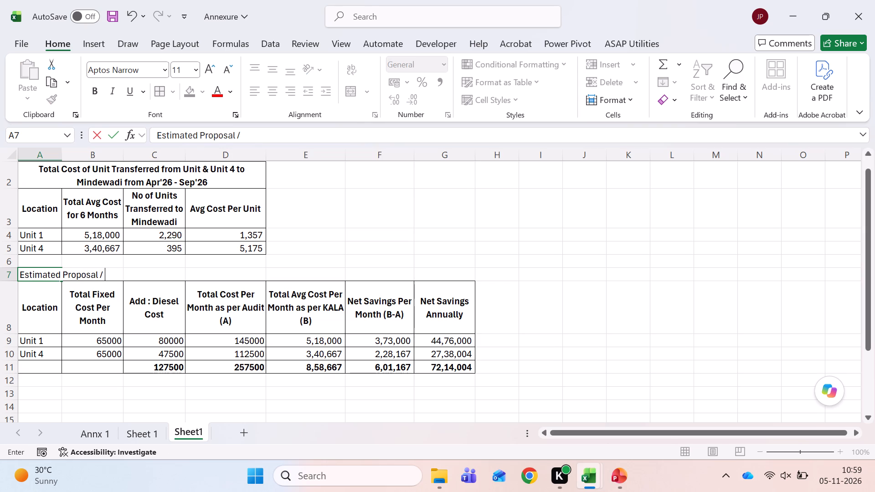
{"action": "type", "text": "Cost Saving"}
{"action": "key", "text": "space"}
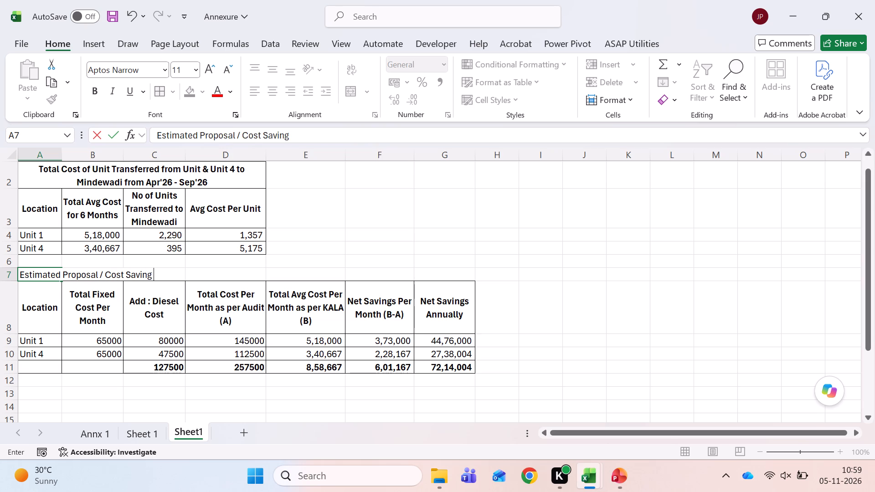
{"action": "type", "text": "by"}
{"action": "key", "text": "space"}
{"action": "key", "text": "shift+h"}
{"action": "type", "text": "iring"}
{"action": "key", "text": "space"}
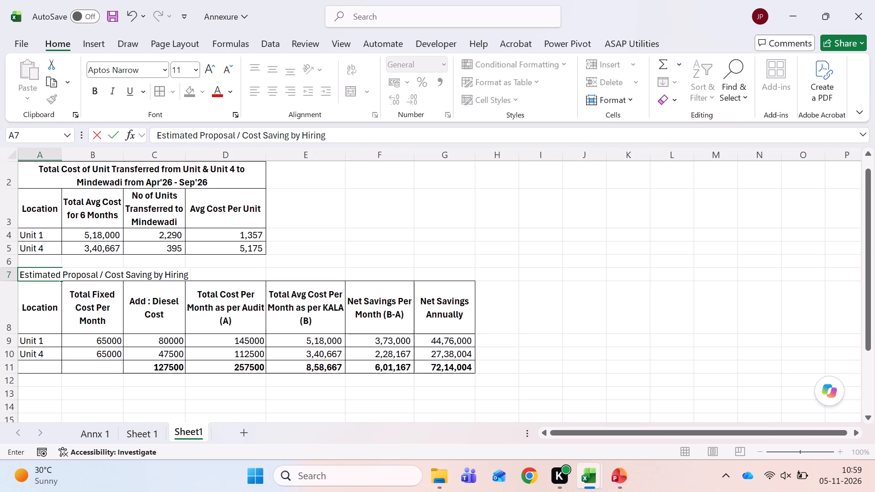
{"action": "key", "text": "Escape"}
{"action": "key", "text": "ctrl+Page_Up"}
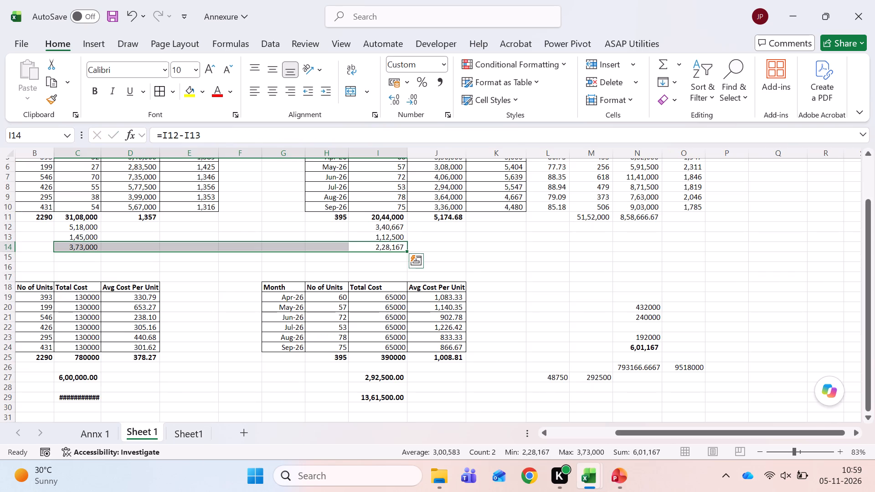
{"action": "key", "text": "ctrl+Left"}
{"action": "key", "text": "ctrl+Left"}
{"action": "key", "text": "ctrl+Left"}
{"action": "key", "text": "ctrl+Left"}
{"action": "key", "text": "ctrl+Left"}
{"action": "key", "text": "Down"}
{"action": "key", "text": "Down"}
{"action": "key", "text": "Down"}
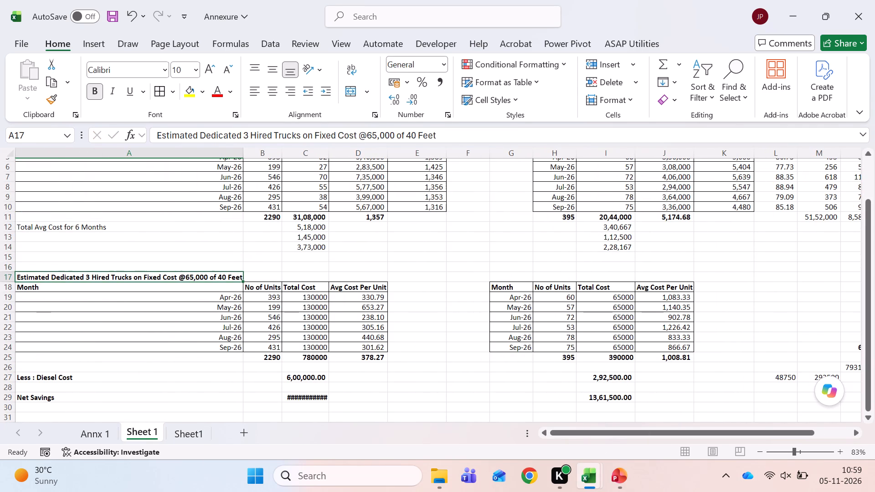
{"action": "key", "text": "ctrl+c"}
{"action": "key", "text": "ctrl+Page_Down"}
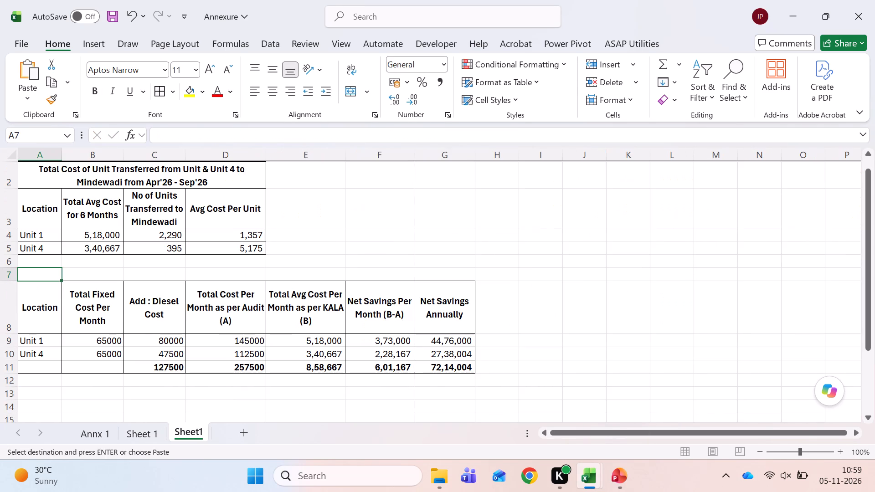
{"action": "key", "text": "ctrl+v"}
Change the number of hired trucks in the A7 title to 2.
{"action": "key", "text": "F2"}
{"action": "key", "text": "ctrl+Left"}
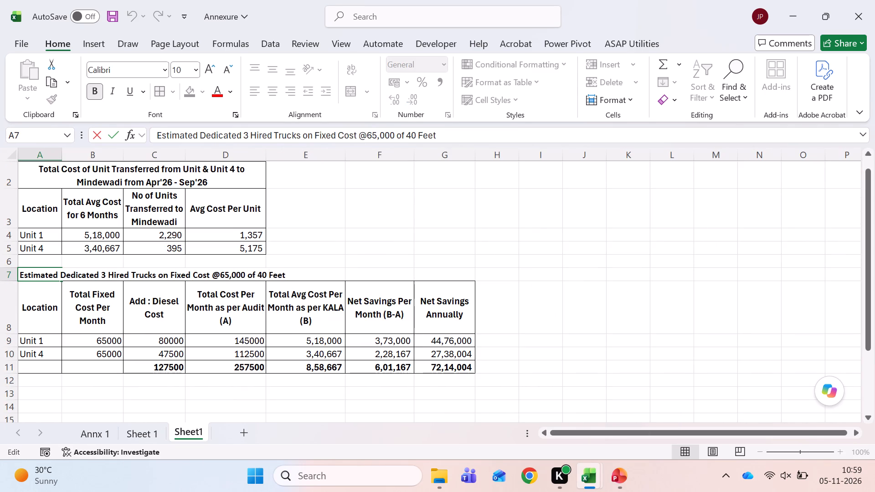
{"action": "key", "text": "ctrl+Left"}
{"action": "key", "text": "ctrl+Left"}
{"action": "key", "text": "ctrl+Left"}
{"action": "key", "text": "ctrl+Left"}
{"action": "key", "text": "ctrl+Left"}
{"action": "key", "text": "ctrl+Left"}
{"action": "key", "text": "ctrl+Left"}
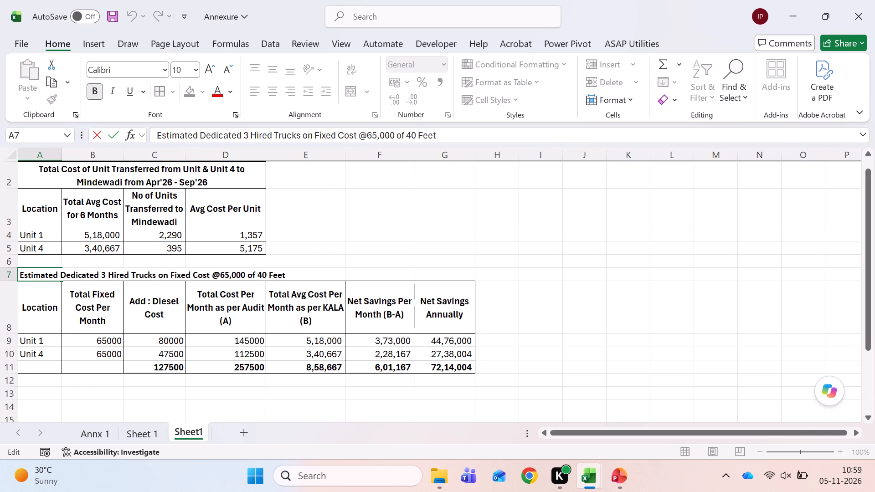
{"action": "key", "text": "ctrl+Left"}
{"action": "key", "text": "ctrl+Left"}
{"action": "key", "text": "ctrl+Left"}
{"action": "key", "text": "ctrl+Left"}
{"action": "key", "text": "ctrl+Left"}
{"action": "key", "text": "Right"}
{"action": "key", "text": "BackSpace"}
{"action": "key", "text": "2"}
{"action": "key", "text": "Tab"}
Merge and center the second table's title across A7:G7 and apply all borders to it.
{"action": "key", "text": "Tab"}
{"action": "key", "text": "Left"}
{"action": "key", "text": "Left"}
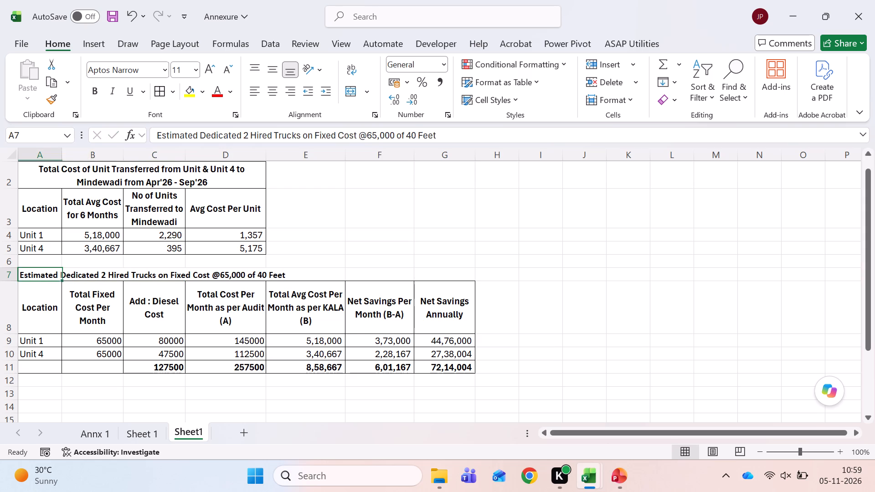
{"action": "key", "text": "shift+Right"}
{"action": "key", "text": "shift+Right"}
{"action": "key", "text": "shift+Right"}
{"action": "key", "text": "shift+Right"}
{"action": "key", "text": "shift+Right"}
{"action": "key", "text": "shift+Right"}
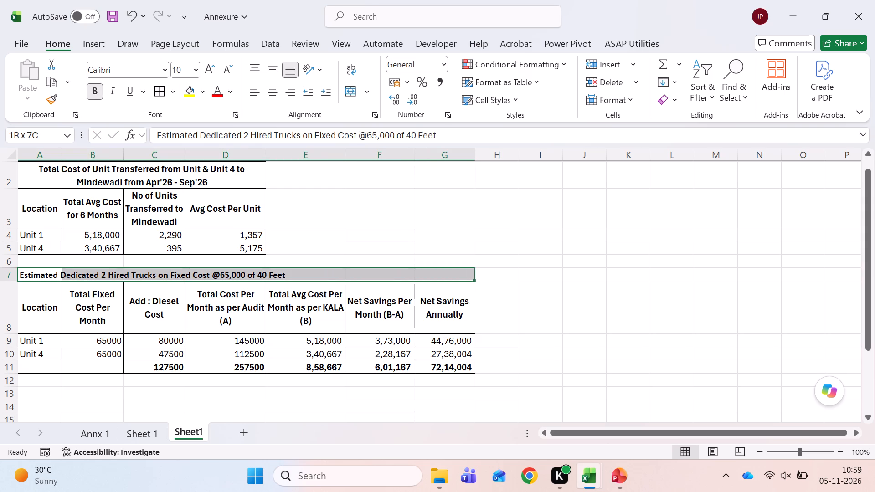
{"action": "key", "text": "alt+h"}
{"action": "key", "text": "m"}
{"action": "key", "text": "Return"}
{"action": "key", "text": "alt+h"}
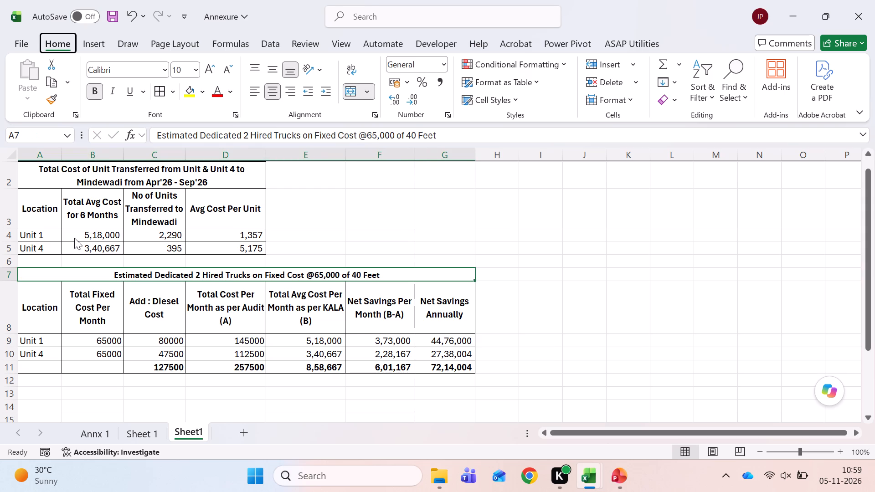
{"action": "key", "text": "alt+b"}
{"action": "key", "text": "a"}
Set the font of the entire sheet to Calibri, size 10.
{"action": "left_click", "coordinate": [9, 152]}
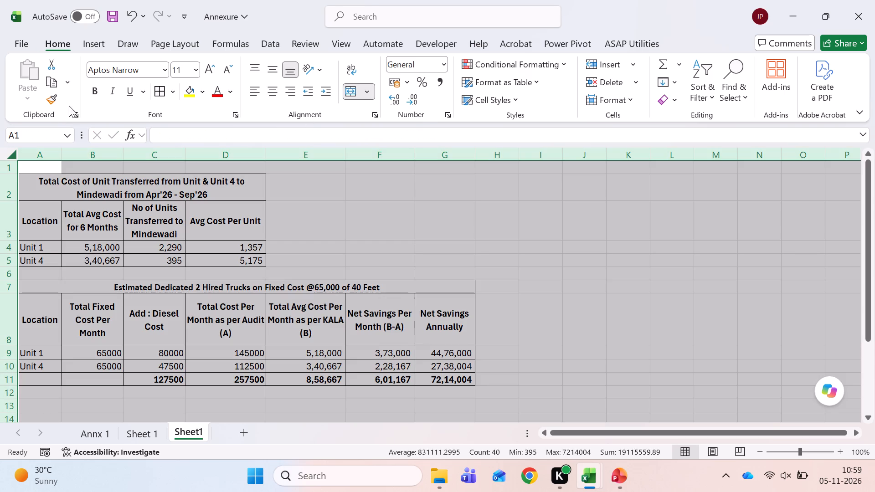
{"action": "left_click", "coordinate": [115, 72]}
{"action": "type", "text": "cal"}
{"action": "key", "text": "Return"}
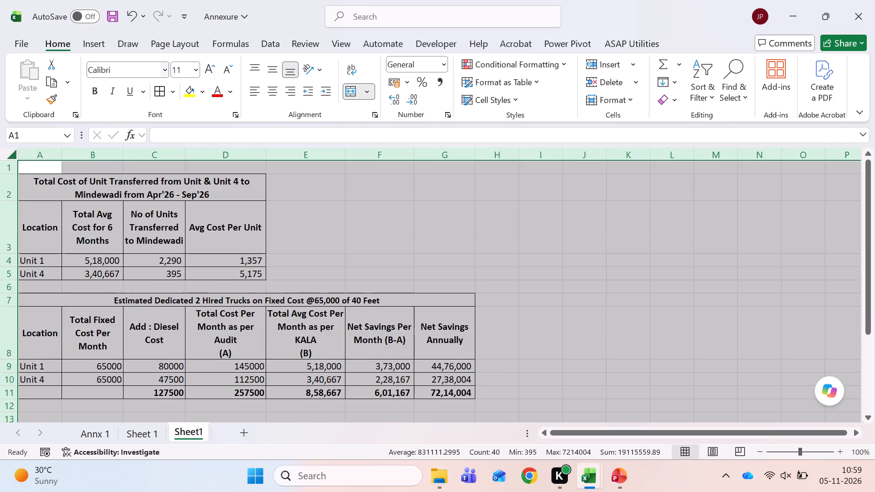
{"action": "left_click", "coordinate": [180, 72]}
{"action": "type", "text": "10"}
{"action": "key", "text": "Return"}
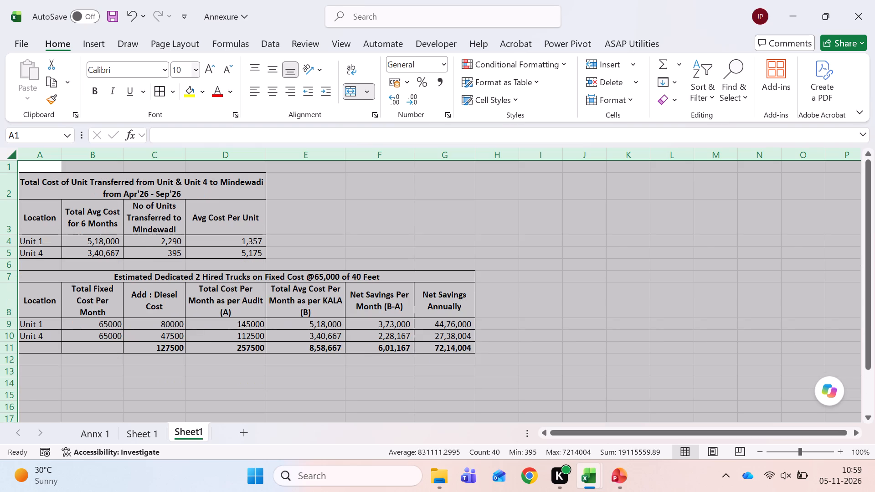
Save the workbook with the new font formatting.
{"action": "left_click", "coordinate": [242, 241]}
{"action": "left_click", "coordinate": [167, 222]}
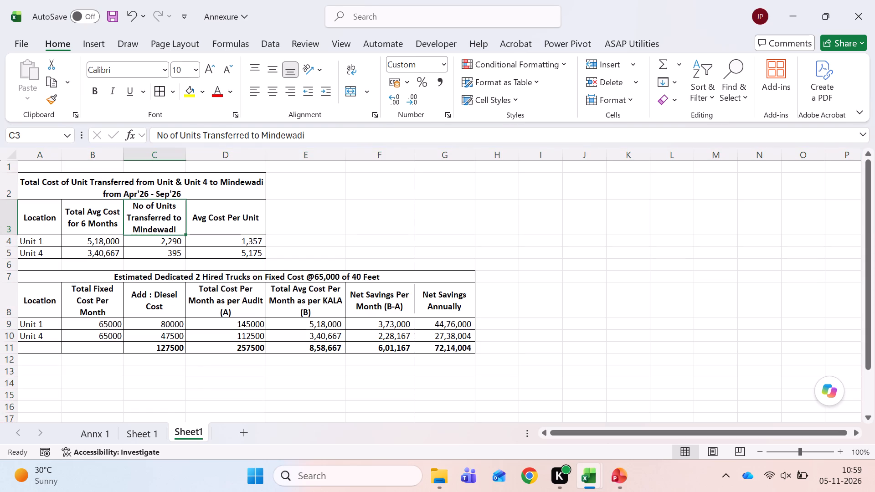
{"action": "left_click", "coordinate": [116, 11]}
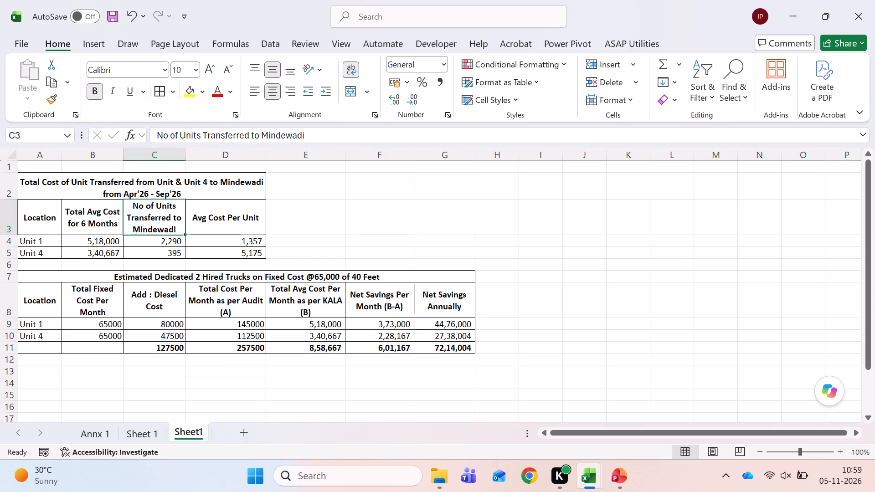
{"action": "left_click", "coordinate": [240, 302]}
{"action": "left_click", "coordinate": [338, 277]}
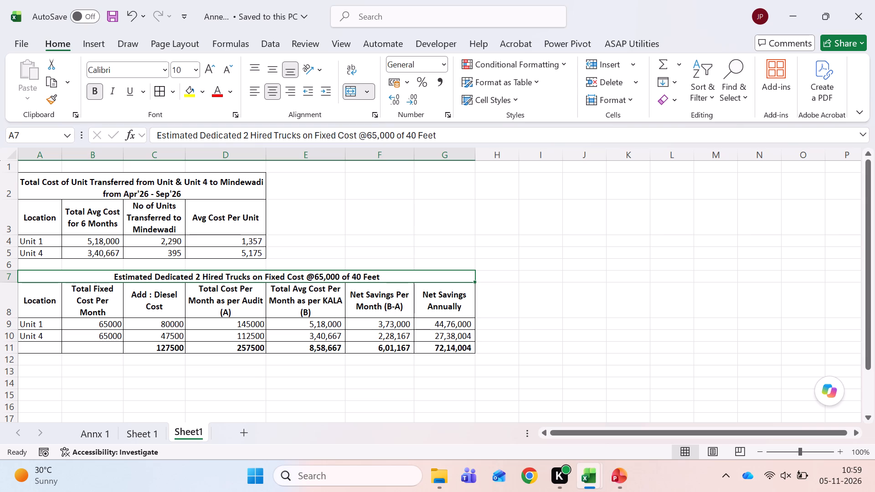
{"action": "key", "text": "ctrl+s"}
Format the Unit 1 and Unit 4 amounts in B9:G10 with comma separators and no decimal places.
{"action": "left_click", "coordinate": [108, 325]}
{"action": "key", "text": "shift+Right"}
{"action": "key", "text": "shift+Right"}
{"action": "key", "text": "shift+Right"}
{"action": "key", "text": "shift+Right"}
{"action": "key", "text": "shift+Right"}
{"action": "key", "text": "shift+Down"}
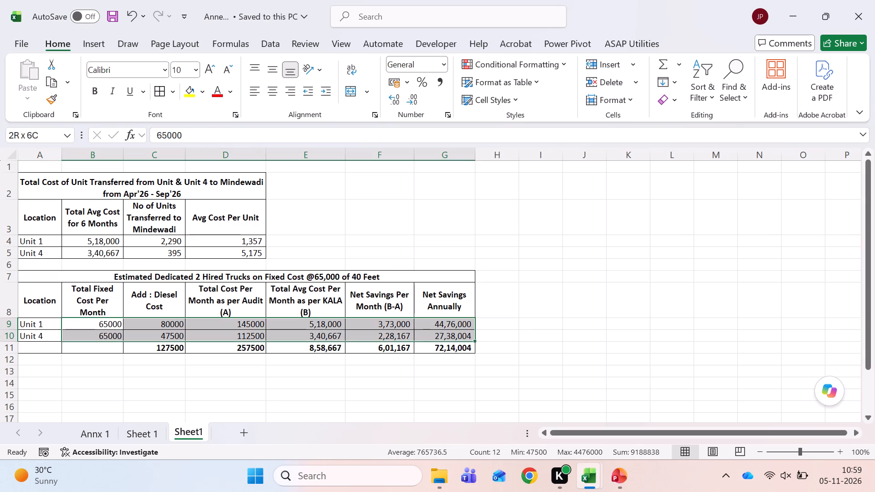
{"action": "left_click", "coordinate": [439, 75]}
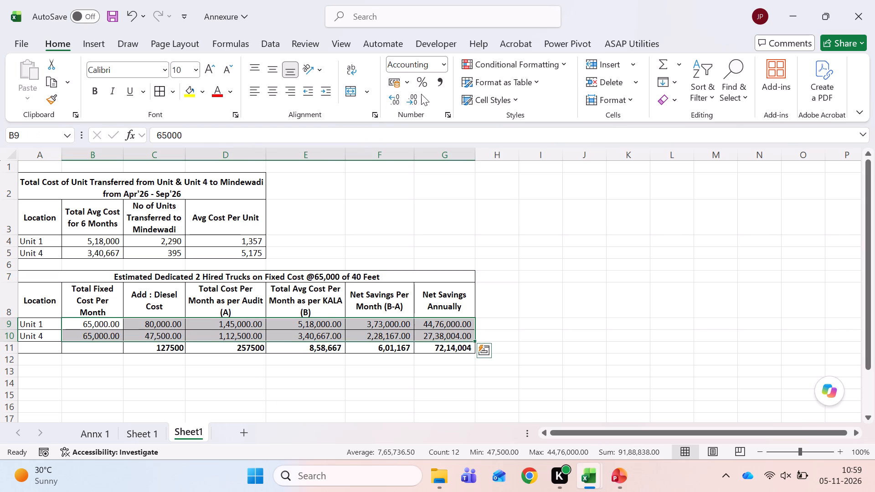
{"action": "double_click", "coordinate": [414, 99]}
Save the workbook with the reformatted amounts.
{"action": "left_click", "coordinate": [210, 301]}
{"action": "key", "text": "ctrl+s"}
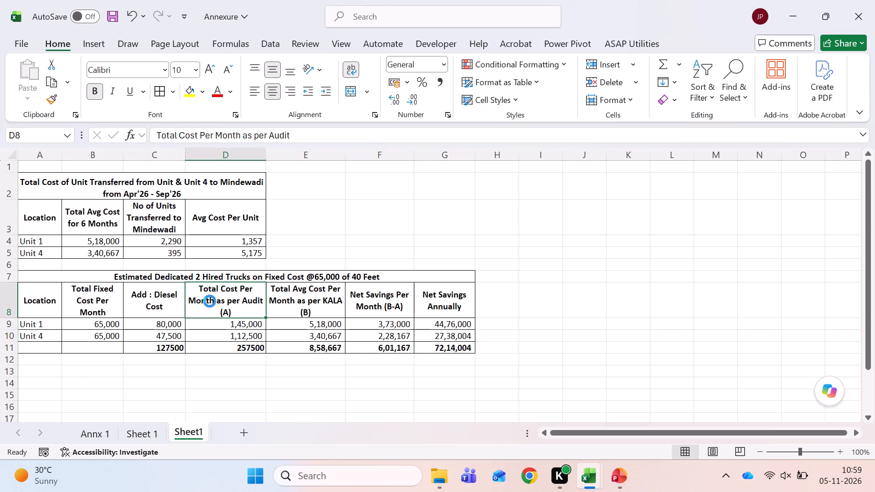
Save the workbook.
{"action": "key", "text": "ctrl+s"}
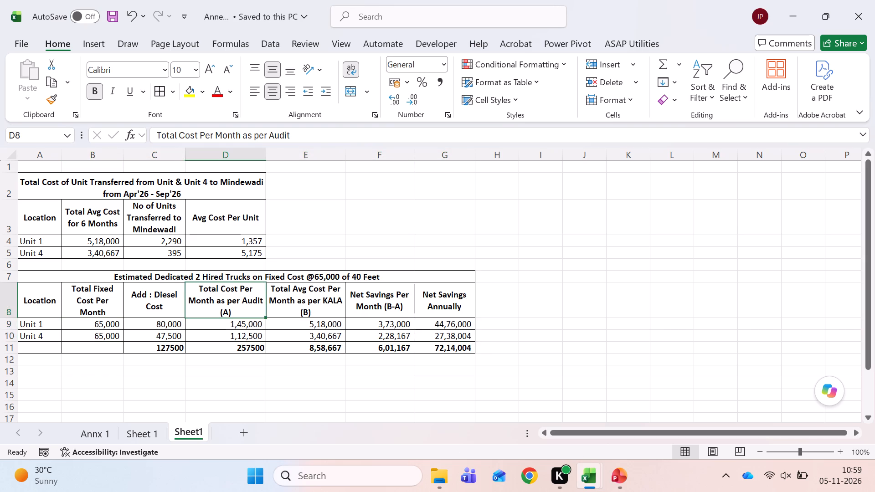
Format the totals in C11:G11 with comma separators and no decimal places.
{"action": "left_click", "coordinate": [155, 352]}
{"action": "key", "text": "shift+Right"}
{"action": "key", "text": "shift+Right"}
{"action": "key", "text": "shift+Right"}
{"action": "key", "text": "shift+Right"}
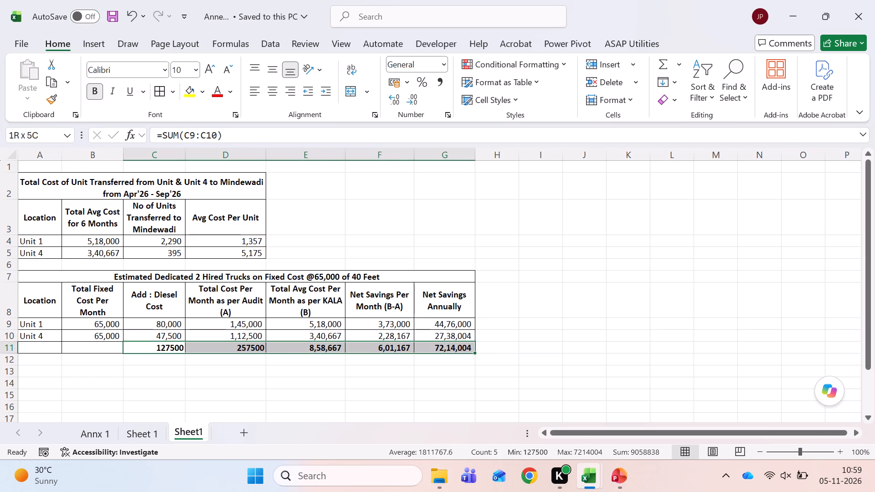
{"action": "left_click", "coordinate": [445, 85]}
{"action": "double_click", "coordinate": [410, 101]}
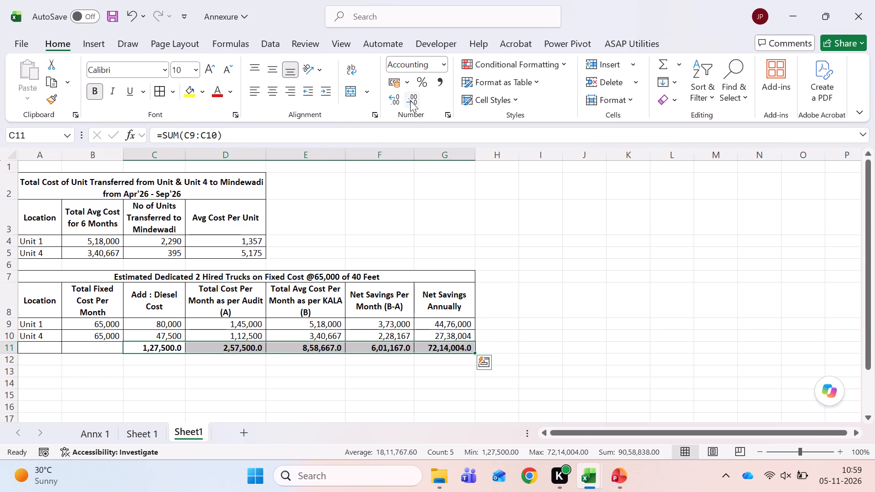
Insert two blank rows above the Estimated Dedicated 2 Hired Trucks title row.
{"action": "left_click", "coordinate": [10, 277]}
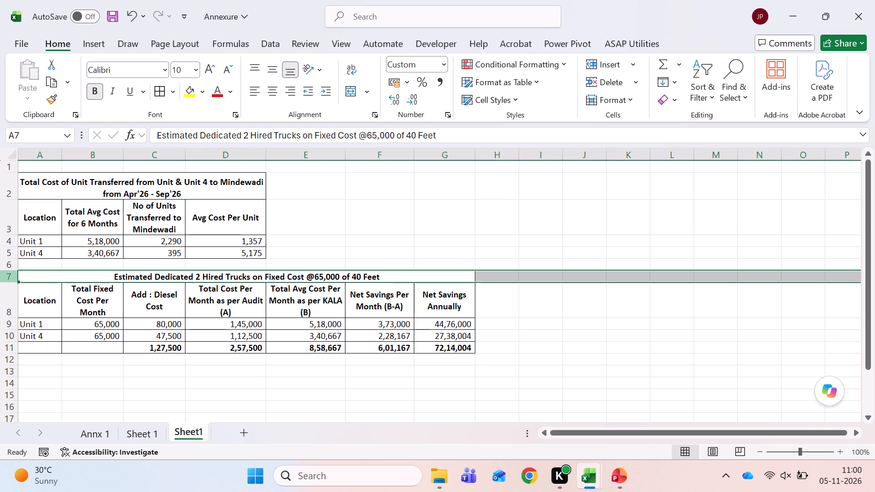
{"action": "key", "text": "ctrl+shift+equal"}
{"action": "key", "text": "ctrl+shift+equal"}
Add AutoSum totals of the Unit 1 and Unit 4 values in B6, C6 and D6 of the first table.
{"action": "key", "text": "Right"}
{"action": "key", "text": "Up"}
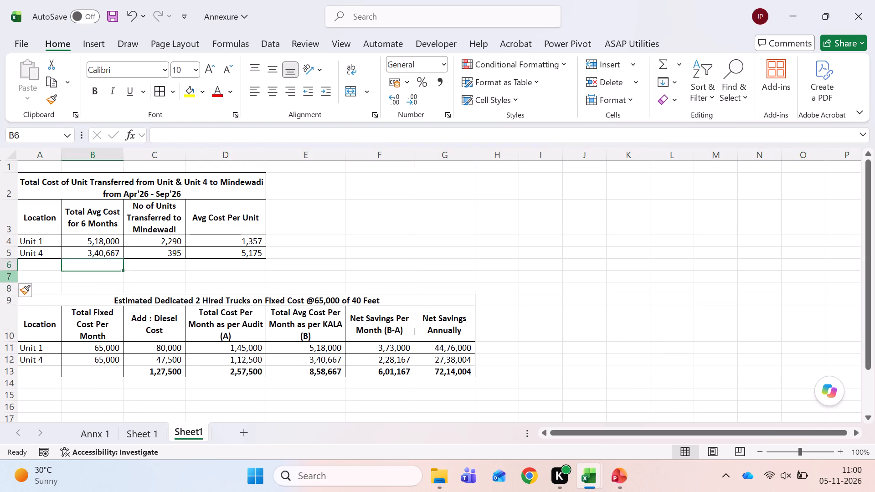
{"action": "key", "text": "alt+equal"}
{"action": "key", "text": "Tab"}
{"action": "key", "text": "alt+equal"}
{"action": "key", "text": "Tab"}
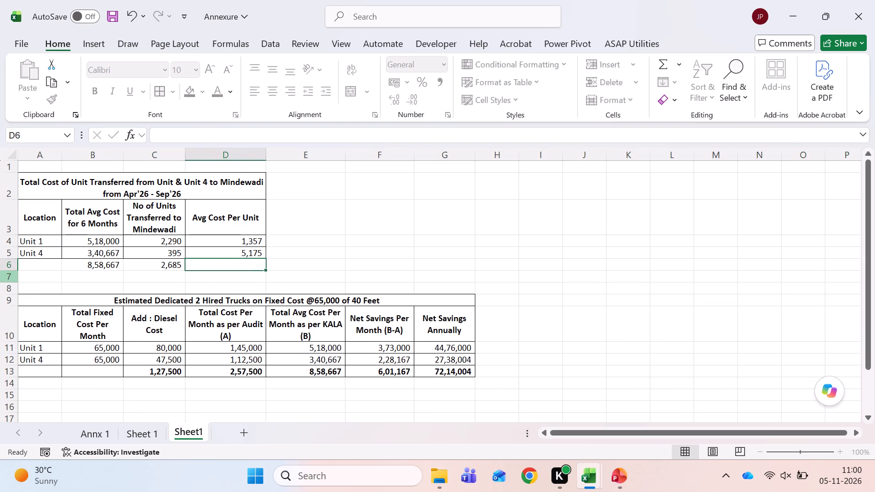
{"action": "key", "text": "alt+equal"}
{"action": "key", "text": "Tab"}
Bold the totals in B6:D6 and apply all borders to the total row A6:D6.
{"action": "key", "text": "Left"}
{"action": "key", "text": "Left"}
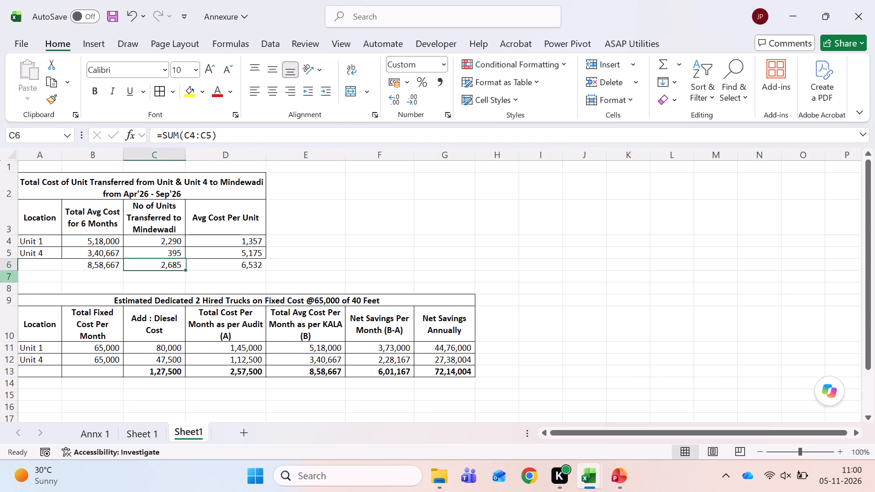
{"action": "key", "text": "Left"}
{"action": "key", "text": "shift+Right"}
{"action": "key", "text": "shift+Right"}
{"action": "key", "text": "ctrl+b"}
{"action": "key", "text": "alt+h"}
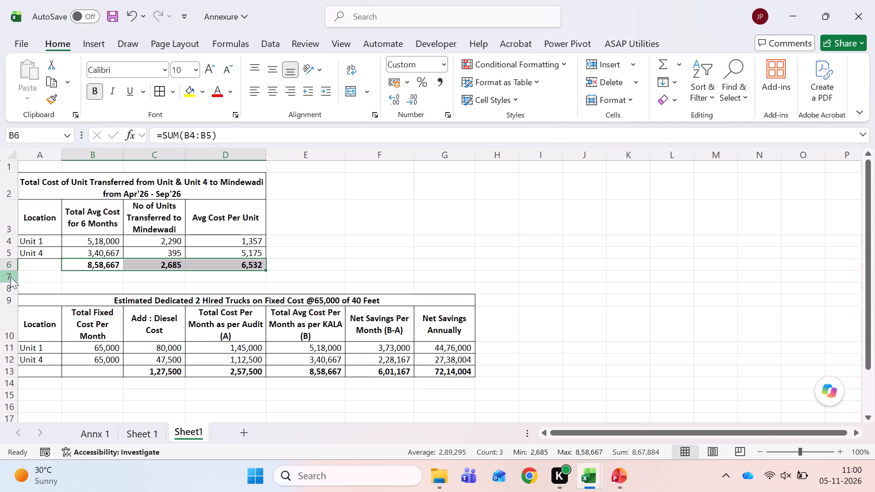
{"action": "type", "text": "ba"}
{"action": "key", "text": "Left"}
{"action": "key", "text": "Left"}
{"action": "key", "text": "Left"}
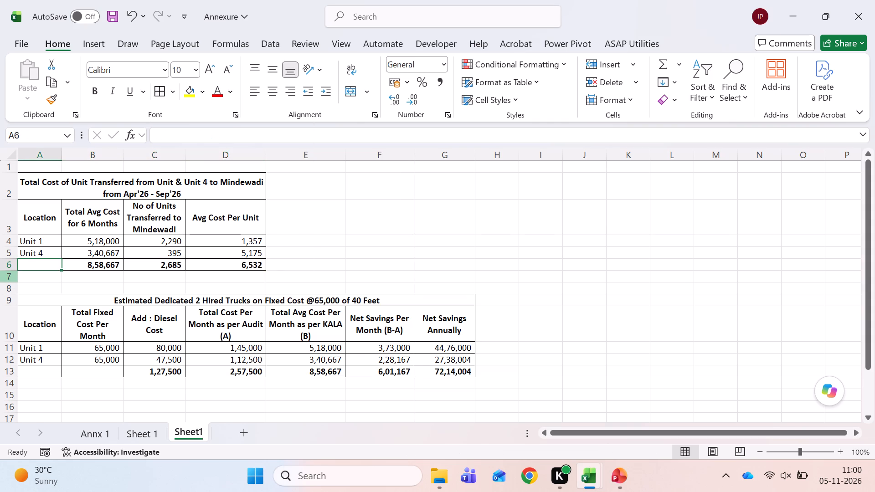
{"action": "key", "text": "Right"}
{"action": "key", "text": "Right"}
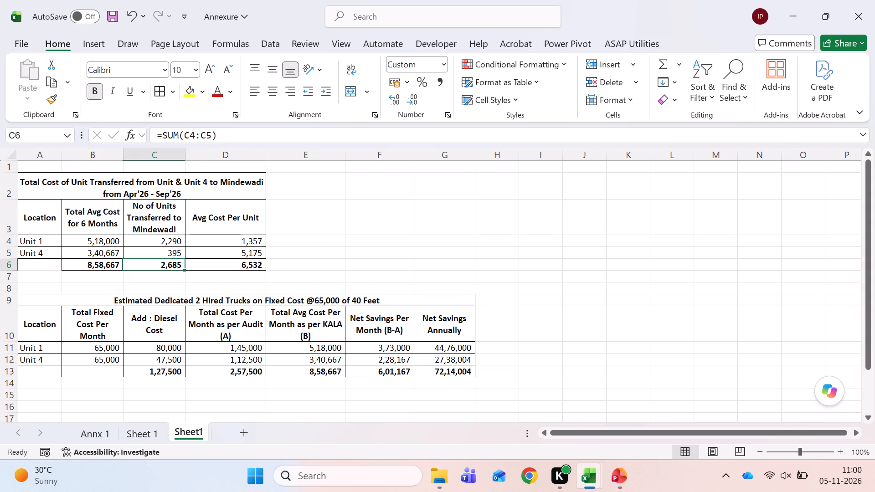
{"action": "key", "text": "Left"}
{"action": "key", "text": "Left"}
{"action": "key", "text": "alt+h"}
{"action": "type", "text": "ba"}
{"action": "key", "text": "Right"}
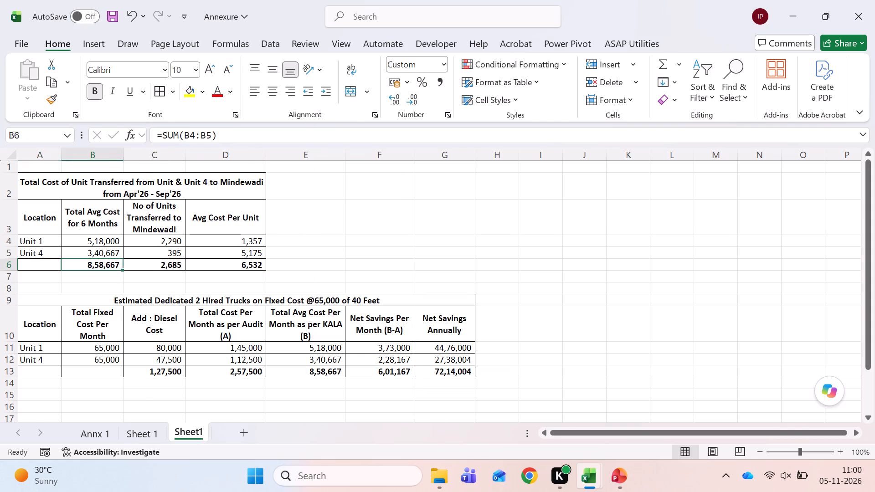
{"action": "key", "text": "Right"}
{"action": "key", "text": "Right"}
Save the workbook with the new total row.
{"action": "left_click", "coordinate": [158, 247]}
{"action": "key", "text": "ctrl+s"}
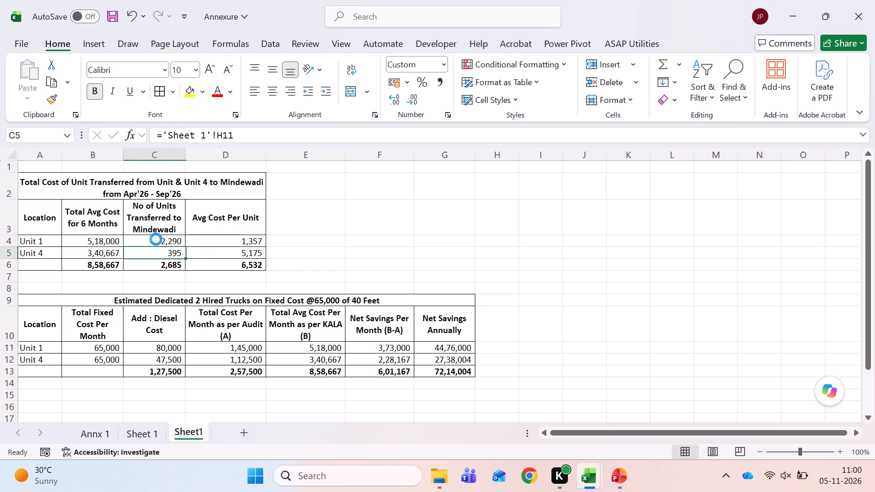
On Sheet 1, widen column C so the Net Savings amount fits.
{"action": "key", "text": "ctrl+Page_Up"}
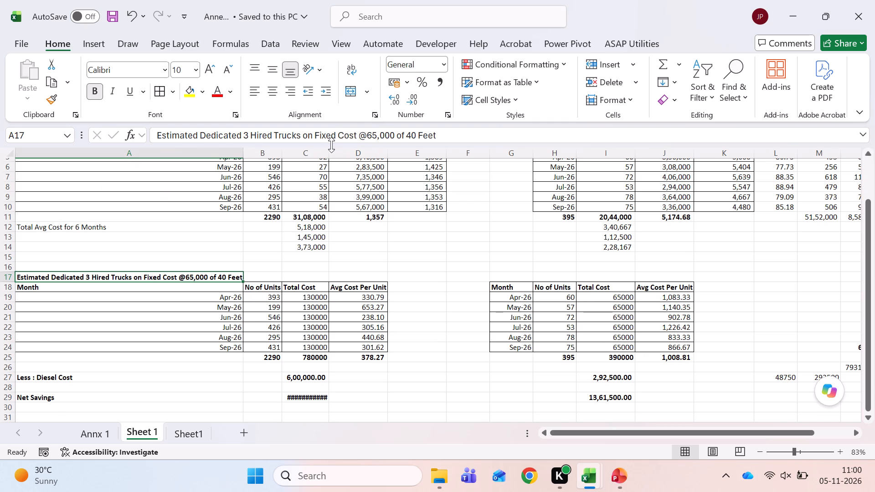
{"action": "left_click_drag", "start_coordinate": [330, 155], "coordinate": [349, 157]}
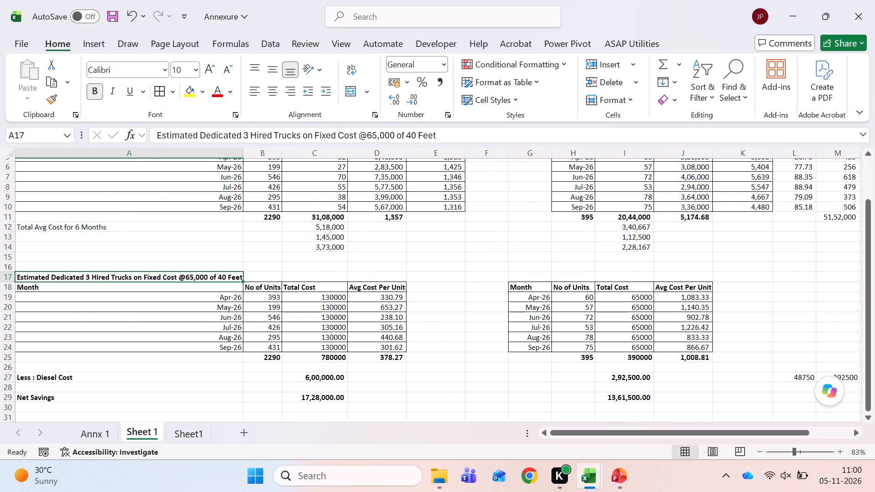
Back on Sheet1, check how the Unit 1 and Unit 4 diesel costs in C11:C12 are entered.
{"action": "key", "text": "ctrl+Page_Down"}
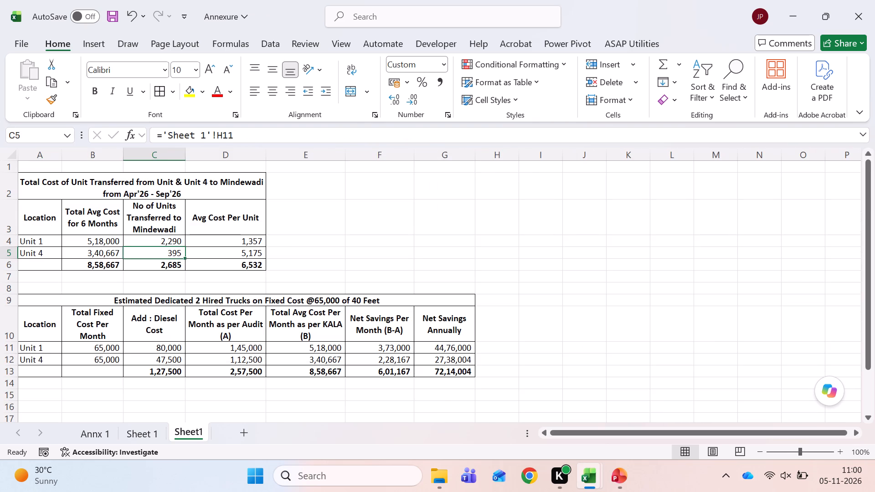
{"action": "left_click", "coordinate": [168, 345]}
{"action": "left_click", "coordinate": [164, 359]}
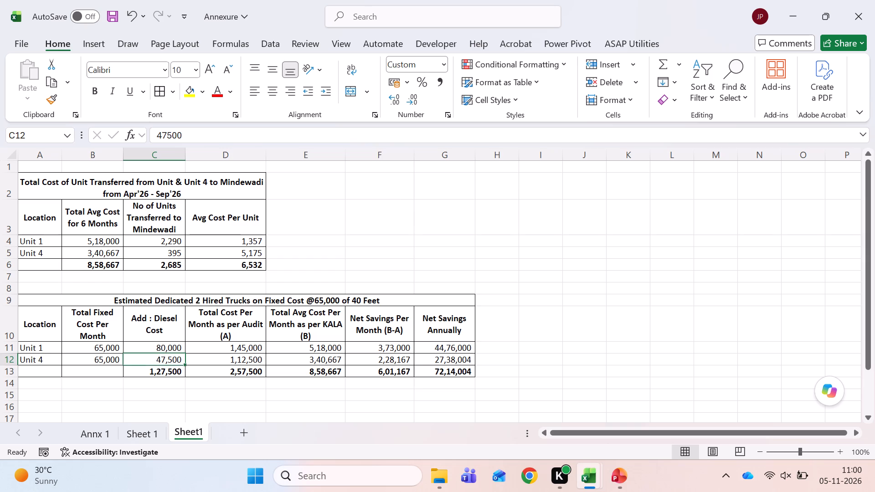
{"action": "left_click", "coordinate": [168, 323]}
{"action": "left_click", "coordinate": [170, 352]}
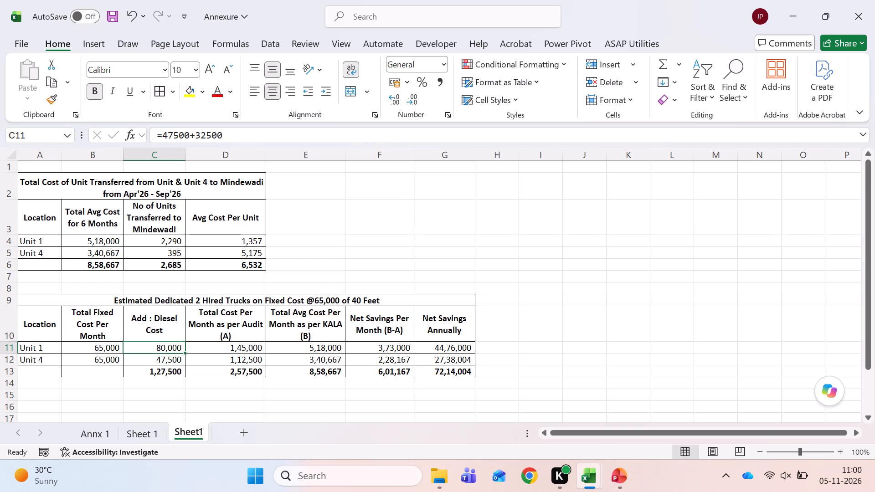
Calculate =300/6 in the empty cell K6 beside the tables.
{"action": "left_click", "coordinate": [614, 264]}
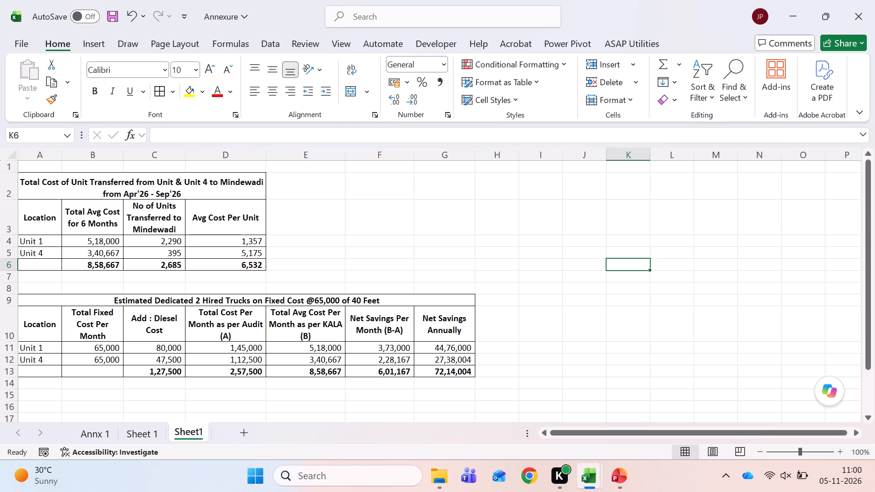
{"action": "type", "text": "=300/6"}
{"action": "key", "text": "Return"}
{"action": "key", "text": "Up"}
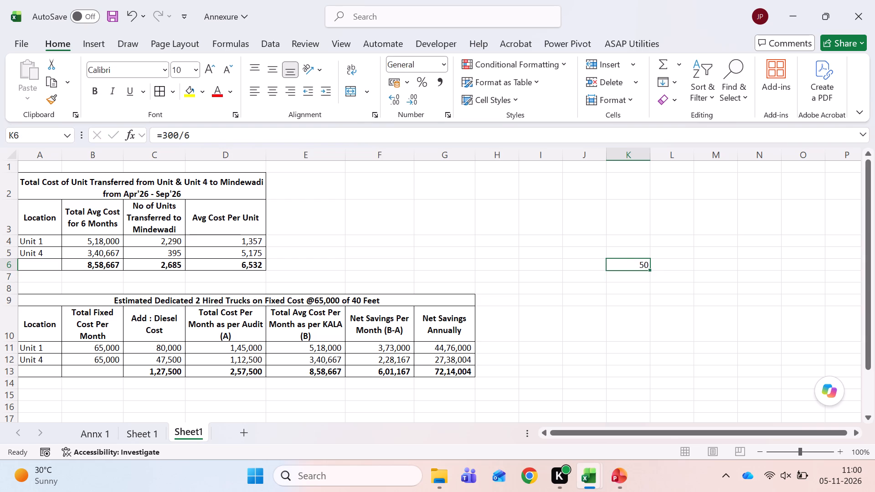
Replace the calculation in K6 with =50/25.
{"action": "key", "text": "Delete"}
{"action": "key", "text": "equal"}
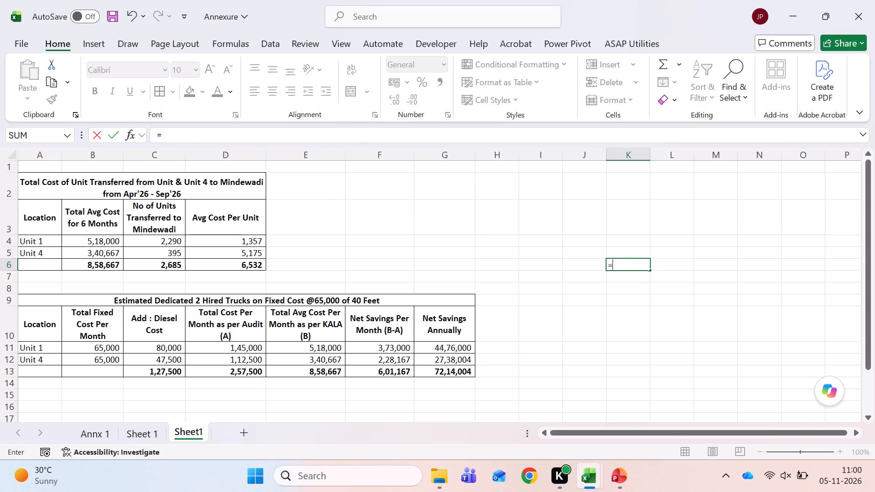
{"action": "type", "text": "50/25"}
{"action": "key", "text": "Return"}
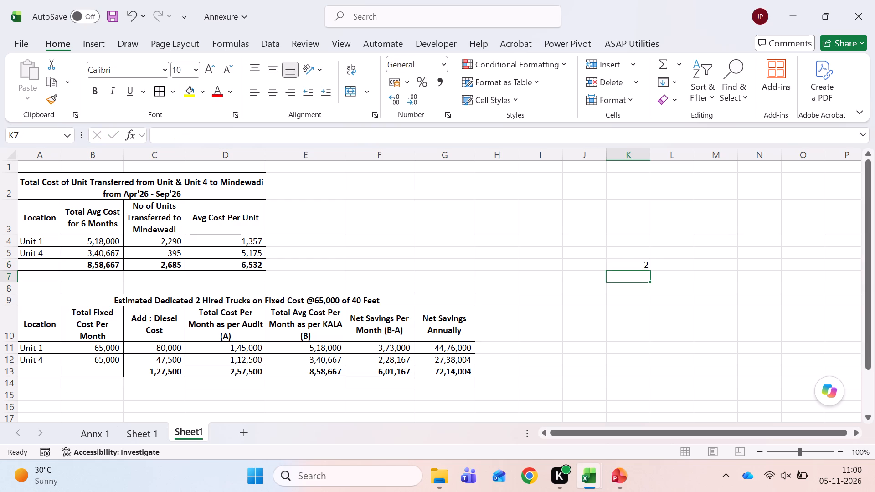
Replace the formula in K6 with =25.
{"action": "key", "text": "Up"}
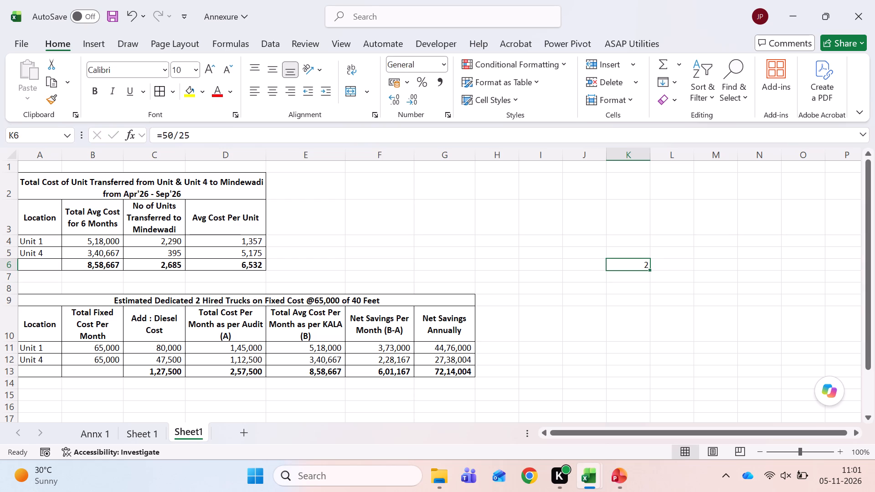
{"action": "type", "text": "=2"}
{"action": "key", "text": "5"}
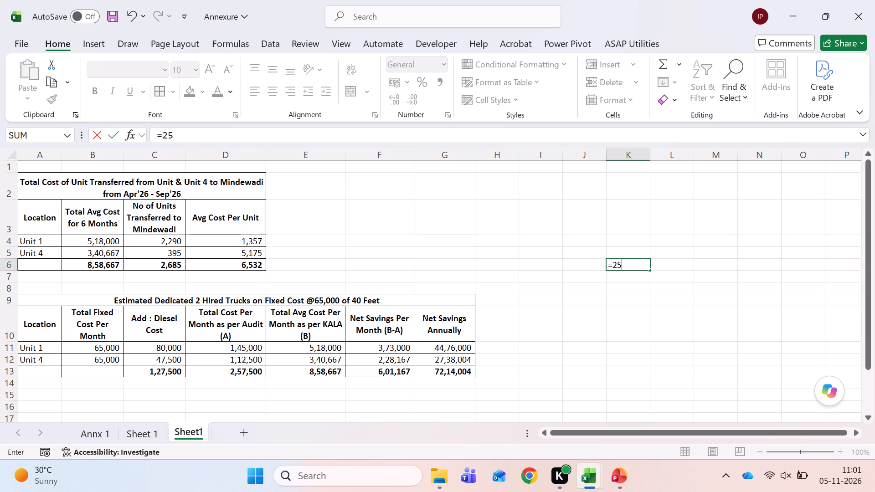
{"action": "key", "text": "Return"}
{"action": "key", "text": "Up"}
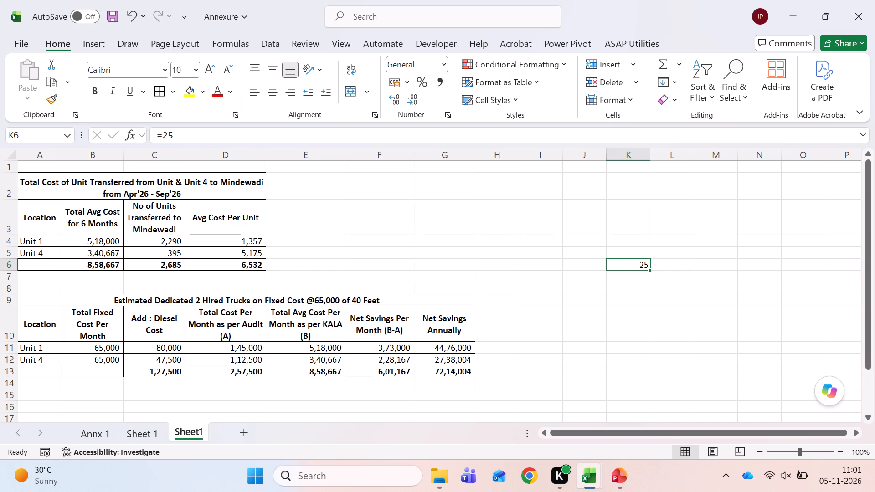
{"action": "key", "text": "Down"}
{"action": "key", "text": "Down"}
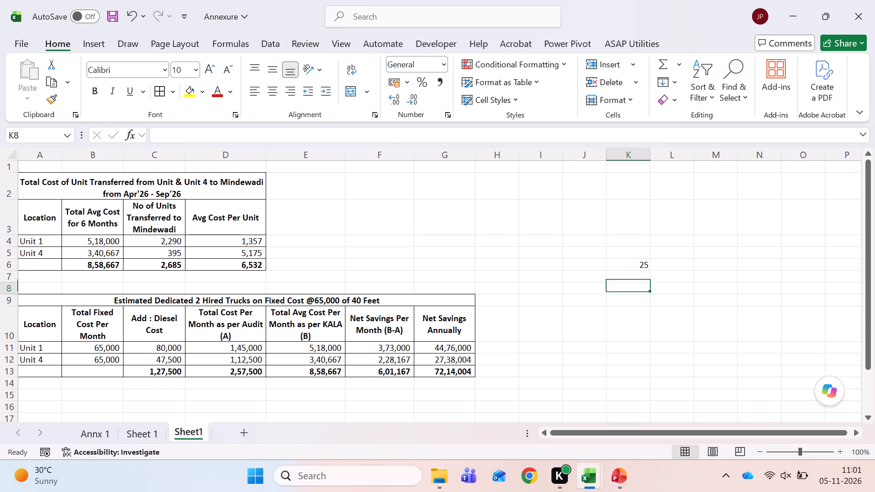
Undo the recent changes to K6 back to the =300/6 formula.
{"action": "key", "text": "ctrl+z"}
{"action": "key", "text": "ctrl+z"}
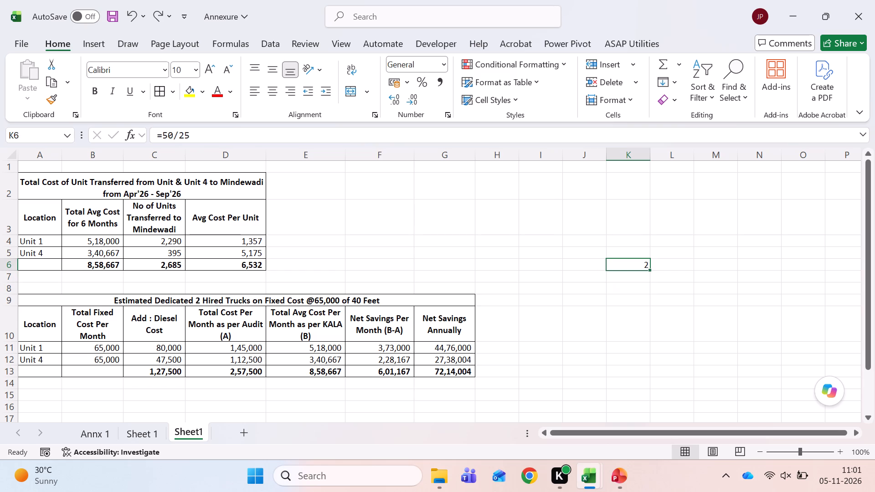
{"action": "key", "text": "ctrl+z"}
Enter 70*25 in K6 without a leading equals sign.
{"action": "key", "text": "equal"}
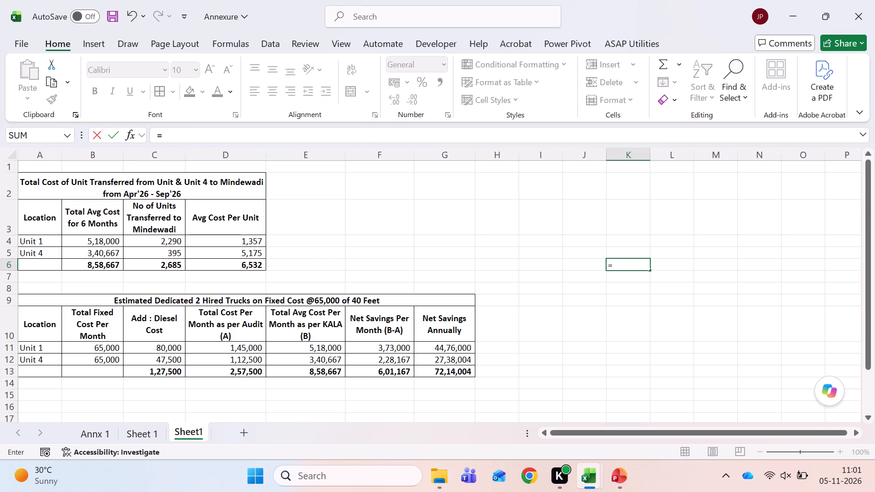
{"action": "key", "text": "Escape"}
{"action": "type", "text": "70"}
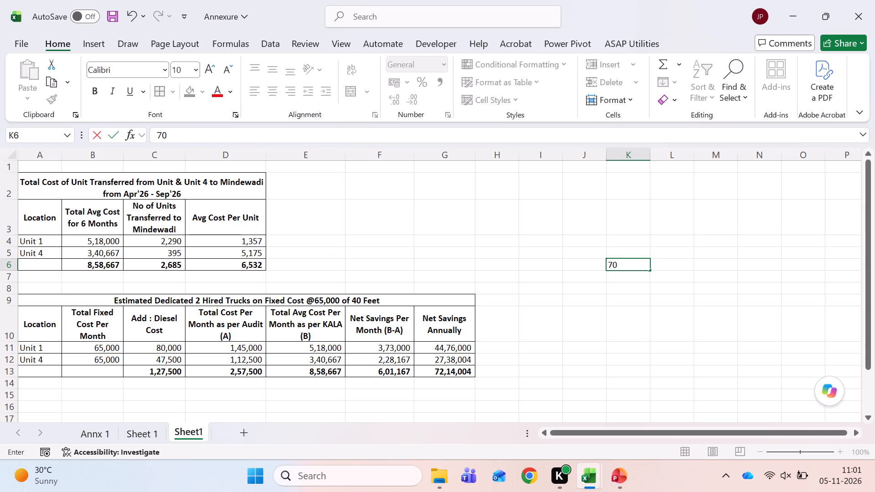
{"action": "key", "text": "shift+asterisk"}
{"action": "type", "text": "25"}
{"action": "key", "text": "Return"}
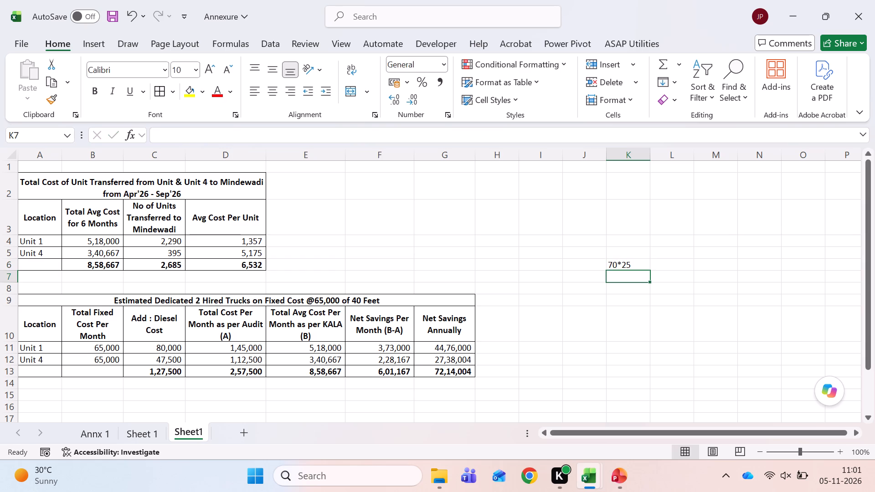
Enter the formula =70*25 in K6.
{"action": "key", "text": "Up"}
{"action": "key", "text": "equal"}
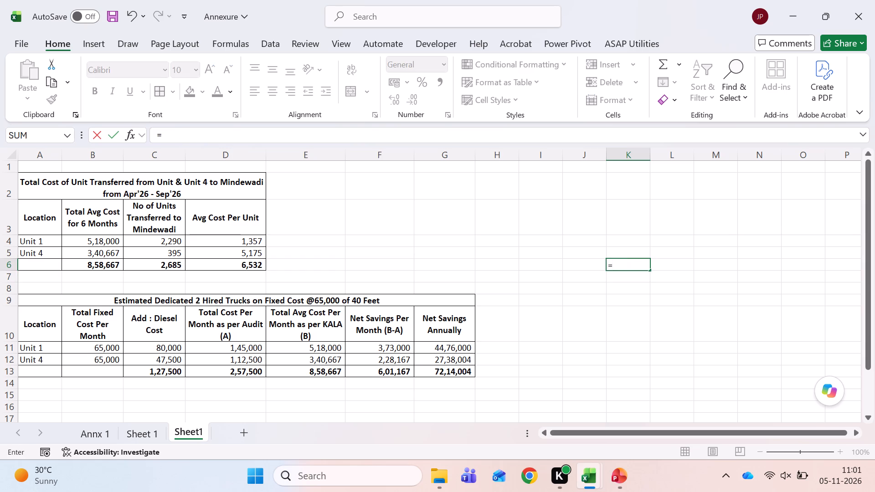
{"action": "type", "text": "70"}
{"action": "type", "text": "*25"}
{"action": "key", "text": "Return"}
{"action": "key", "text": "Up"}
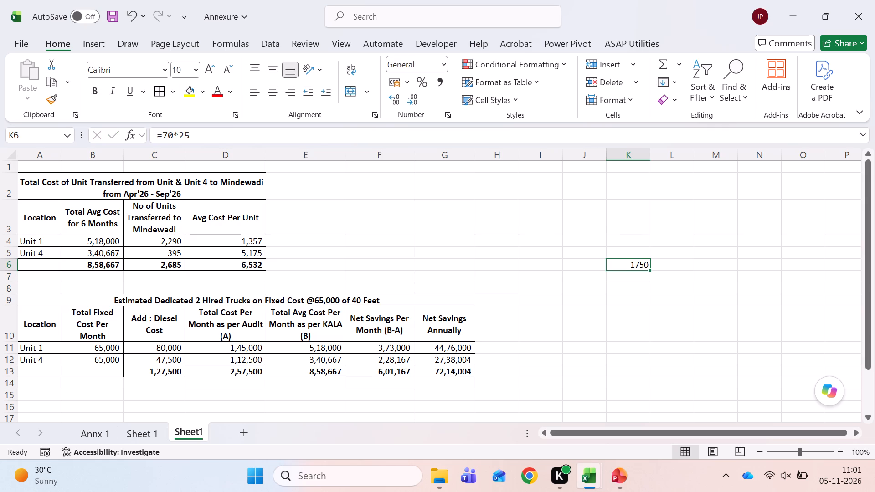
Multiply the K6 result by 98 in L6 with the formula =K6*98.
{"action": "key", "text": "Right"}
{"action": "key", "text": "equal"}
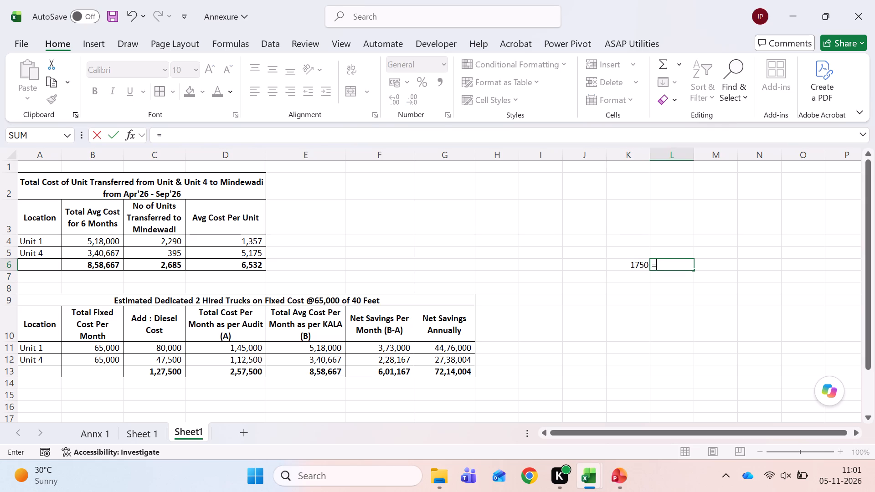
{"action": "key", "text": "Left"}
{"action": "type", "text": "*98"}
{"action": "key", "text": "Return"}
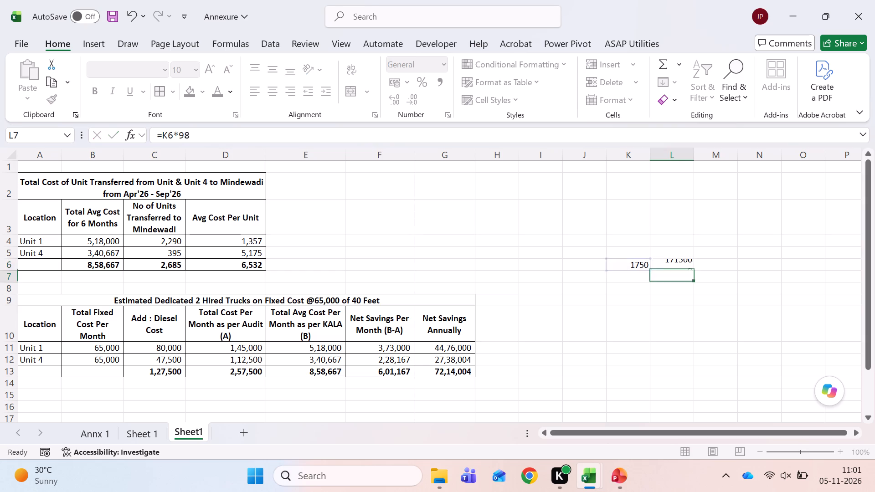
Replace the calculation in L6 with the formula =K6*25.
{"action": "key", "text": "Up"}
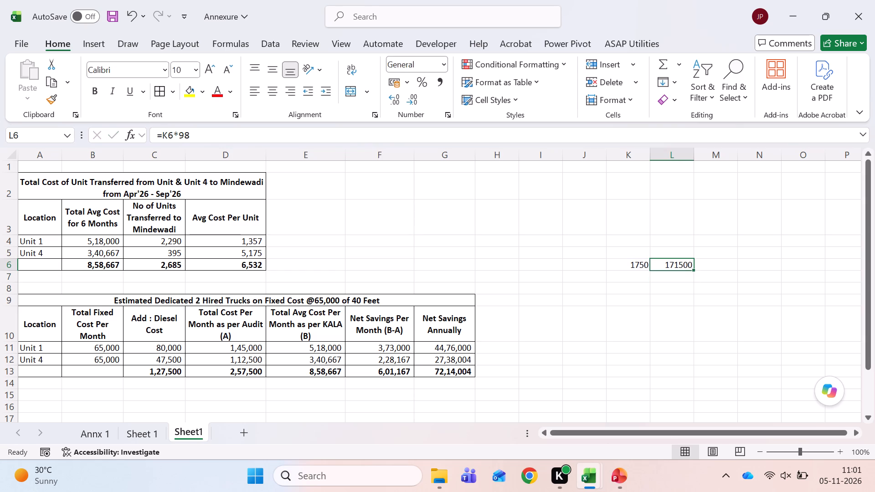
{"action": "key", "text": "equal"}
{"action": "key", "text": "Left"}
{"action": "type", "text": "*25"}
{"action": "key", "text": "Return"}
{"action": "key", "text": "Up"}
Change the multiplier in the L6 formula to 35, making it =K6*35.
{"action": "key", "text": "F2"}
{"action": "key", "text": "BackSpace"}
{"action": "key", "text": "BackSpace"}
{"action": "type", "text": "35"}
{"action": "key", "text": "Return"}
{"action": "key", "text": "Up"}
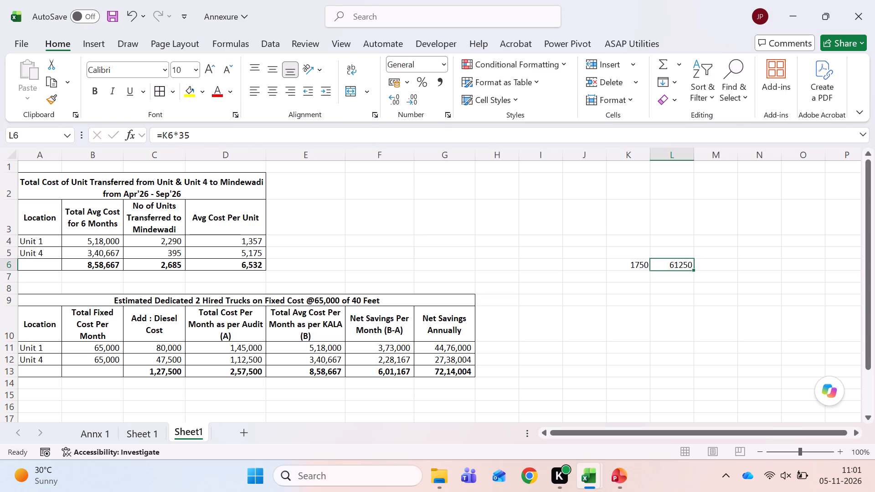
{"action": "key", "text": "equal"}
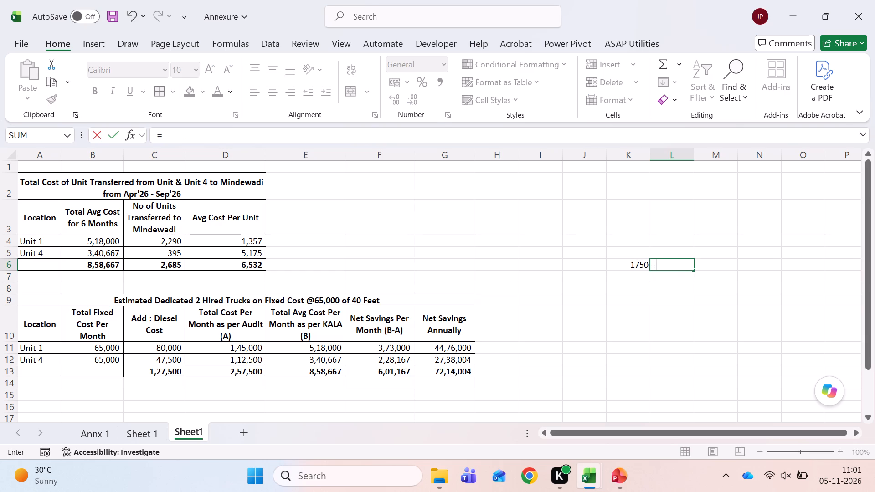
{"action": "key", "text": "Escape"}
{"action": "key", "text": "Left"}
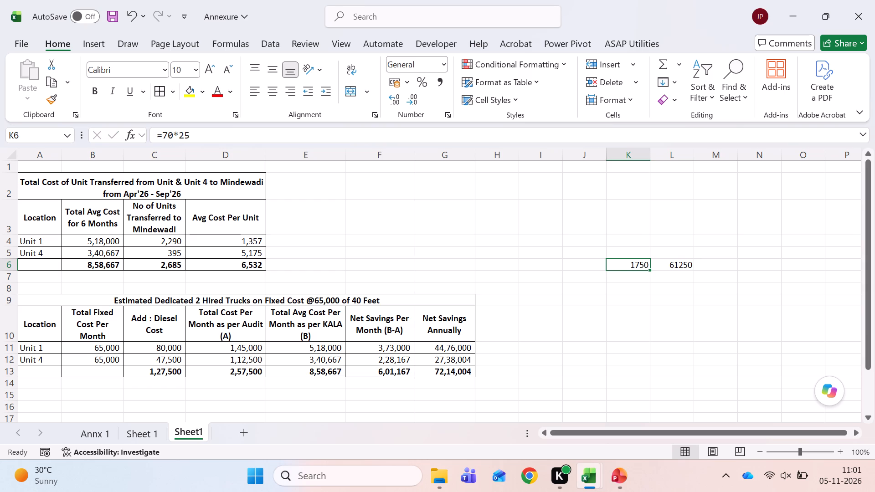
Divide the Unit 4 diesel cost of 47500 by the K6 result in N6 with the formula =47500/K6.
{"action": "key", "text": "Right"}
{"action": "key", "text": "Right"}
{"action": "key", "text": "Right"}
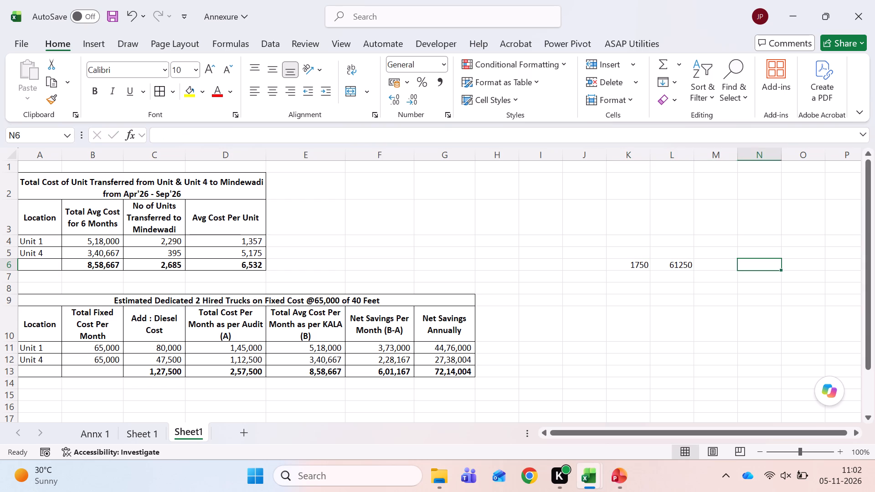
{"action": "type", "text": "=46"}
{"action": "key", "text": "BackSpace"}
{"action": "type", "text": "7500/"}
{"action": "key", "text": "Left"}
{"action": "key", "text": "Left"}
{"action": "key", "text": "Left"}
{"action": "key", "text": "Return"}
{"action": "key", "text": "Up"}
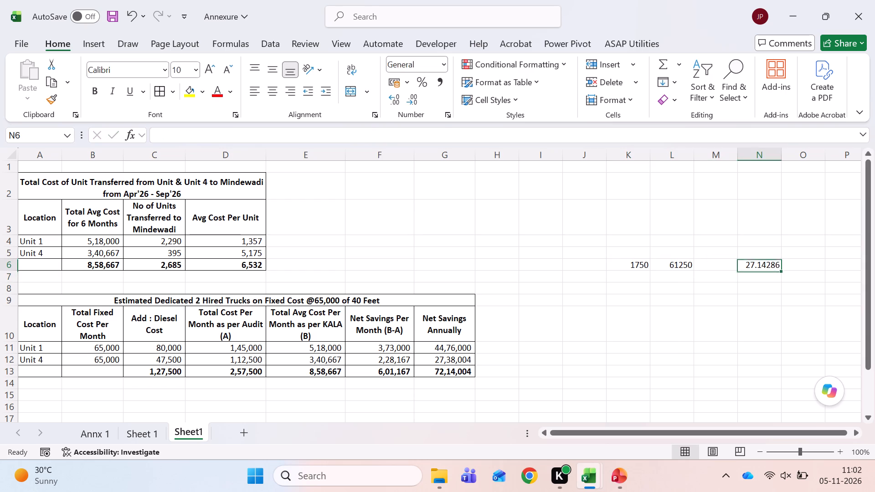
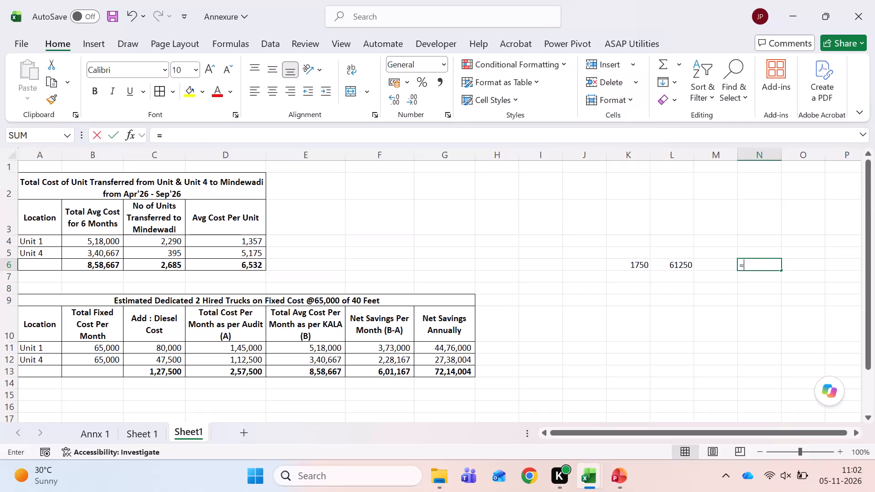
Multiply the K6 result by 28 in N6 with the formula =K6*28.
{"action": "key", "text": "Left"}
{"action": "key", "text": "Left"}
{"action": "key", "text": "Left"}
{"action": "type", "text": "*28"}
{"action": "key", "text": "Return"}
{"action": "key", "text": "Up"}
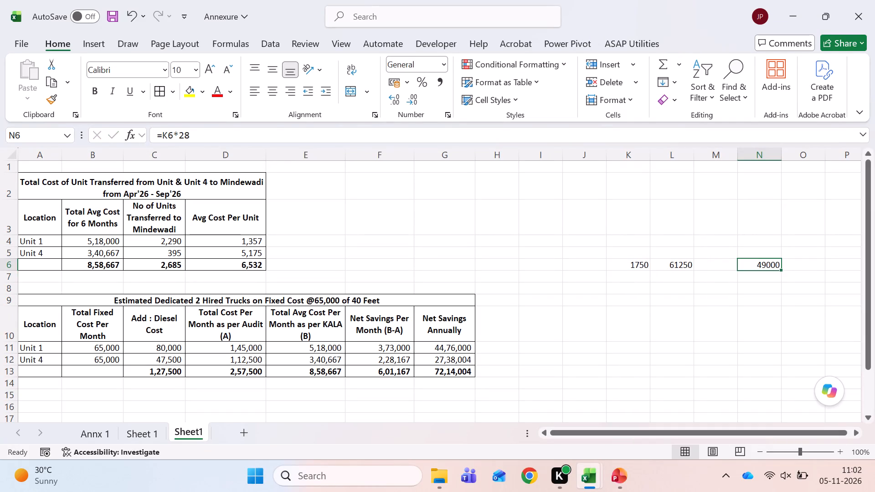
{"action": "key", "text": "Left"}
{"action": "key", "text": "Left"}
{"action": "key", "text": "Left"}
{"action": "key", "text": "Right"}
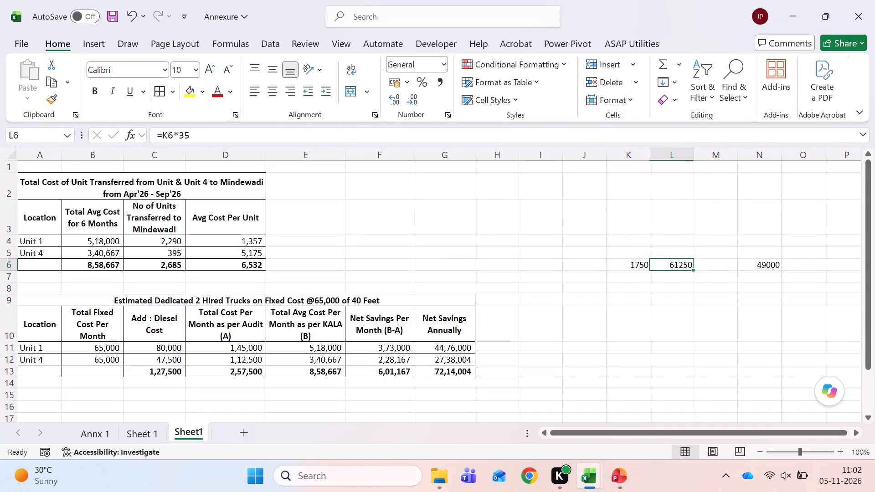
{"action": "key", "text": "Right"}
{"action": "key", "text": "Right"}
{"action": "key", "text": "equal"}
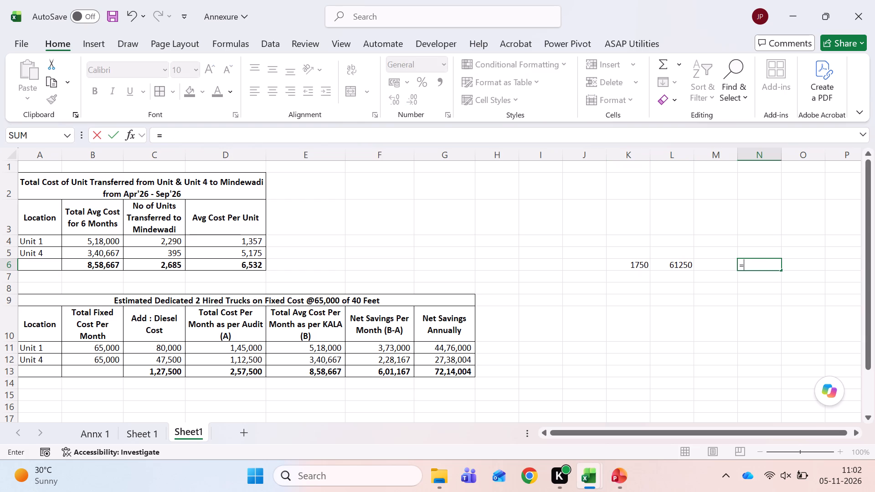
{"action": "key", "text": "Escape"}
Clear the trial calculations from cells L6 to N6.
{"action": "key", "text": "Left"}
{"action": "key", "text": "Left"}
{"action": "key", "text": "Left"}
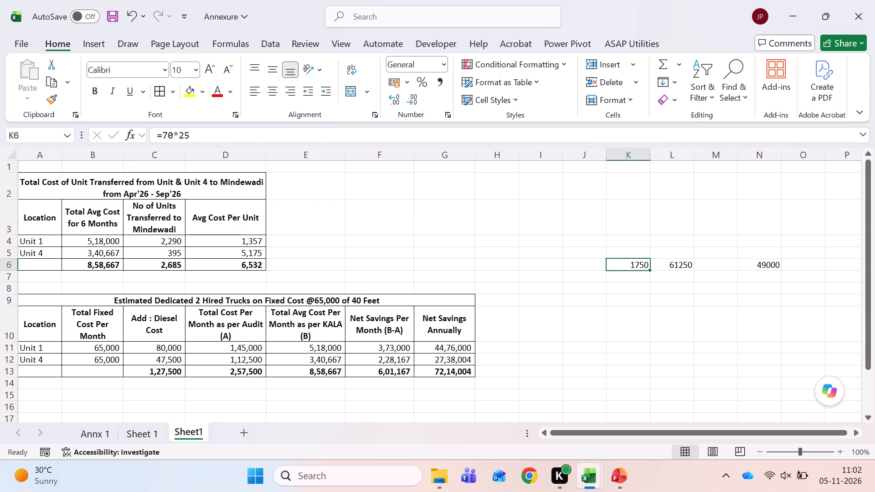
{"action": "key", "text": "Right"}
{"action": "key", "text": "Right"}
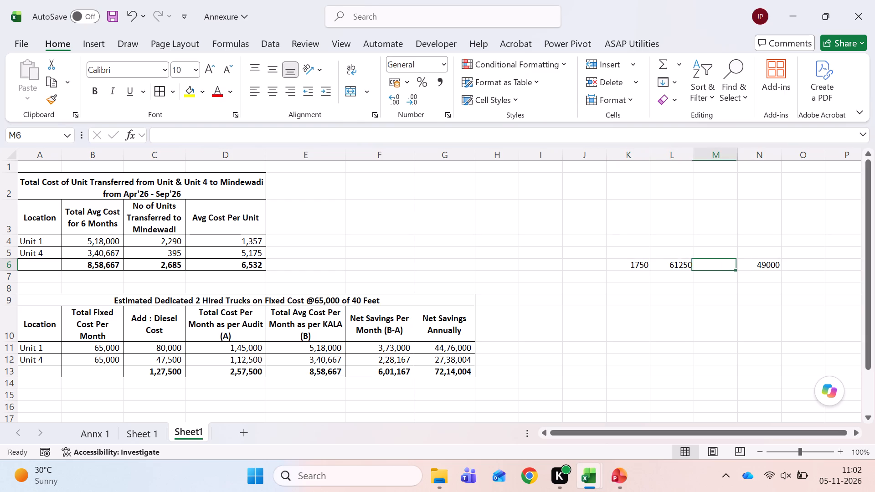
{"action": "key", "text": "Left"}
{"action": "key", "text": "shift+Right"}
{"action": "key", "text": "shift+Right"}
{"action": "key", "text": "Delete"}
Divide the K6 result by 4 in L6 with the formula =K6/4.
{"action": "key", "text": "Right"}
{"action": "key", "text": "Left"}
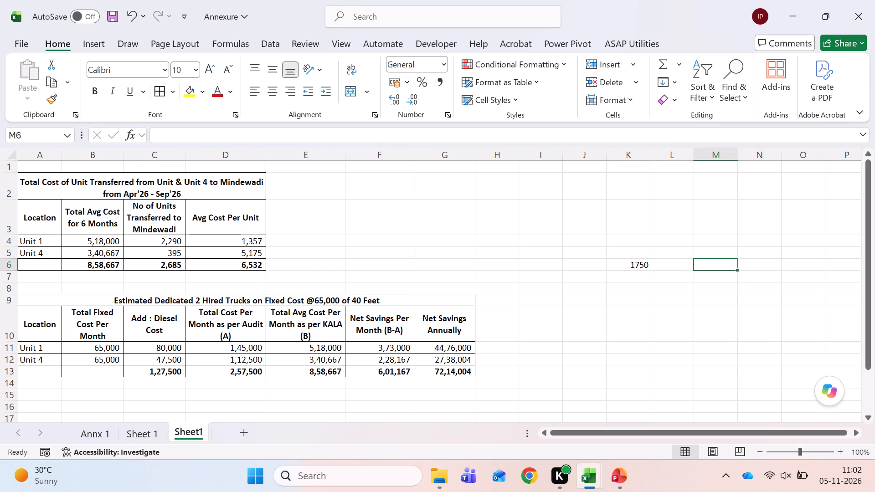
{"action": "key", "text": "equal"}
{"action": "key", "text": "Left"}
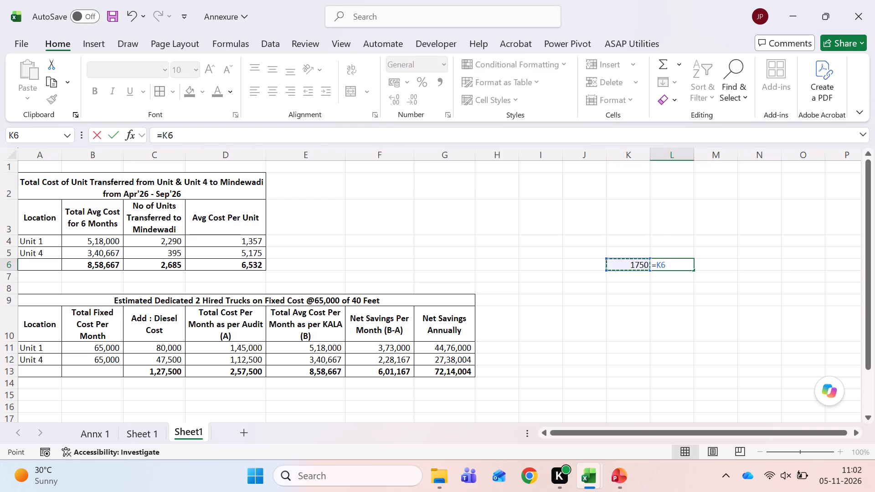
{"action": "type", "text": "/4"}
{"action": "key", "text": "Tab"}
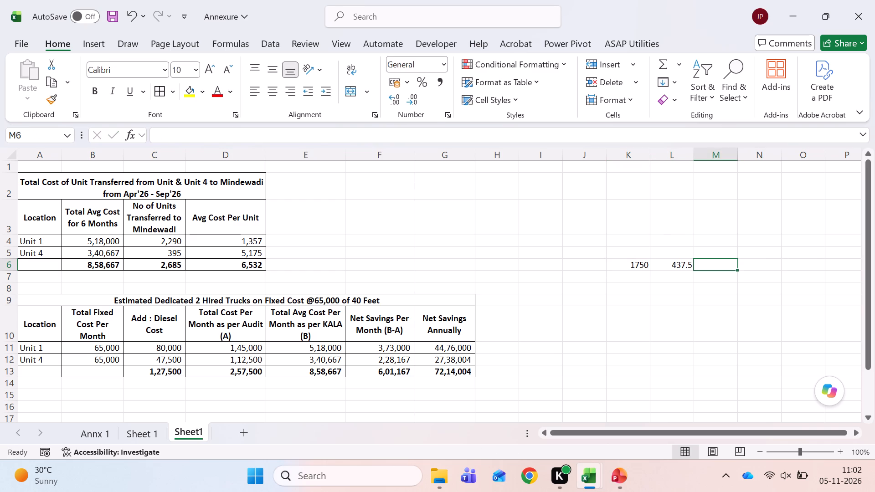
Multiply the L6 result by 98 in M6 with the formula =L6*98.
{"action": "key", "text": "Left"}
{"action": "key", "text": "Left"}
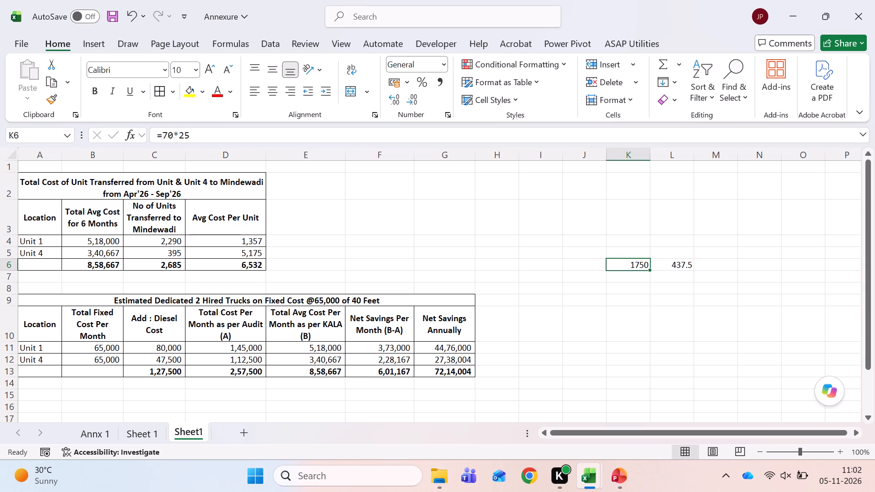
{"action": "key", "text": "Right"}
{"action": "key", "text": "Right"}
{"action": "key", "text": "Left"}
{"action": "key", "text": "Right"}
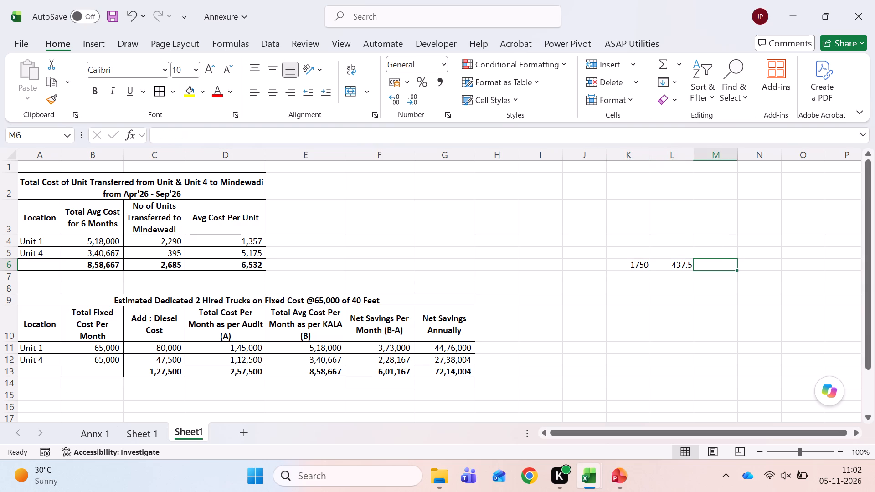
{"action": "key", "text": "equal"}
{"action": "key", "text": "Left"}
{"action": "key", "text": "shift+asterisk"}
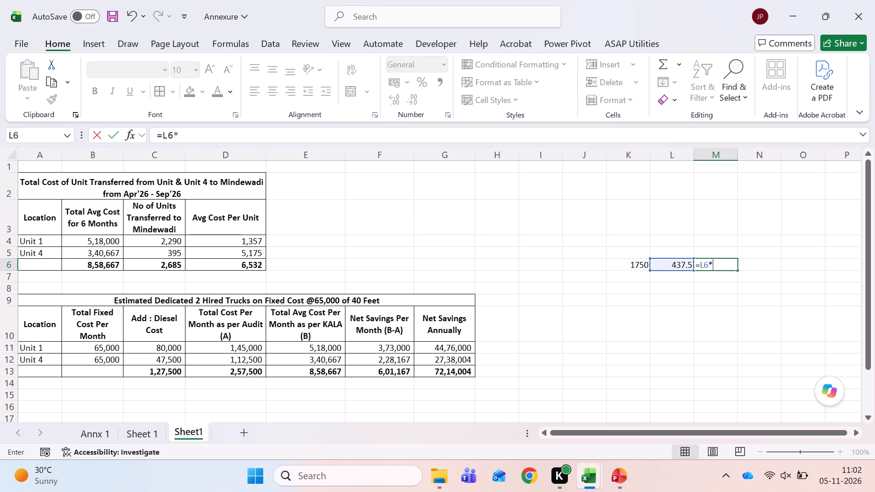
{"action": "type", "text": "98"}
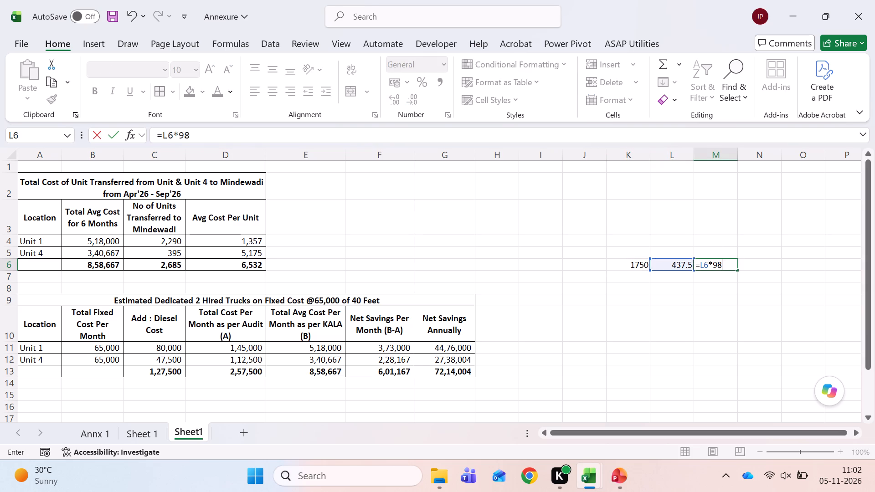
{"action": "key", "text": "Return"}
{"action": "key", "text": "Up"}
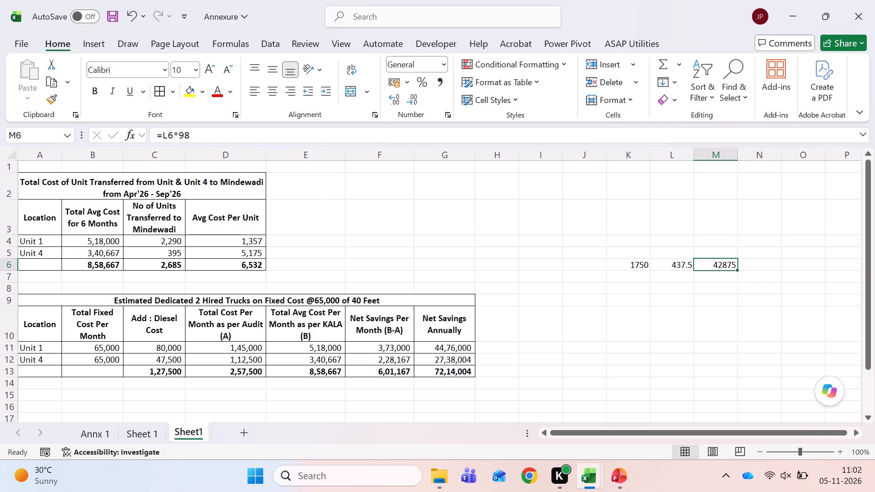
Examine the Unit 4 and Unit 1 diesel cost entries in the hired-trucks table against the trial calculation in row 6.
{"action": "key", "text": "Left"}
{"action": "key", "text": "Left"}
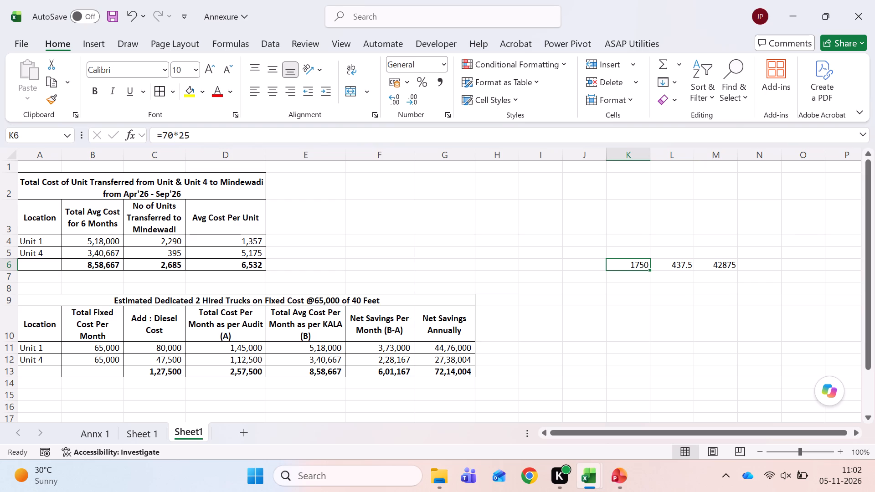
{"action": "key", "text": "Left"}
{"action": "key", "text": "Left"}
{"action": "key", "text": "Left"}
{"action": "key", "text": "Left"}
{"action": "key", "text": "Left"}
{"action": "key", "text": "Left"}
{"action": "key", "text": "Left"}
{"action": "key", "text": "Left"}
{"action": "key", "text": "Left"}
{"action": "key", "text": "Left"}
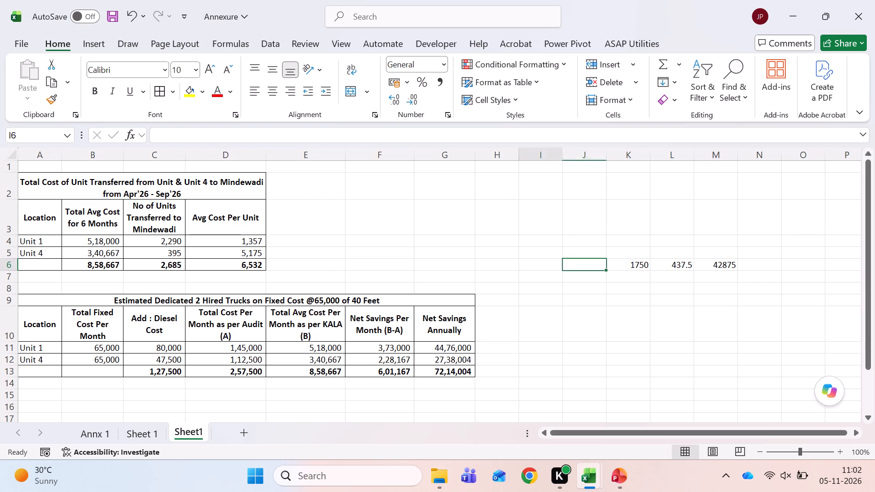
{"action": "key", "text": "Down"}
{"action": "key", "text": "Down"}
{"action": "key", "text": "Down"}
{"action": "key", "text": "Down"}
{"action": "key", "text": "Down"}
{"action": "key", "text": "Down"}
{"action": "key", "text": "Right"}
{"action": "key", "text": "Right"}
{"action": "key", "text": "Right"}
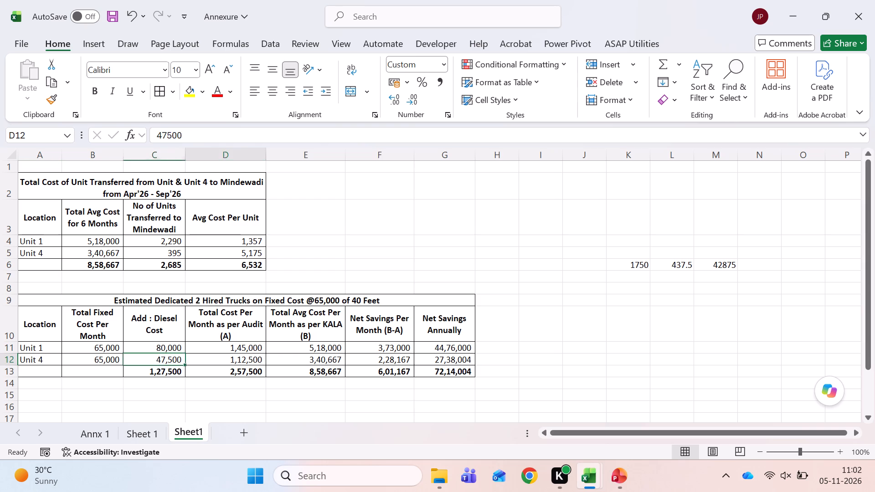
{"action": "key", "text": "Up"}
{"action": "key", "text": "Left"}
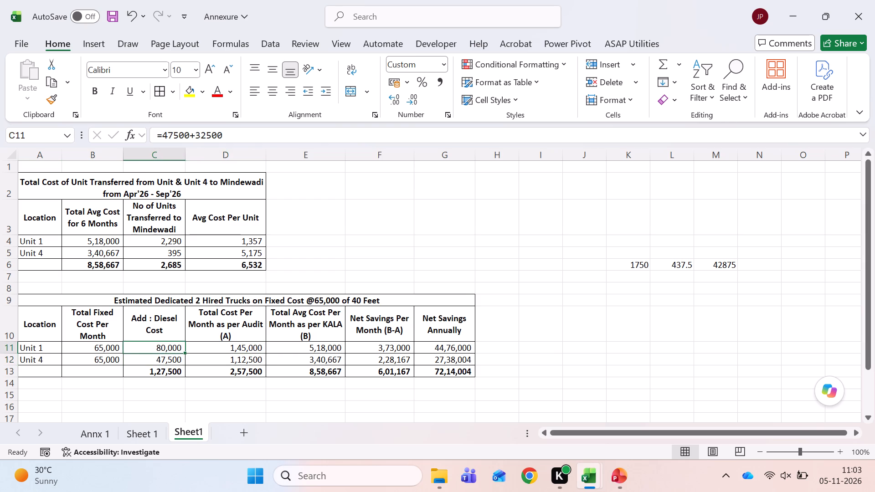
{"action": "key", "text": "Right"}
{"action": "key", "text": "Right"}
{"action": "key", "text": "Right"}
{"action": "key", "text": "Right"}
{"action": "key", "text": "Right"}
{"action": "key", "text": "Right"}
{"action": "key", "text": "Right"}
{"action": "key", "text": "Right"}
{"action": "key", "text": "Right"}
{"action": "key", "text": "Up"}
{"action": "key", "text": "Up"}
{"action": "key", "text": "Up"}
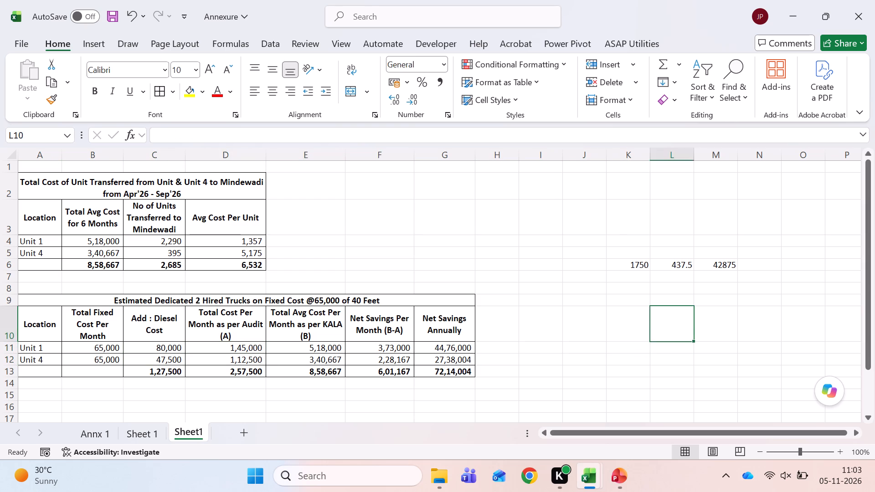
{"action": "key", "text": "Left"}
{"action": "key", "text": "Up"}
{"action": "key", "text": "Up"}
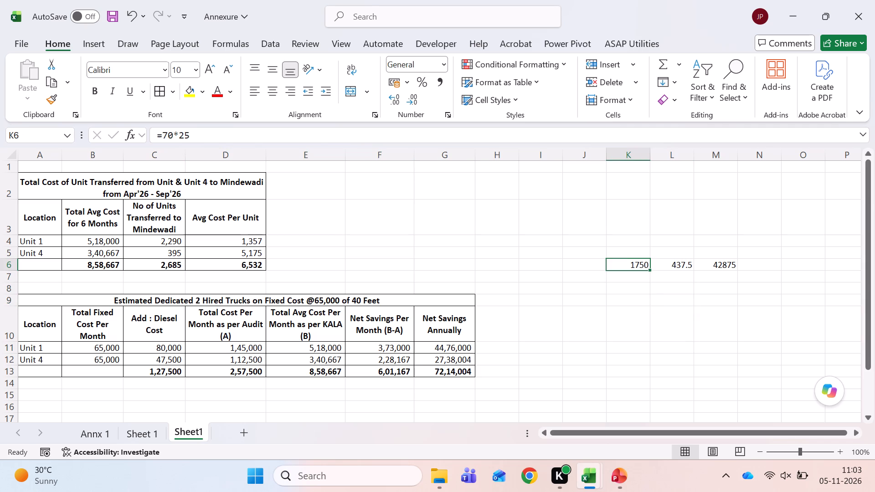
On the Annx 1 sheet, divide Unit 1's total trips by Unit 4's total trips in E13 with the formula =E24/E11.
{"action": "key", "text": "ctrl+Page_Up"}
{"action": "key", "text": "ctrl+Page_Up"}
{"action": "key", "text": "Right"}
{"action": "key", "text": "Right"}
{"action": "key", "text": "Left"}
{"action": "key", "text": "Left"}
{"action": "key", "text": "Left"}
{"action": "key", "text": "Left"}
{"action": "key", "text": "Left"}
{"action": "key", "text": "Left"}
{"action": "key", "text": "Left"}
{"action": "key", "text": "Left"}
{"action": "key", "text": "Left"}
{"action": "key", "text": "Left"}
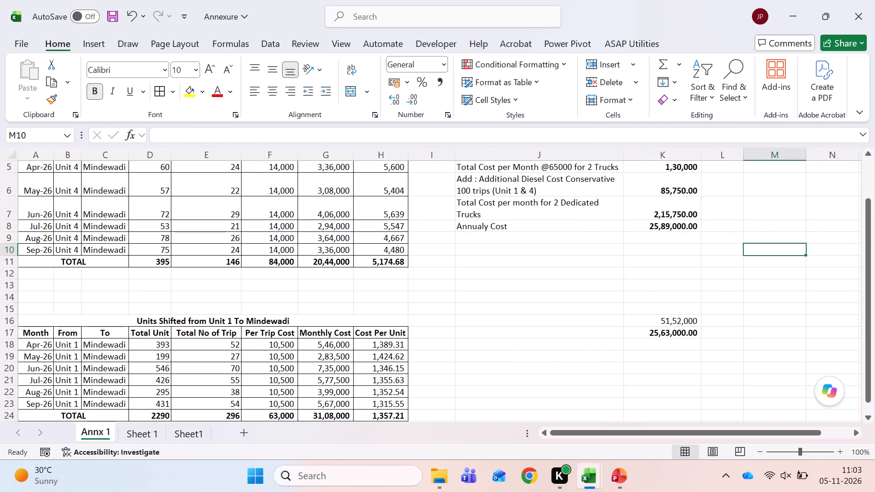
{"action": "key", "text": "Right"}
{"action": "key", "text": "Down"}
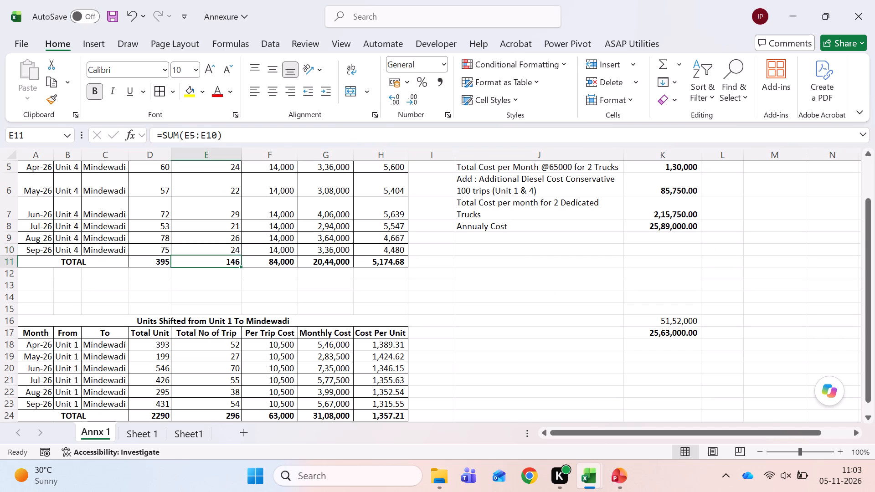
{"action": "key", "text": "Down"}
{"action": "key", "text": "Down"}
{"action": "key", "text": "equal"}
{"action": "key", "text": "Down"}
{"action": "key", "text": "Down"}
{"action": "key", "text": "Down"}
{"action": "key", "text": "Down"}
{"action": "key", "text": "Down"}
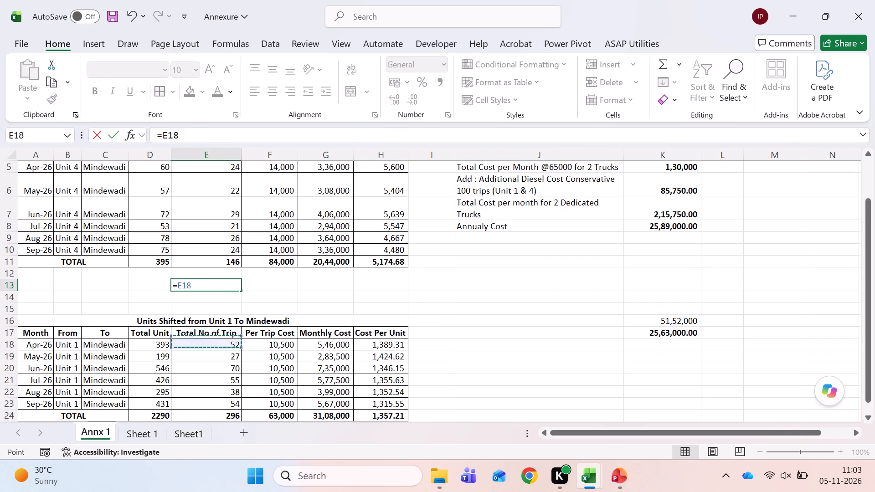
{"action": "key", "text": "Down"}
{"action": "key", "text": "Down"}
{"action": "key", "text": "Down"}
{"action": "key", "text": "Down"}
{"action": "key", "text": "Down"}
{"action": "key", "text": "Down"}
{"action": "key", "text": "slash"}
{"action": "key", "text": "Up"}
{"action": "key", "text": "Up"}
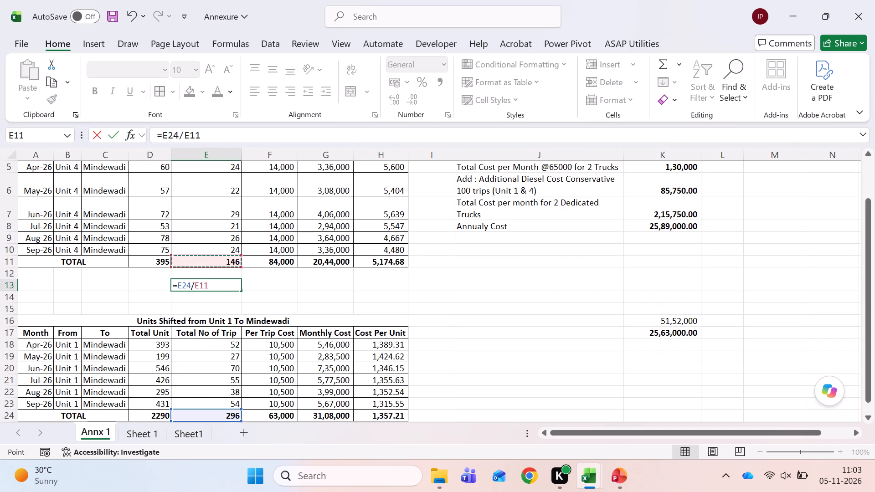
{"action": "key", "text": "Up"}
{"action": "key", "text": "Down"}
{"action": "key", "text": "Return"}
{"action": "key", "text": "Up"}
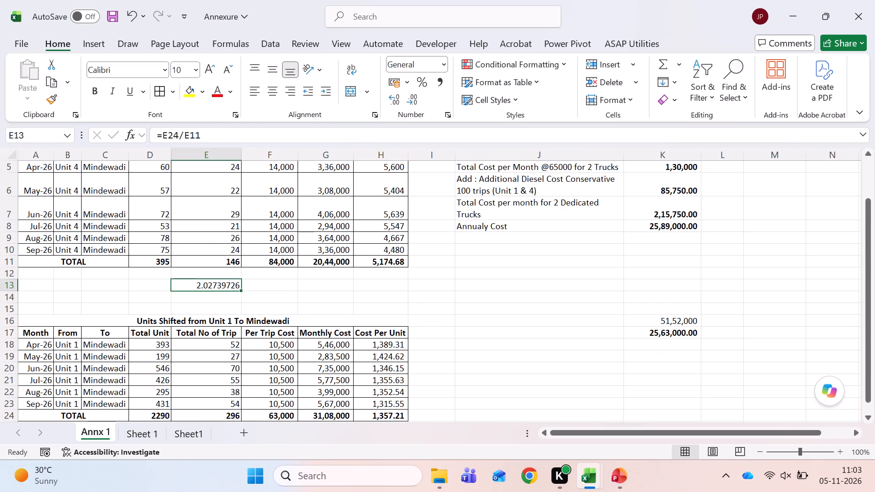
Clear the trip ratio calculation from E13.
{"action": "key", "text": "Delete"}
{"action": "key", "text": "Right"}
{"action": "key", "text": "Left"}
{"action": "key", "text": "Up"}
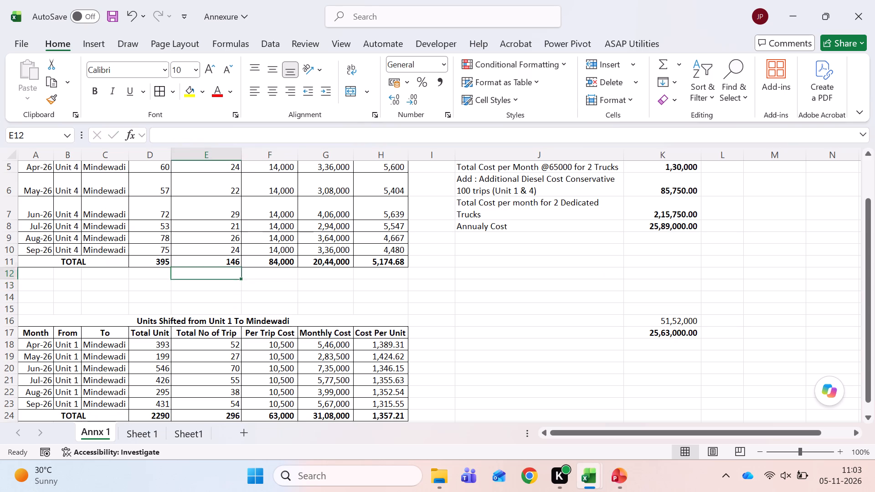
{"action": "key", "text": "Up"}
Add the Unit 1 and Unit 4 total trips in J24 of the Annx 1 sheet with the formula =296+146.
{"action": "key", "text": "ctrl+Page_Down"}
{"action": "key", "text": "ctrl+Page_Down"}
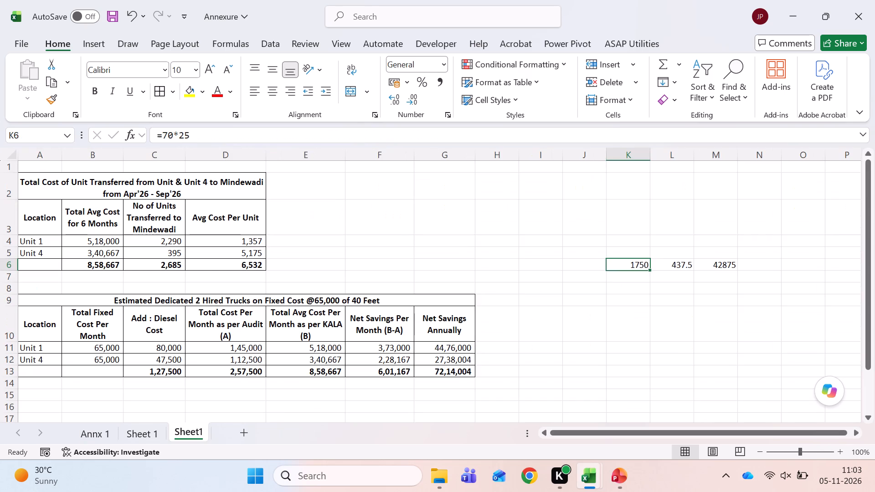
{"action": "key", "text": "ctrl+Page_Up"}
{"action": "key", "text": "ctrl+Page_Up"}
{"action": "key", "text": "Down"}
{"action": "key", "text": "Down"}
{"action": "key", "text": "Down"}
{"action": "key", "text": "Down"}
{"action": "key", "text": "Down"}
{"action": "key", "text": "Down"}
{"action": "key", "text": "Down"}
{"action": "key", "text": "Down"}
{"action": "key", "text": "Down"}
{"action": "key", "text": "Down"}
{"action": "key", "text": "Down"}
{"action": "key", "text": "Down"}
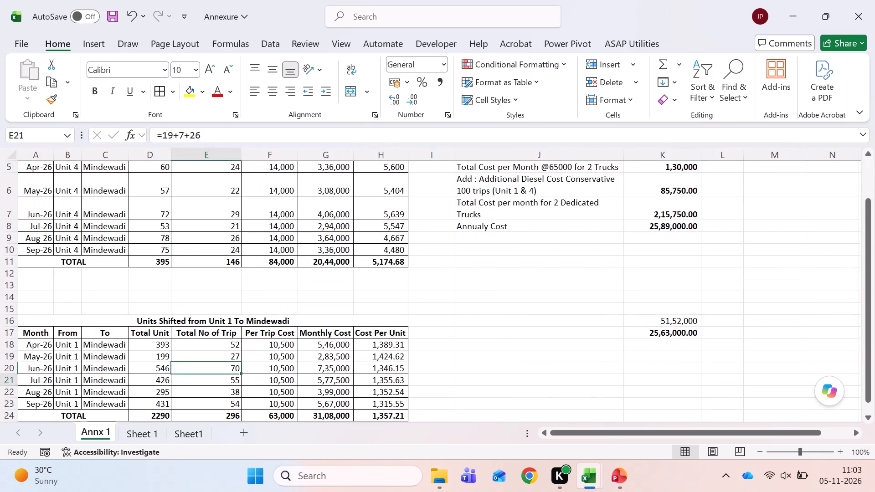
{"action": "key", "text": "Down"}
{"action": "key", "text": "Down"}
{"action": "key", "text": "Down"}
{"action": "key", "text": "Up"}
{"action": "key", "text": "Up"}
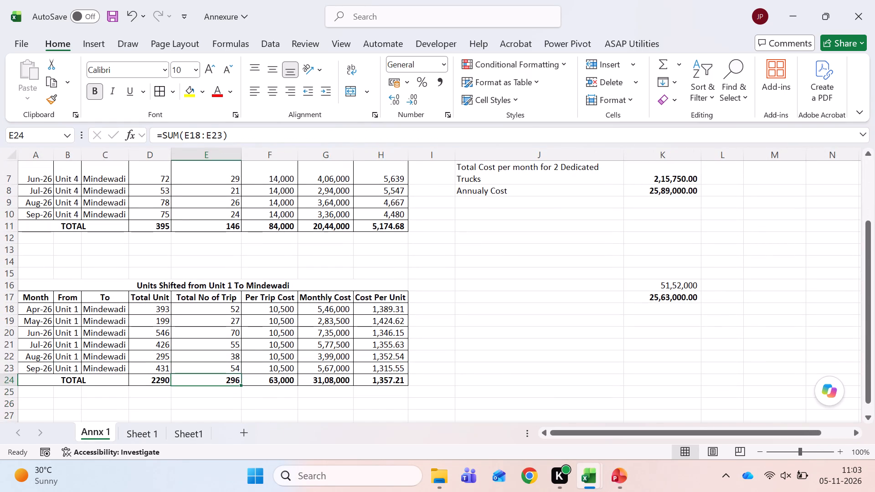
{"action": "key", "text": "Right"}
{"action": "key", "text": "Right"}
{"action": "key", "text": "Right"}
{"action": "key", "text": "Right"}
{"action": "key", "text": "Right"}
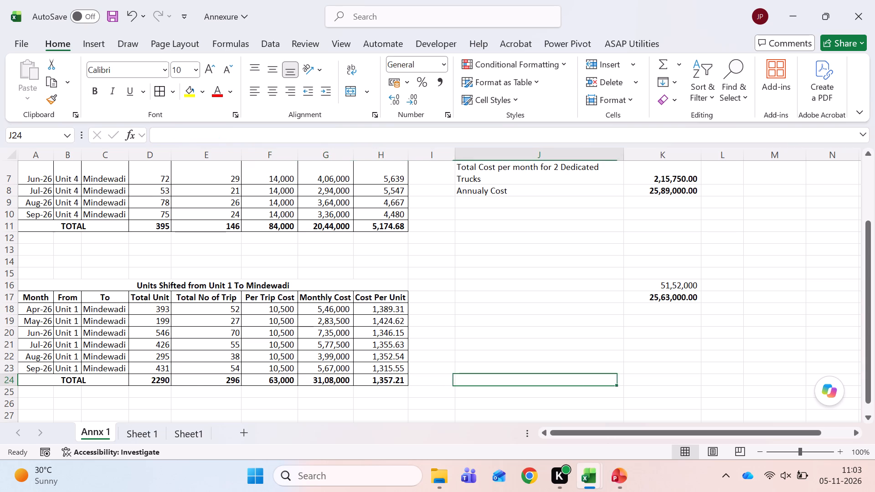
{"action": "type", "text": "=296+146"}
{"action": "key", "text": "Return"}
Divide the combined trips in J24 by Unit 1's total trips in J26 with =J24/E24, and format the result as a percentage.
{"action": "key", "text": "Down"}
{"action": "key", "text": "Down"}
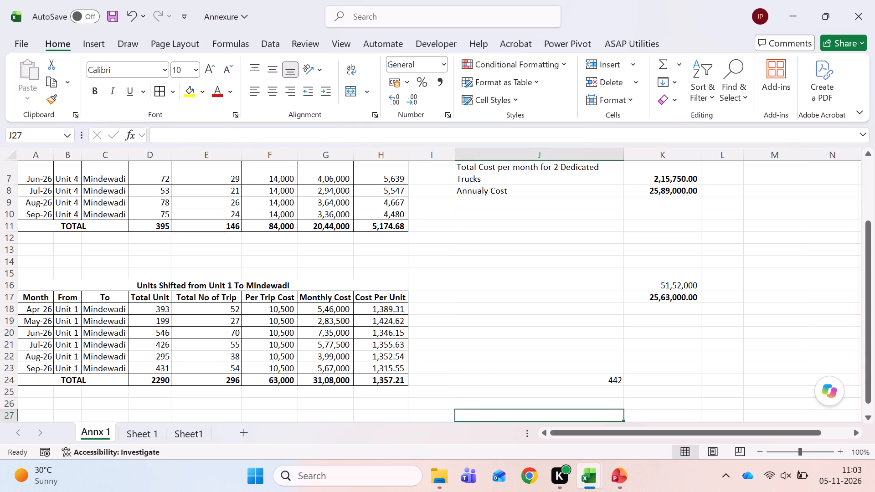
{"action": "key", "text": "Up"}
{"action": "key", "text": "equal"}
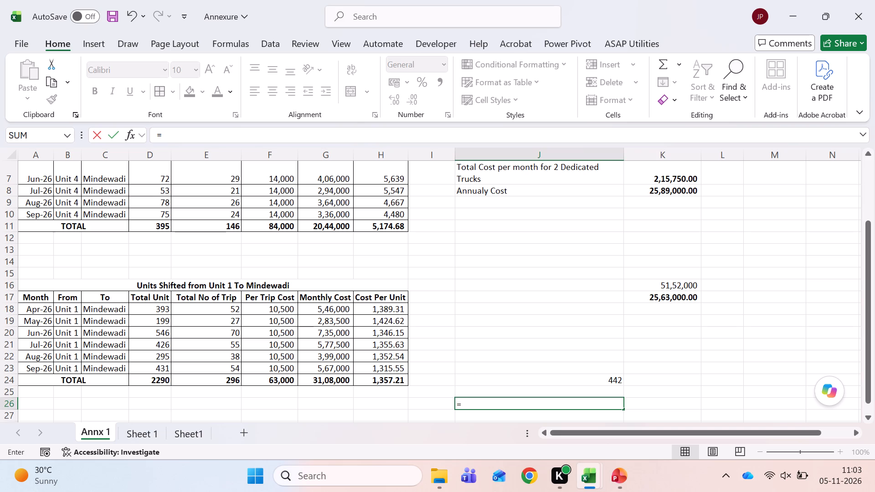
{"action": "key", "text": "Up"}
{"action": "key", "text": "Up"}
{"action": "key", "text": "slash"}
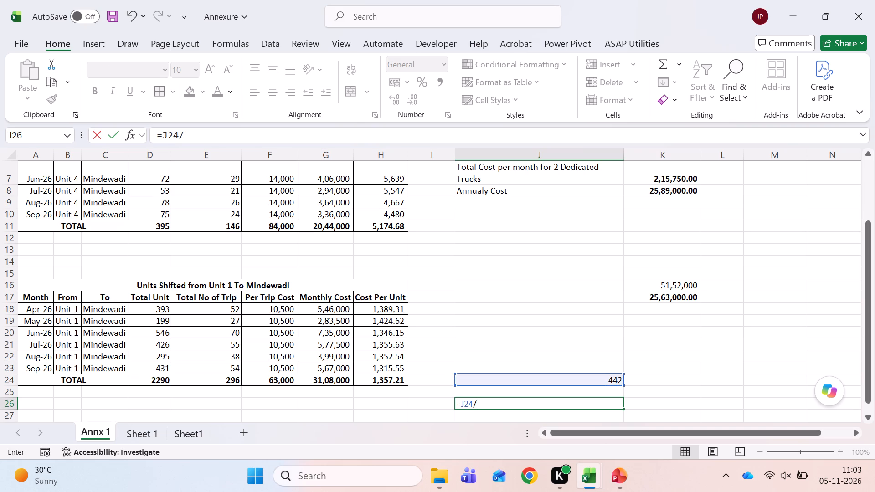
{"action": "left_click", "coordinate": [217, 384]}
{"action": "key", "text": "Return"}
{"action": "key", "text": "Up"}
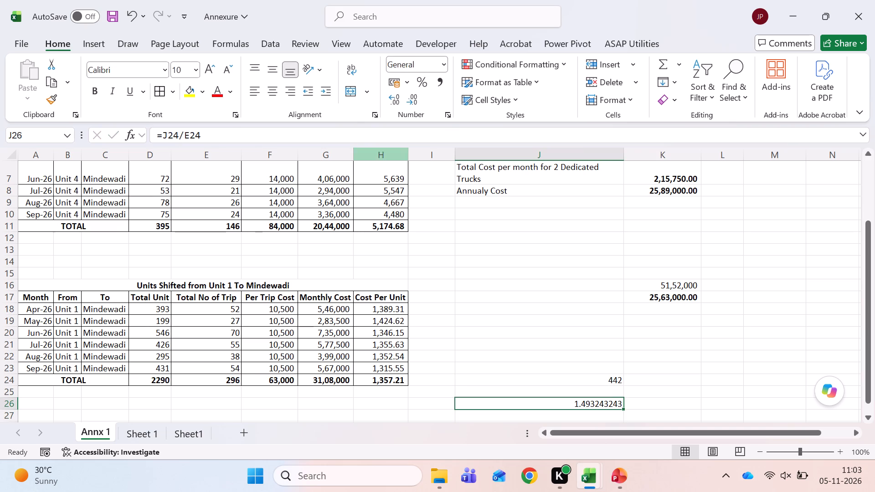
{"action": "left_click", "coordinate": [418, 88]}
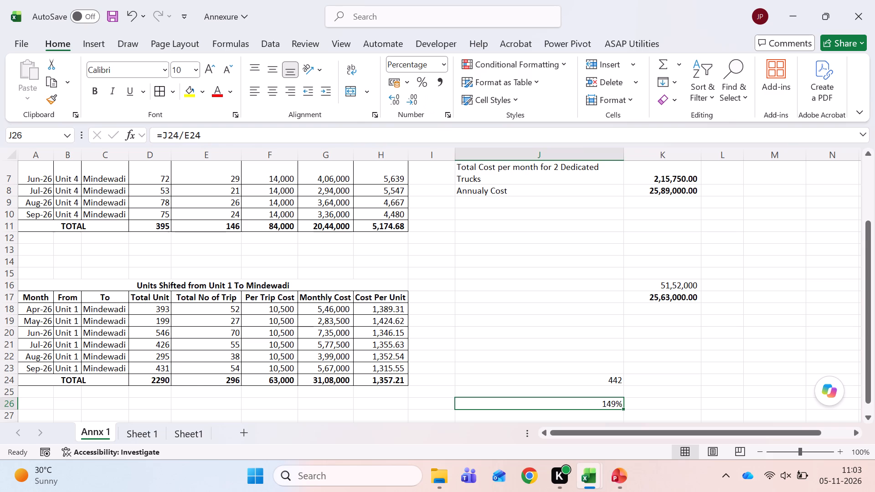
Replace the formula in J26 with =E24/J24, dividing Unit 1's total trips by the combined trips.
{"action": "key", "text": "equal"}
{"action": "key", "text": "Left"}
{"action": "key", "text": "Left"}
{"action": "key", "text": "Left"}
{"action": "key", "text": "Left"}
{"action": "key", "text": "Up"}
{"action": "key", "text": "Up"}
{"action": "key", "text": "Left"}
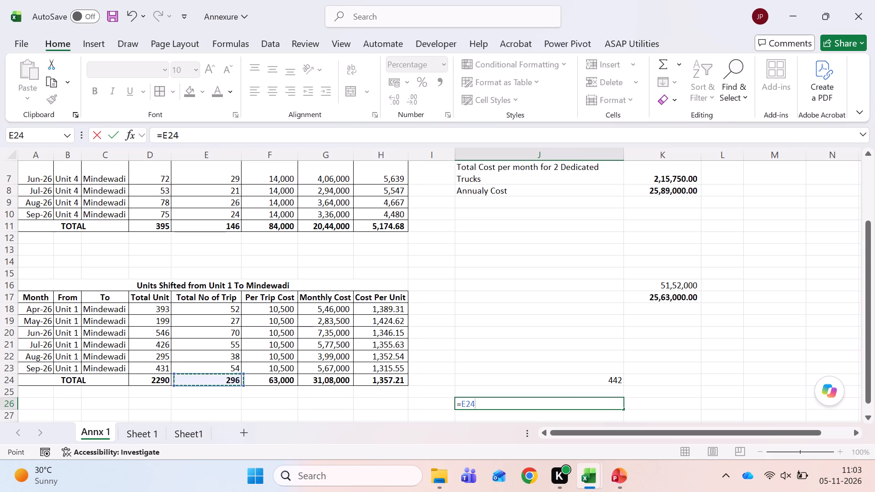
{"action": "key", "text": "slash"}
{"action": "left_click", "coordinate": [604, 381]}
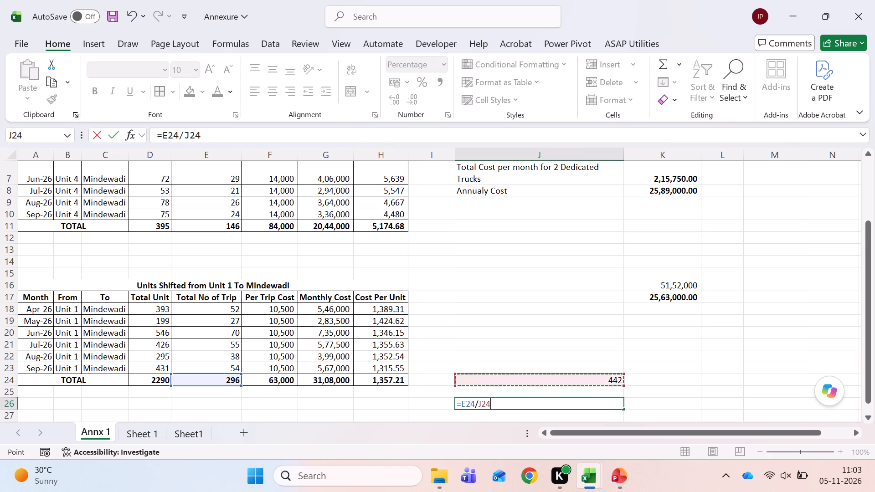
{"action": "key", "text": "Return"}
{"action": "key", "text": "Up"}
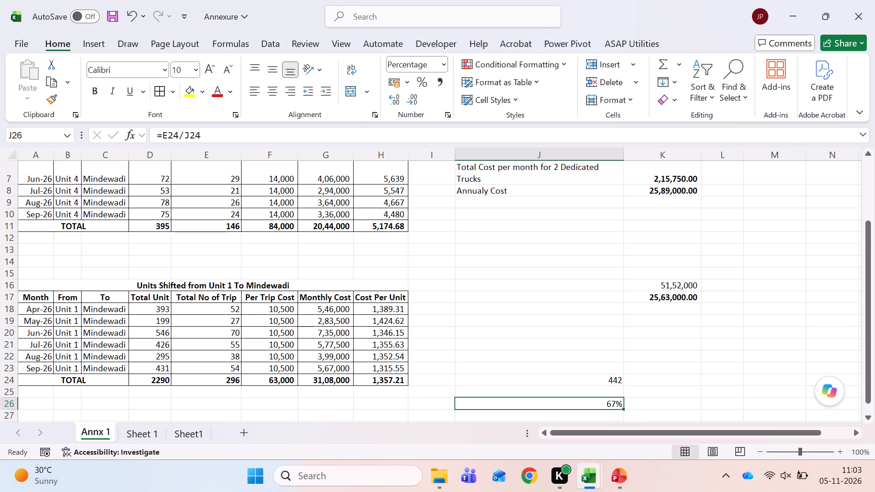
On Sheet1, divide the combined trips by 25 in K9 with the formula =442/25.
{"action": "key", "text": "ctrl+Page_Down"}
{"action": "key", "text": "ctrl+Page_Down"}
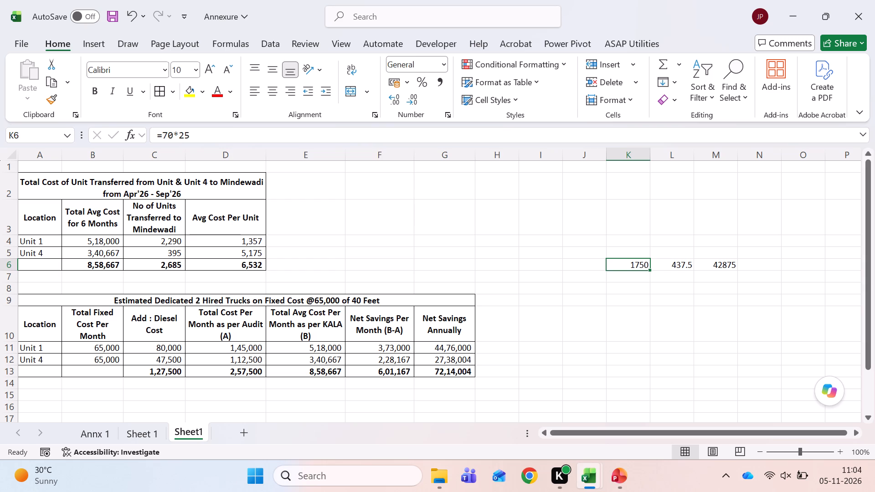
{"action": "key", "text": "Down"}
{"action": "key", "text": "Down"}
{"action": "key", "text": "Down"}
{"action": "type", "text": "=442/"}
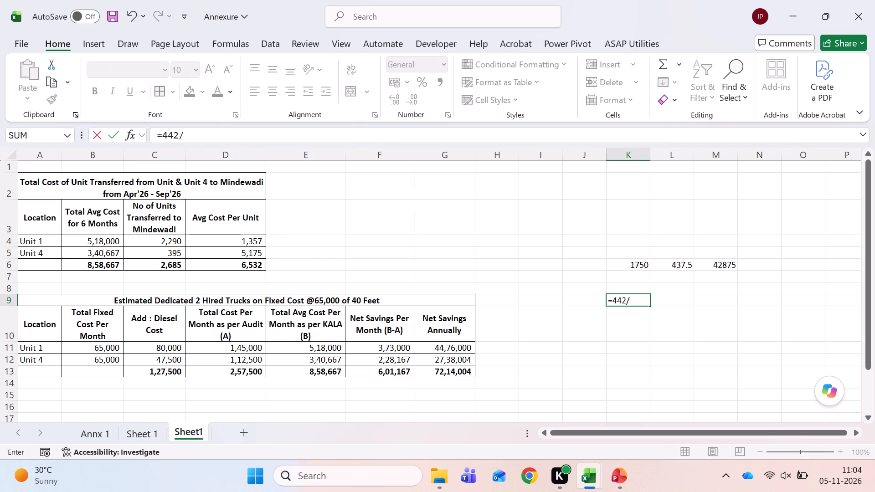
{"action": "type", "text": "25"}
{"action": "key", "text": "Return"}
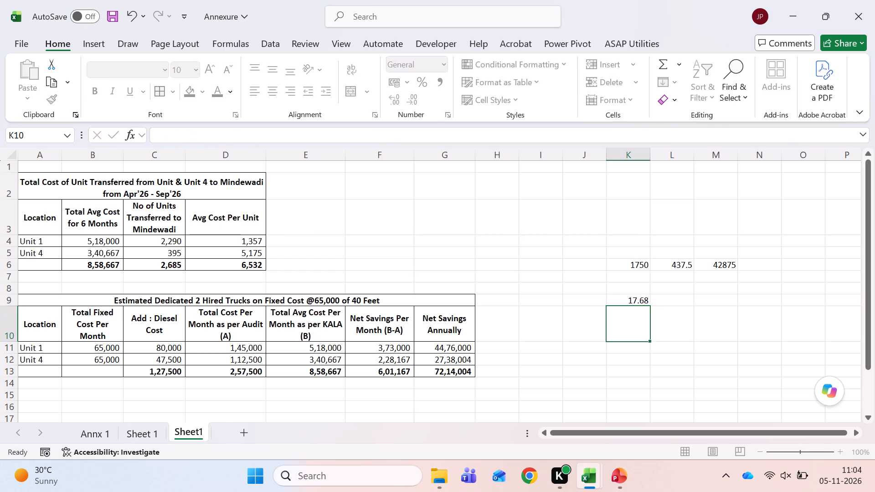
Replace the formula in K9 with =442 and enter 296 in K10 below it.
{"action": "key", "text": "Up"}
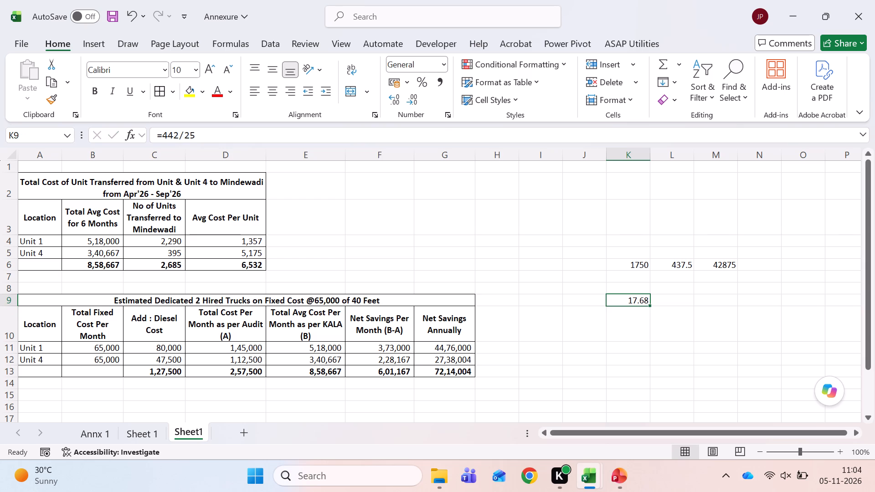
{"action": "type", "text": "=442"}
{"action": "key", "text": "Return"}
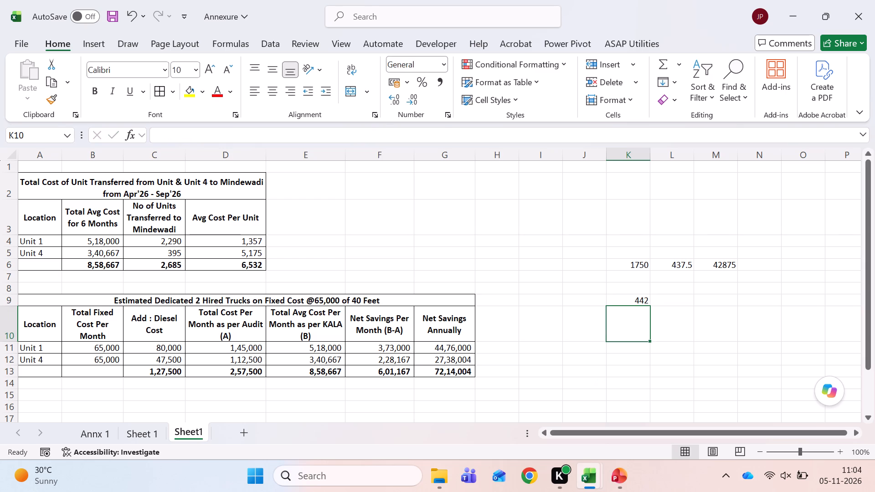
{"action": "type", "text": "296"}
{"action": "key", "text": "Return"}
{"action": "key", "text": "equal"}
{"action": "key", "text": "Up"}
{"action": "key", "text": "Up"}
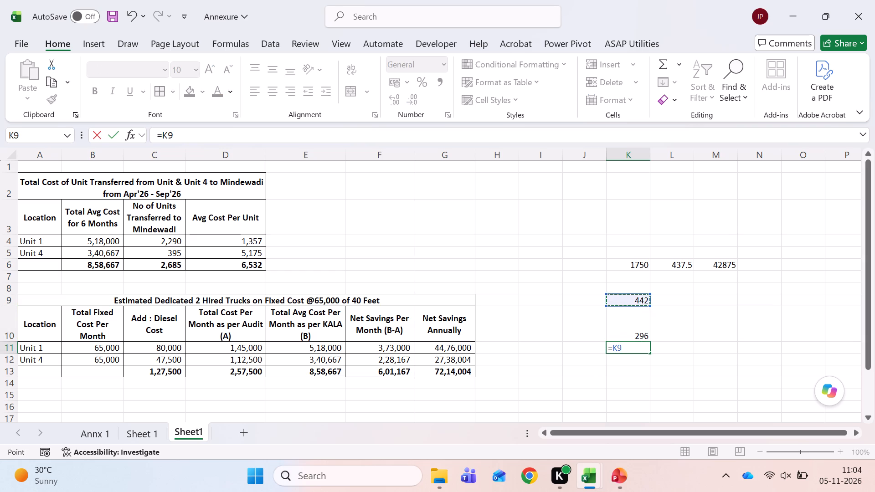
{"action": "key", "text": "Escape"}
Clear the scratch calculations from K6:M10 on Sheet1 and save the workbook.
{"action": "key", "text": "Up"}
{"action": "key", "text": "Up"}
{"action": "key", "text": "Up"}
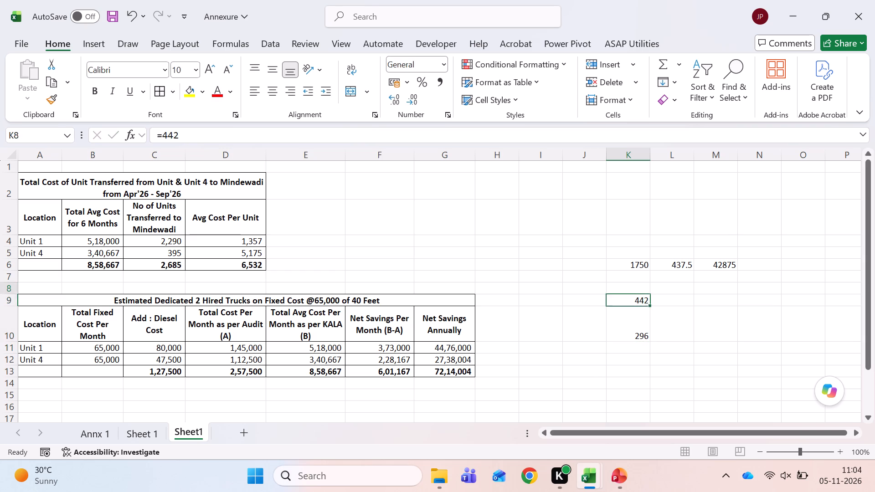
{"action": "key", "text": "Up"}
{"action": "key", "text": "Up"}
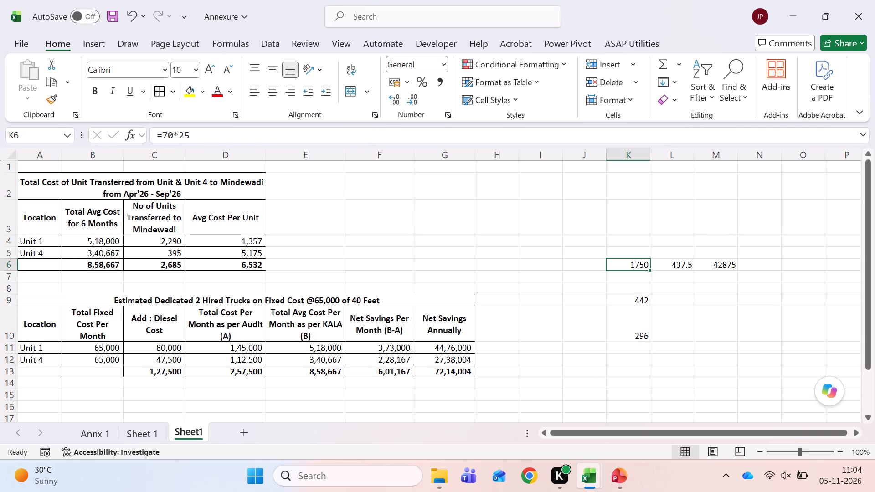
{"action": "key", "text": "Right"}
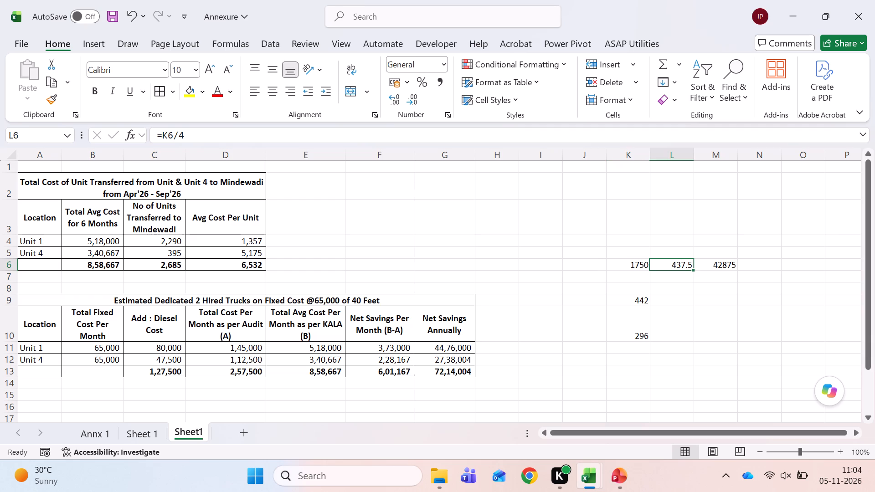
{"action": "key", "text": "Left"}
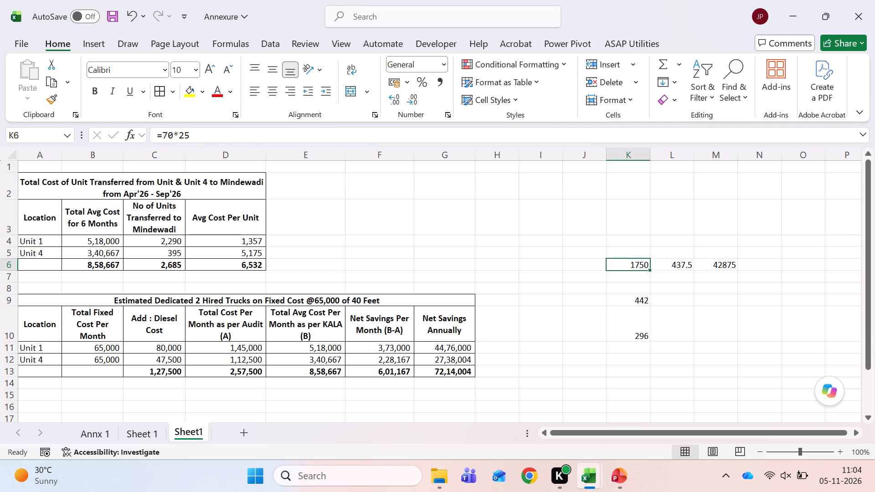
{"action": "key", "text": "Right"}
{"action": "key", "text": "Left"}
{"action": "key", "text": "shift+Right"}
{"action": "key", "text": "shift+Right"}
{"action": "key", "text": "shift+Down"}
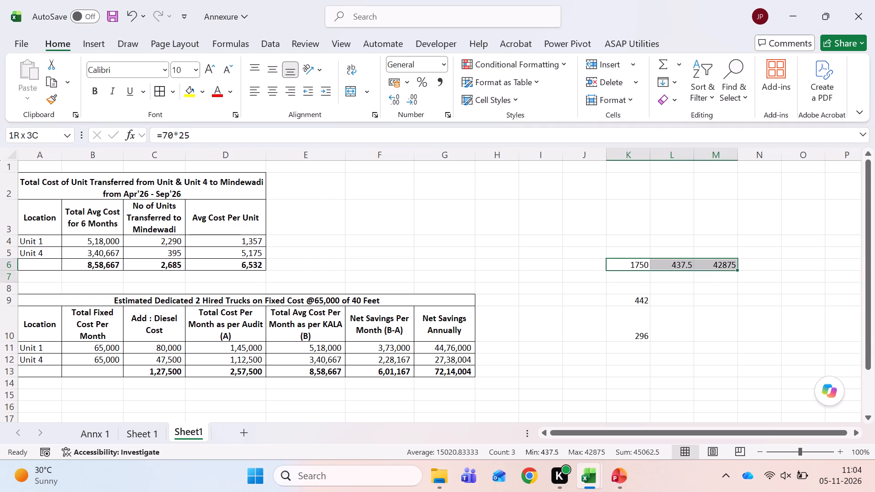
{"action": "key", "text": "shift+Down"}
{"action": "key", "text": "shift+Down"}
{"action": "key", "text": "shift+Down"}
{"action": "key", "text": "shift+Down"}
{"action": "key", "text": "shift+Up"}
{"action": "key", "text": "Delete"}
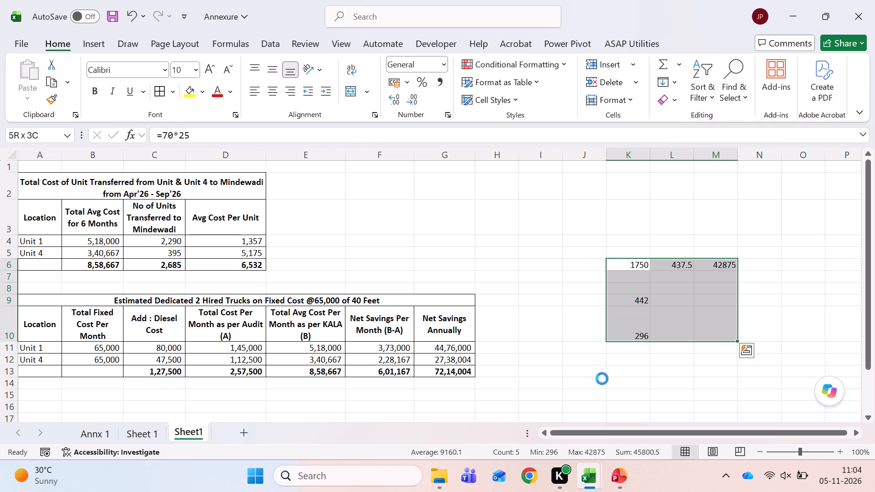
{"action": "key", "text": "Left"}
{"action": "key", "text": "Left"}
{"action": "key", "text": "Left"}
{"action": "key", "text": "Left"}
{"action": "key", "text": "Left"}
{"action": "key", "text": "ctrl+Left"}
{"action": "key", "text": "ctrl+Left"}
{"action": "key", "text": "ctrl+s"}
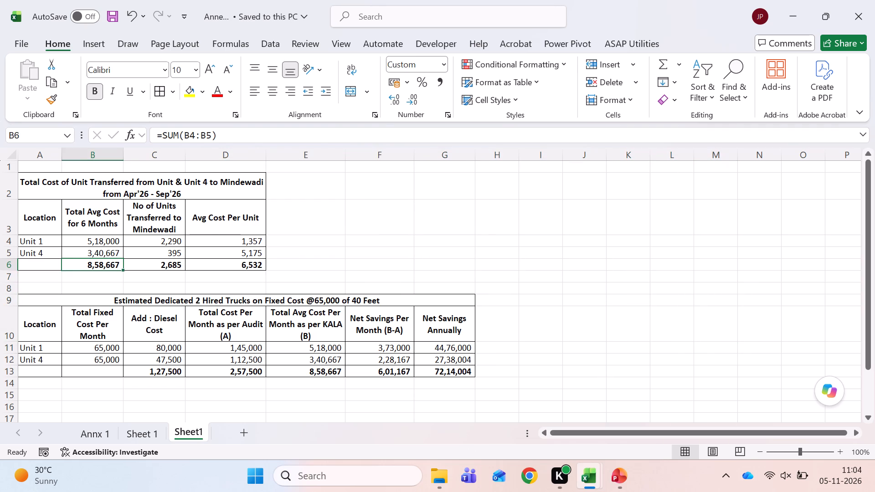
On the Annx 1 sheet, delete the contents of the Dedicated 2 Trucks on Rental Basis block in columns J and K.
{"action": "left_click", "coordinate": [446, 322]}
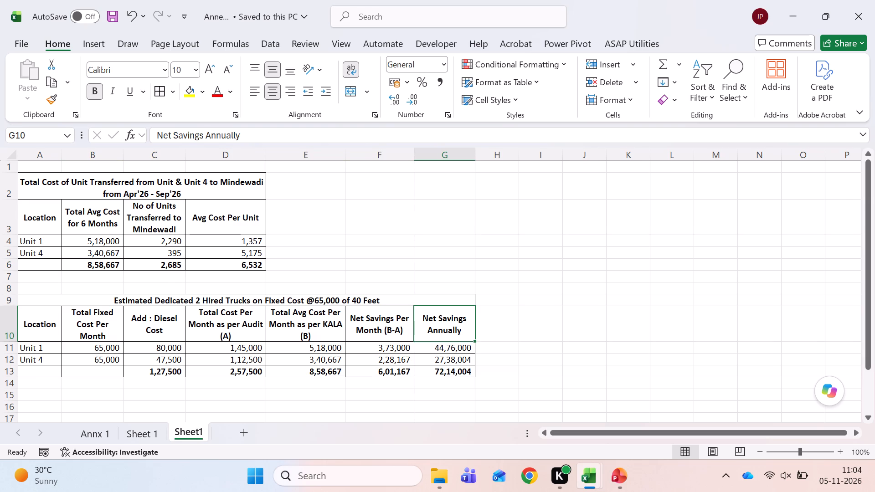
{"action": "key", "text": "ctrl+Page_Up"}
{"action": "key", "text": "ctrl+Page_Up"}
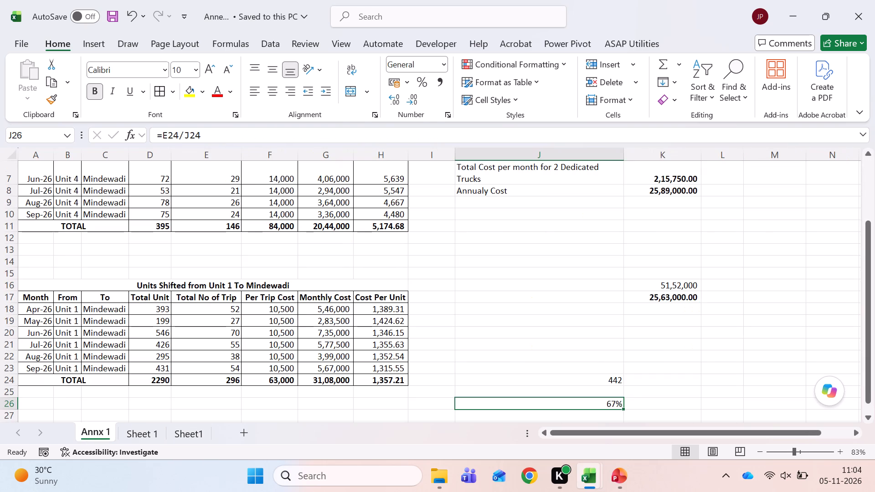
{"action": "scroll", "coordinate": [471, 413], "scroll_direction": "up", "scroll_amount": 1}
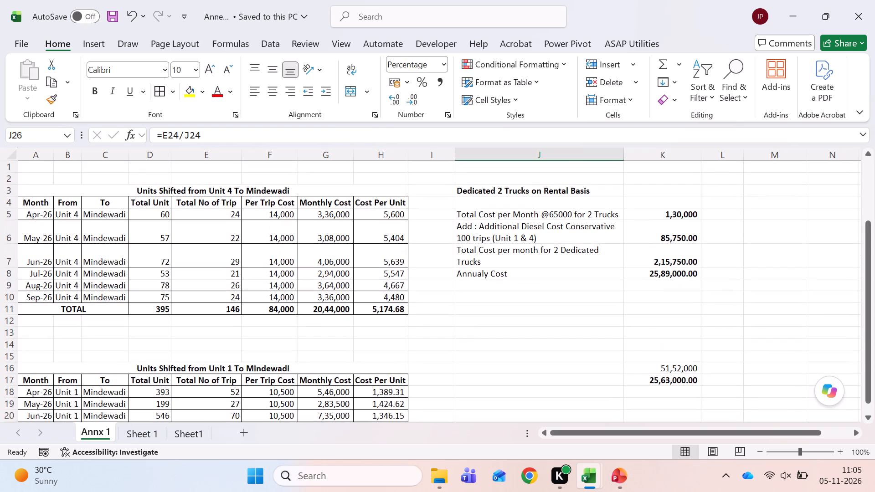
{"action": "left_click_drag", "start_coordinate": [518, 179], "coordinate": [671, 287]}
{"action": "key", "text": "Delete"}
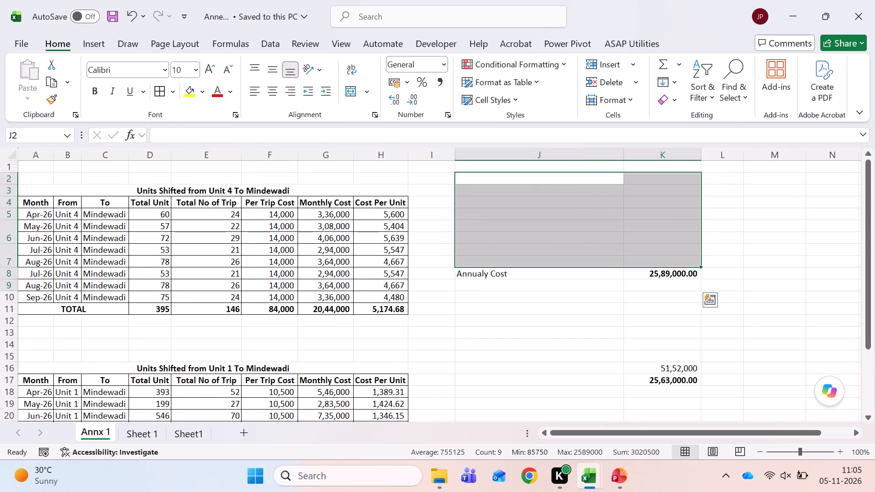
Clear the two leftover amounts in K16:K17 of the Annx 1 sheet and save the workbook.
{"action": "left_click_drag", "start_coordinate": [663, 344], "coordinate": [665, 354]}
{"action": "key", "text": "Delete"}
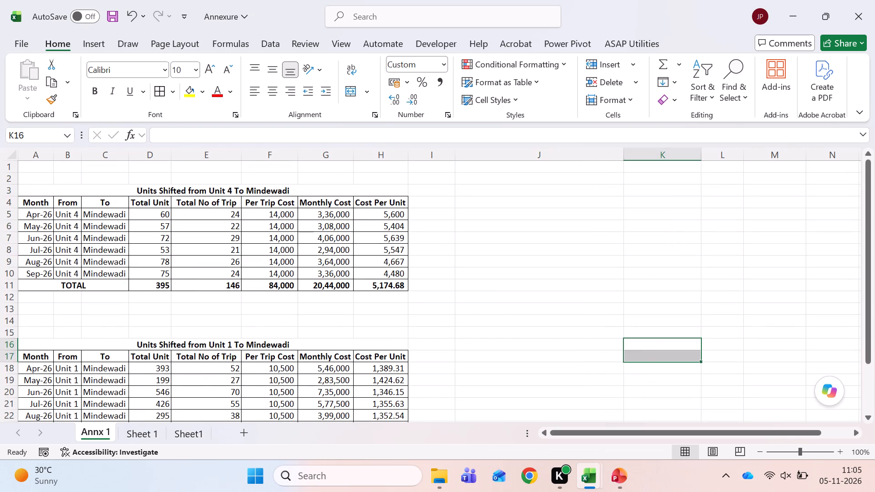
{"action": "scroll", "coordinate": [532, 312], "scroll_direction": "down", "scroll_amount": 1}
{"action": "left_click", "coordinate": [590, 273]}
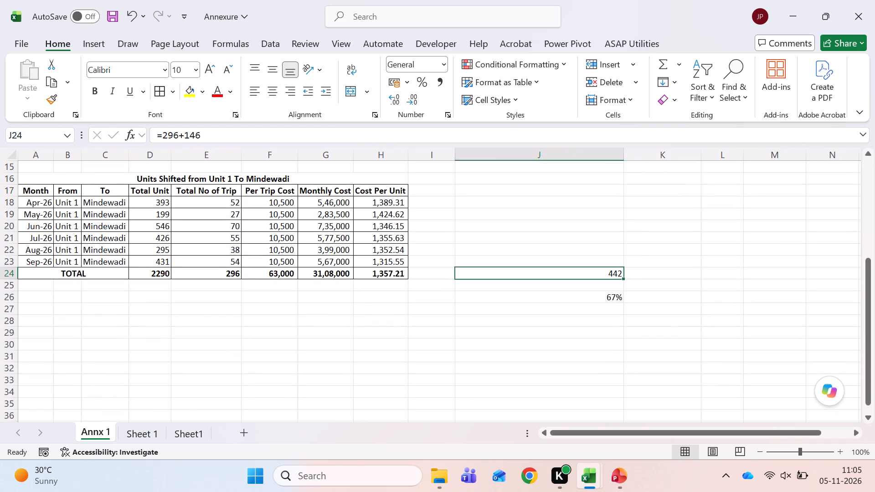
{"action": "key", "text": "ctrl+s"}
Review the Unit 4 and Unit 1 trip tables on Annx 1 and the net savings table on Sheet1.
{"action": "scroll", "coordinate": [455, 348], "scroll_direction": "up", "scroll_amount": 1}
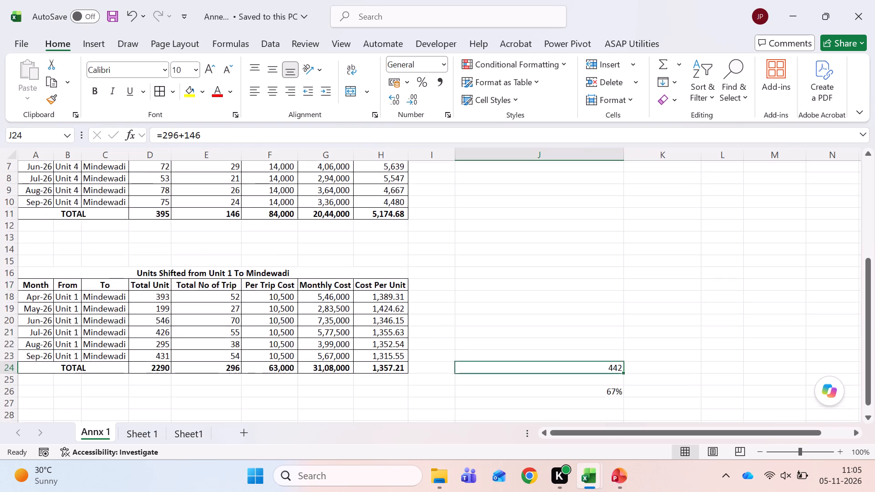
{"action": "scroll", "coordinate": [455, 348], "scroll_direction": "up", "scroll_amount": 1}
{"action": "scroll", "coordinate": [455, 348], "scroll_direction": "down", "scroll_amount": 1}
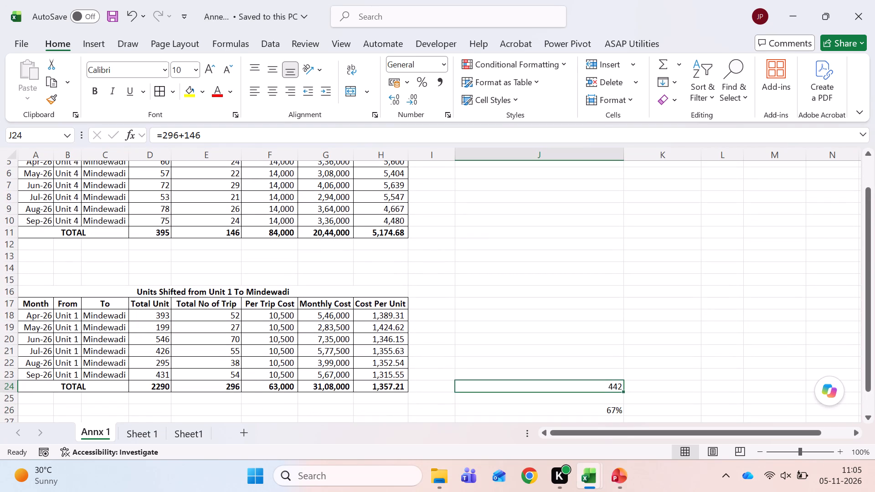
{"action": "scroll", "coordinate": [455, 348], "scroll_direction": "up", "scroll_amount": 1}
{"action": "scroll", "coordinate": [455, 348], "scroll_direction": "down", "scroll_amount": 1}
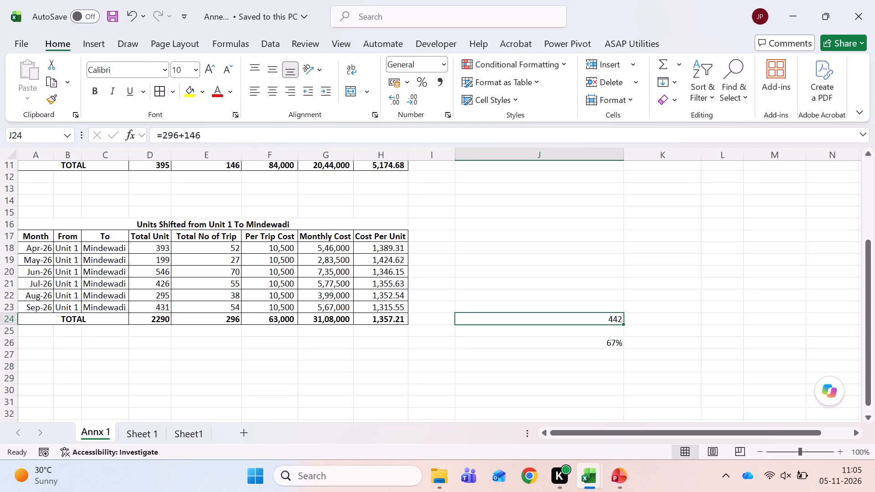
{"action": "scroll", "coordinate": [455, 348], "scroll_direction": "up", "scroll_amount": 1}
{"action": "key", "text": "ctrl+Page_Down"}
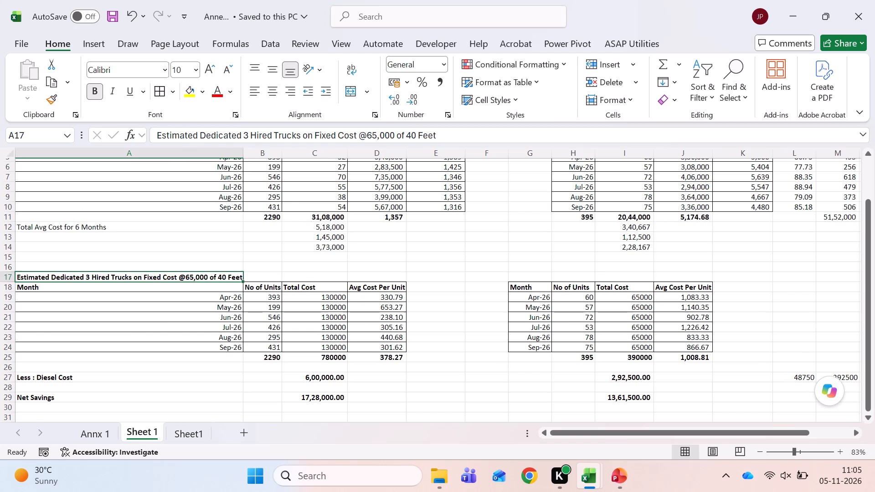
{"action": "key", "text": "ctrl+End"}
{"action": "key", "text": "ctrl+Page_Down"}
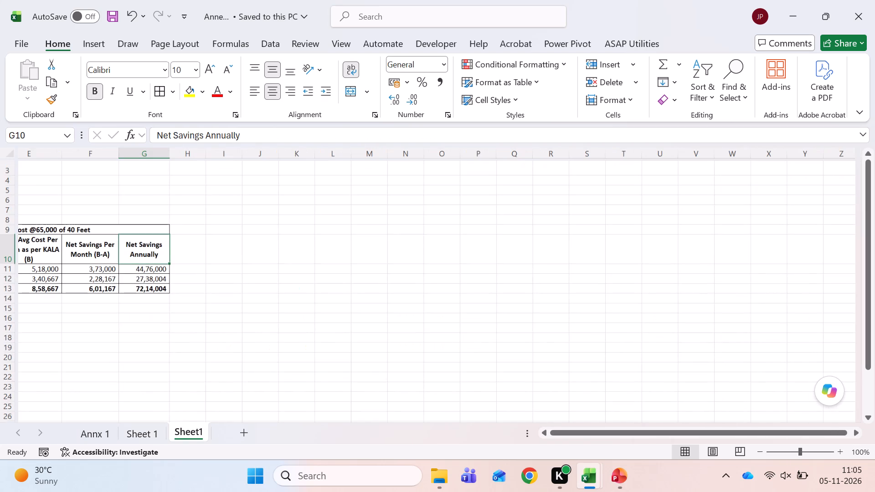
{"action": "key", "text": "ctrl+Left"}
{"action": "key", "text": "ctrl+Left"}
{"action": "key", "text": "ctrl+Left"}
{"action": "key", "text": "ctrl+Left"}
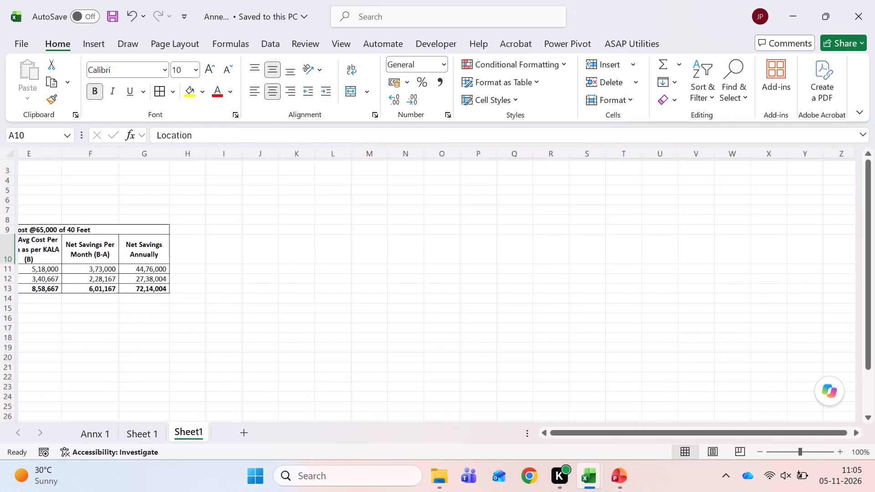
{"action": "triple_click", "coordinate": [542, 436]}
{"action": "left_click", "coordinate": [154, 244]}
{"action": "left_click", "coordinate": [140, 163]}
{"action": "left_click", "coordinate": [144, 195]}
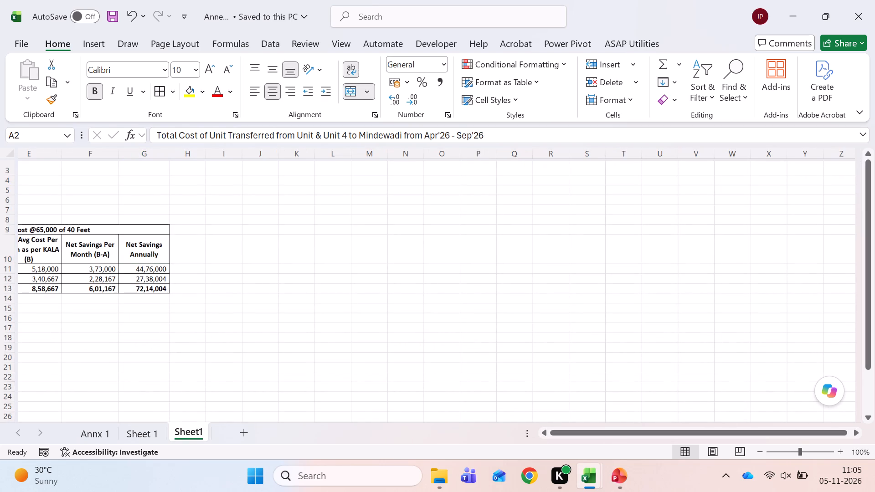
{"action": "key", "text": "ctrl+Left"}
{"action": "key", "text": "ctrl+Left"}
{"action": "key", "text": "ctrl+Page_Up"}
{"action": "key", "text": "ctrl+Page_Up"}
{"action": "key", "text": "ctrl+Page_Up"}
{"action": "key", "text": "ctrl+End"}
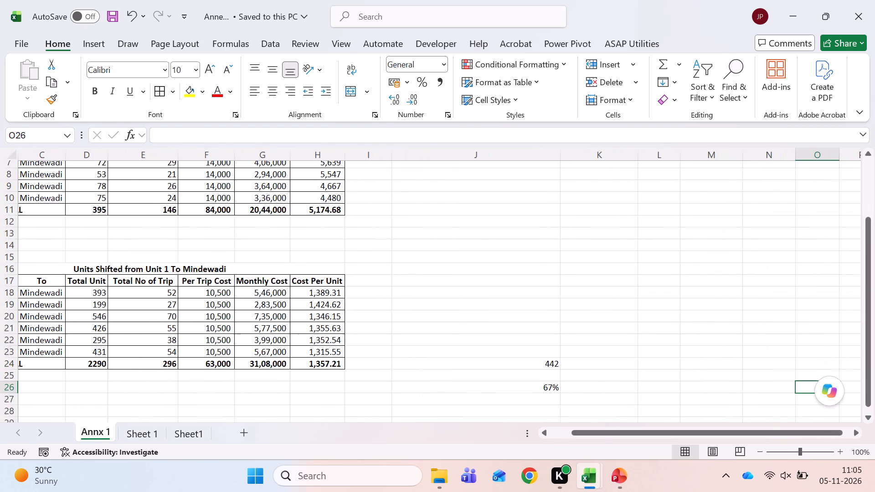
Examine the monthly cost and savings calculations on Sheet 1 and the summary tables on Sheet1.
{"action": "left_click", "coordinate": [154, 436]}
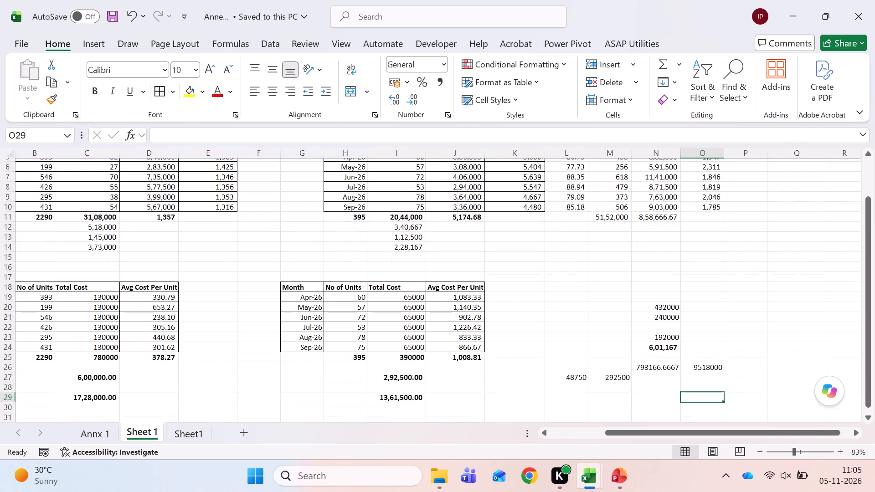
{"action": "left_click", "coordinate": [90, 302]}
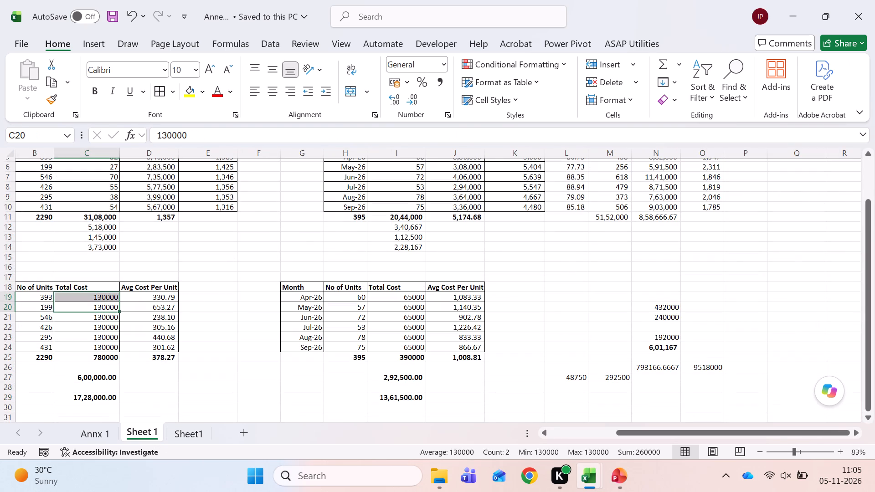
{"action": "left_click", "coordinate": [93, 318]}
{"action": "key", "text": "Left"}
{"action": "key", "text": "Left"}
{"action": "key", "text": "Left"}
{"action": "key", "text": "Left"}
{"action": "key", "text": "Left"}
{"action": "key", "text": "Left"}
{"action": "key", "text": "Left"}
{"action": "key", "text": "Left"}
{"action": "key", "text": "Left"}
{"action": "key", "text": "Left"}
{"action": "key", "text": "Left"}
{"action": "key", "text": "Left"}
{"action": "key", "text": "Left"}
{"action": "key", "text": "Left"}
{"action": "key", "text": "Left"}
{"action": "key", "text": "Left"}
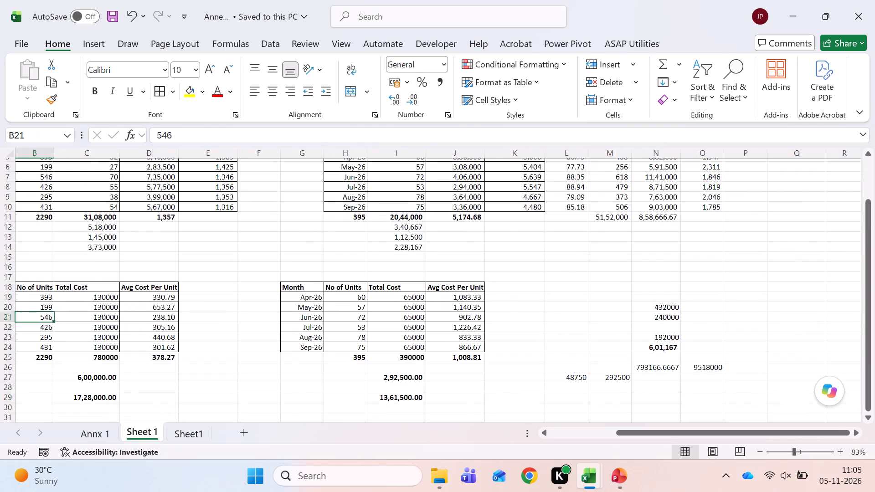
{"action": "key", "text": "ctrl+Page_Down"}
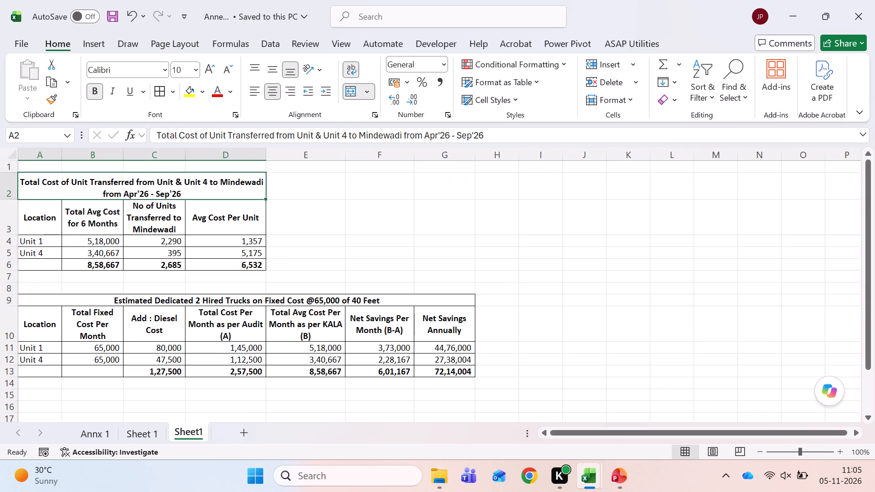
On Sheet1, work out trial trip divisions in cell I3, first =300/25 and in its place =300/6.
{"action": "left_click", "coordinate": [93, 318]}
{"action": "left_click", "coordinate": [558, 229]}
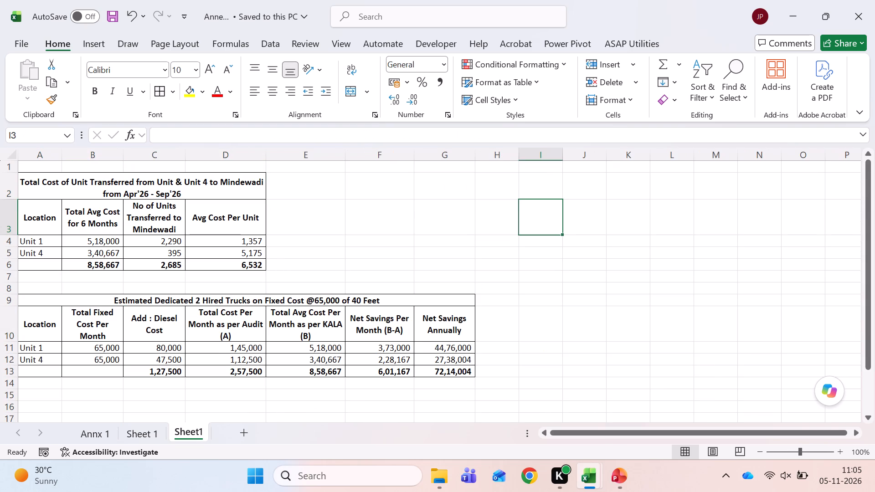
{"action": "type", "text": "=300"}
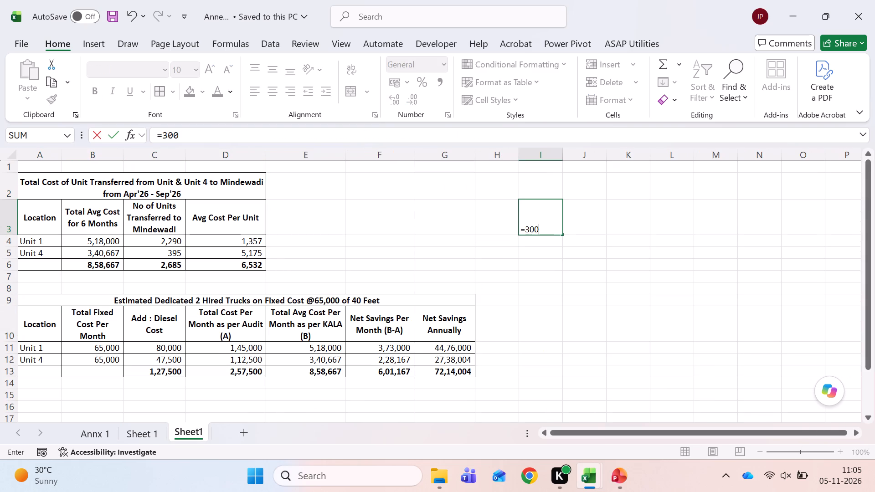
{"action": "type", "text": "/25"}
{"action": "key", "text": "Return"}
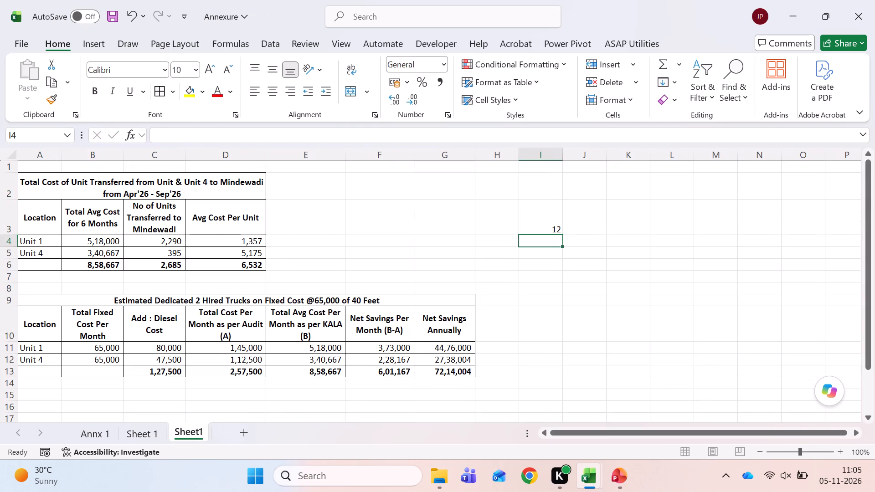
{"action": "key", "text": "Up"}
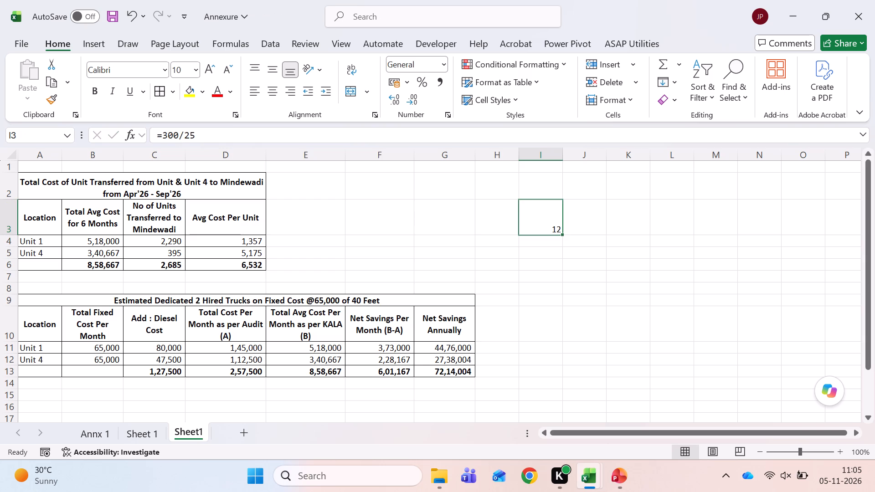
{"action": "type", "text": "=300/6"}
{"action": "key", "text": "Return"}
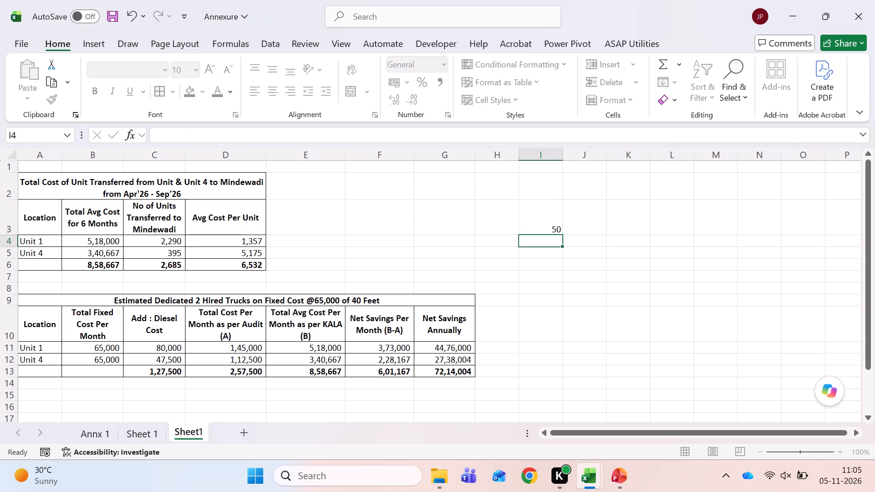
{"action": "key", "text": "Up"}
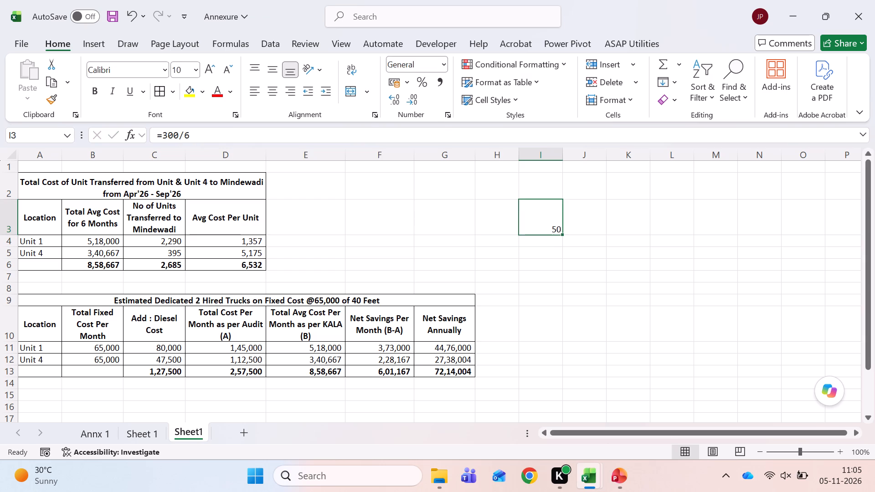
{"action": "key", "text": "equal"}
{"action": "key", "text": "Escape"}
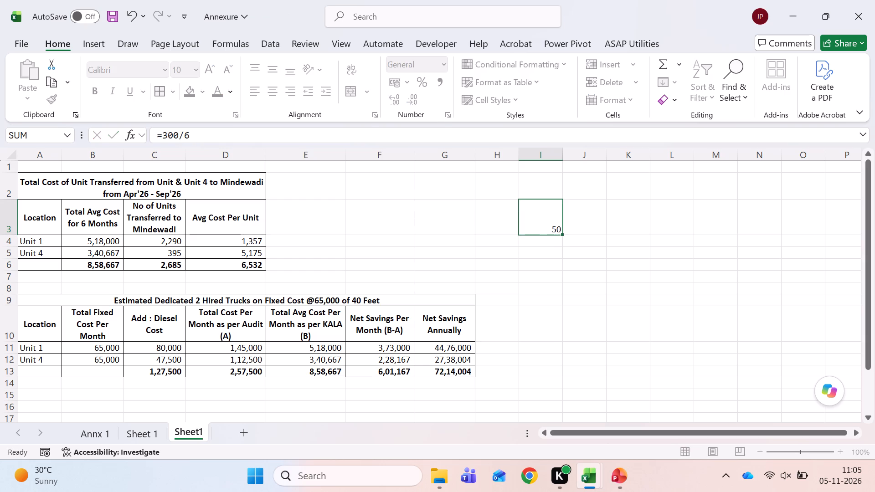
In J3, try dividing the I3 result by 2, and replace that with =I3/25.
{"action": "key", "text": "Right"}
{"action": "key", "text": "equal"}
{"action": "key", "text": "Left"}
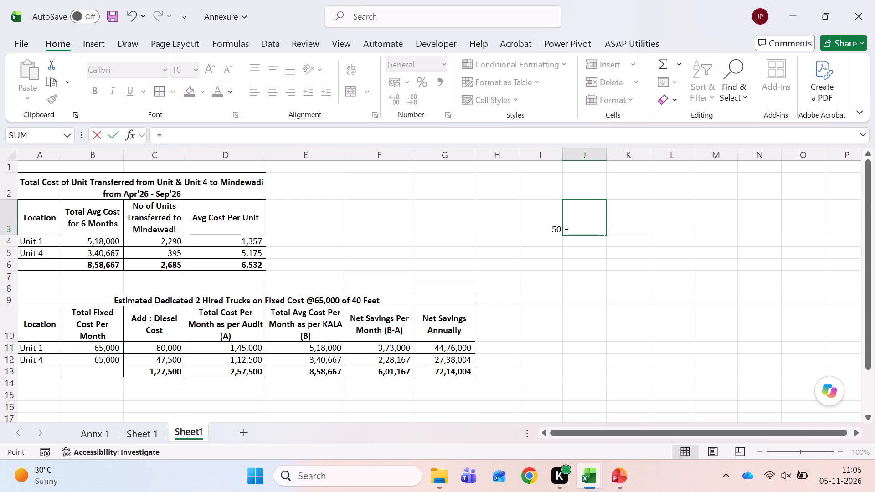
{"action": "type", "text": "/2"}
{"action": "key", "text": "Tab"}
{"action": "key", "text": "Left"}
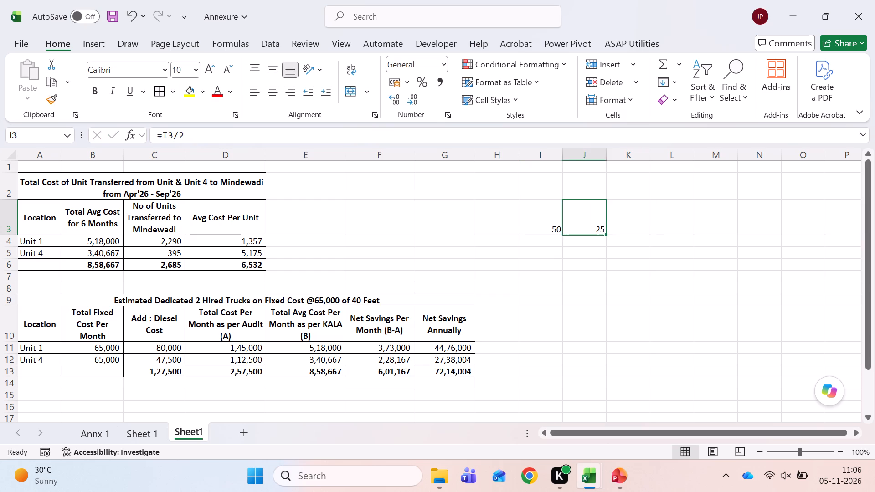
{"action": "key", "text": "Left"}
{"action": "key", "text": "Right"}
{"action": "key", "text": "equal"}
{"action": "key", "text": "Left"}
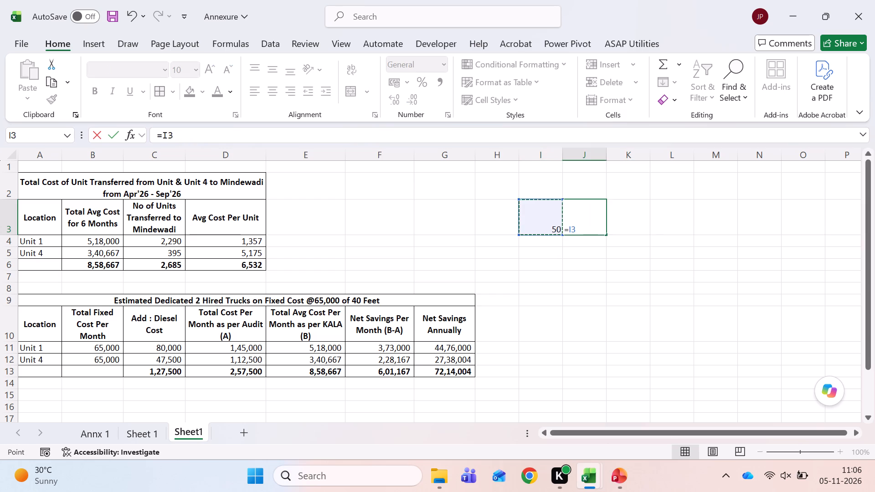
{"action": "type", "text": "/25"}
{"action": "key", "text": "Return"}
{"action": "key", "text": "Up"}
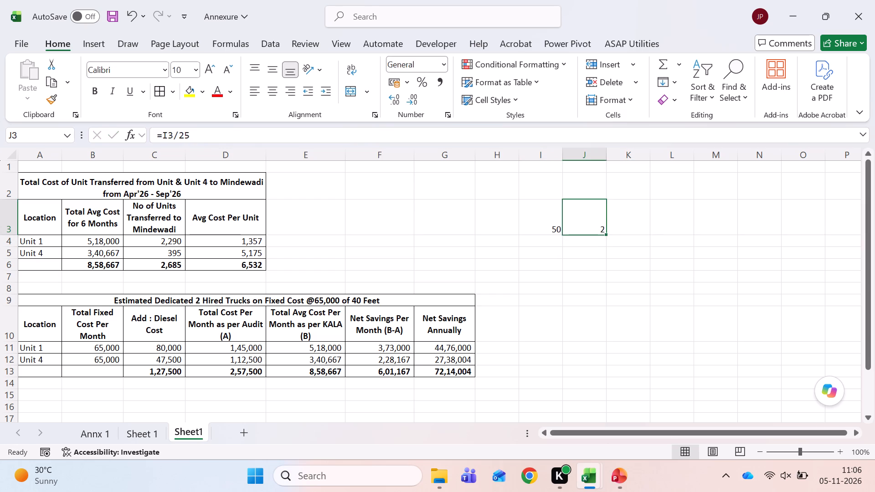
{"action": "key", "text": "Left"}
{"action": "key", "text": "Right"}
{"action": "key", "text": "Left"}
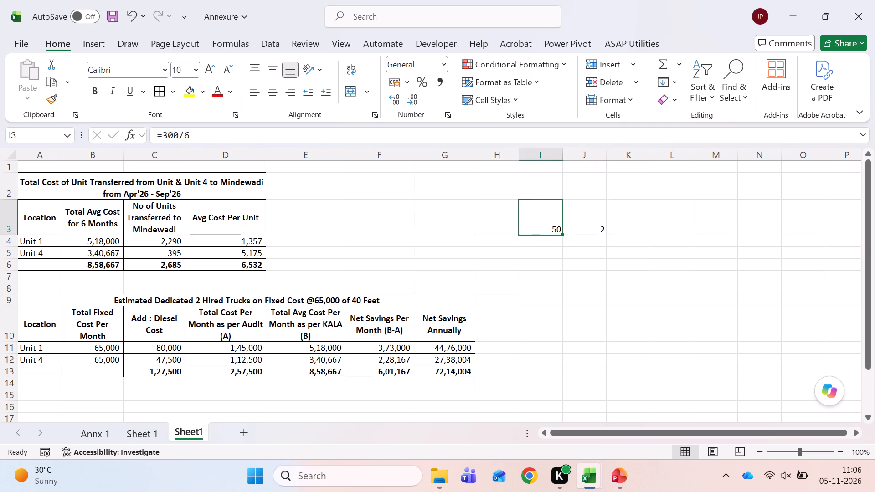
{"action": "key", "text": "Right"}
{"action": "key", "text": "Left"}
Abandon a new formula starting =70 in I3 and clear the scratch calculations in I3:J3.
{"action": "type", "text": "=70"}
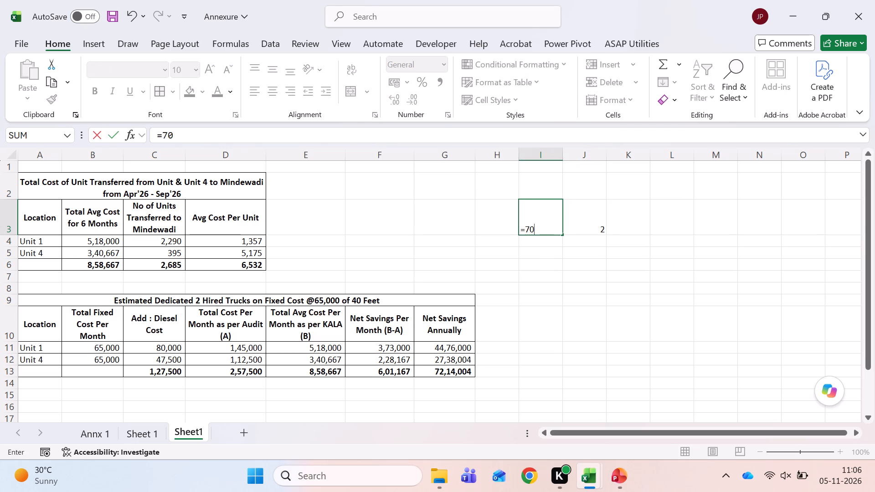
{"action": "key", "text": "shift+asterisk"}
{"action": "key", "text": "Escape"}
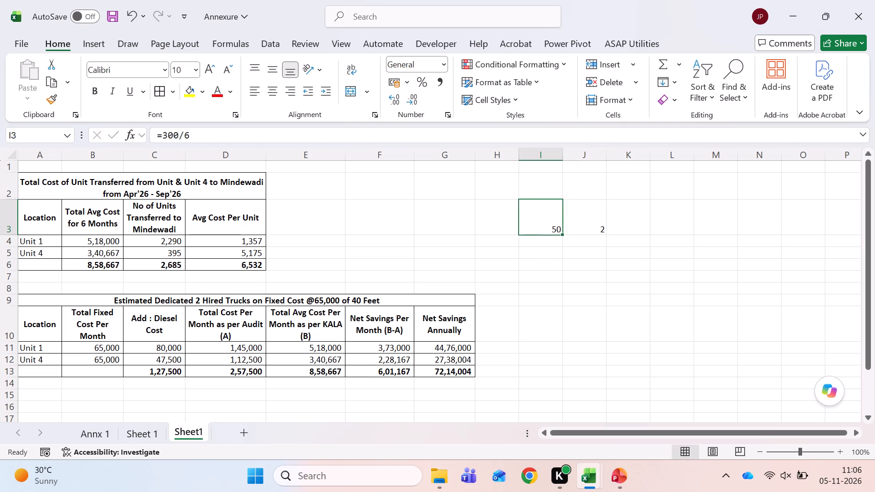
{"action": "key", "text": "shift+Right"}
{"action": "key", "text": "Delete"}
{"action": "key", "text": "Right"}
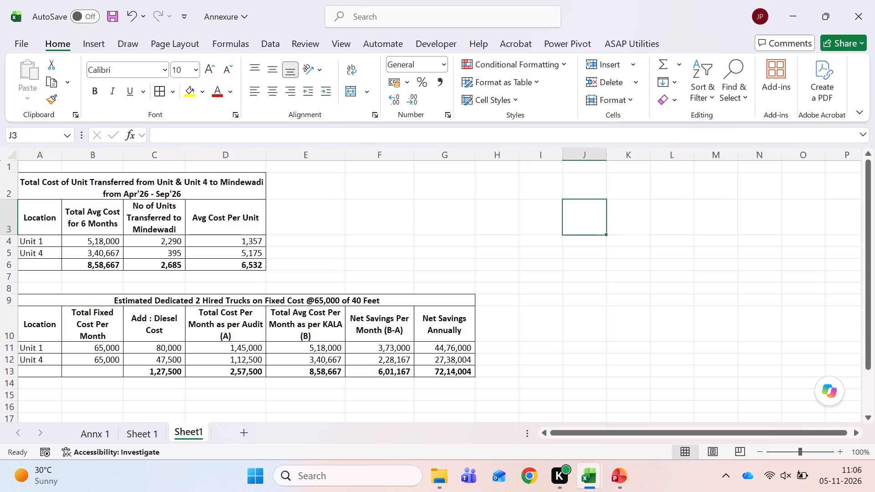
Start a trip table beside the savings table with Unit 1 in J10, the header Trip in K9 and 296 in K10.
{"action": "key", "text": "Down"}
{"action": "key", "text": "Down"}
{"action": "key", "text": "Down"}
{"action": "key", "text": "Down"}
{"action": "key", "text": "Down"}
{"action": "key", "text": "Down"}
{"action": "key", "text": "Down"}
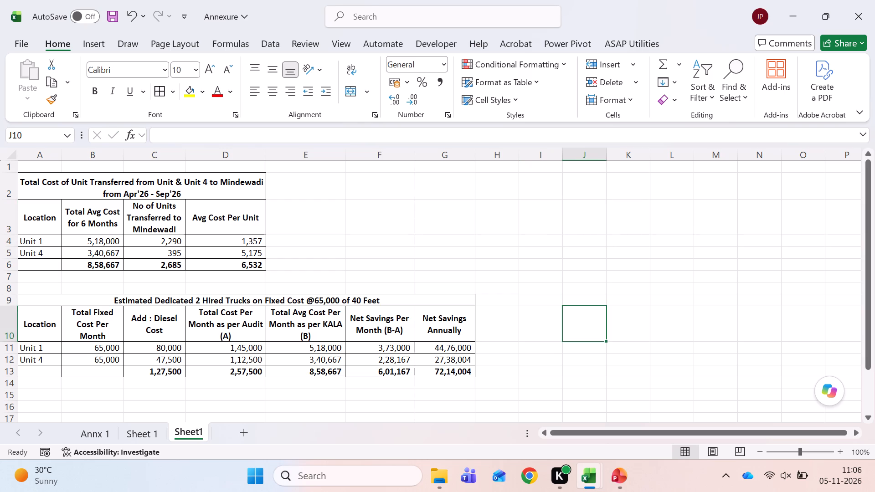
{"action": "type", "text": "Unit 1"}
{"action": "key", "text": "Tab"}
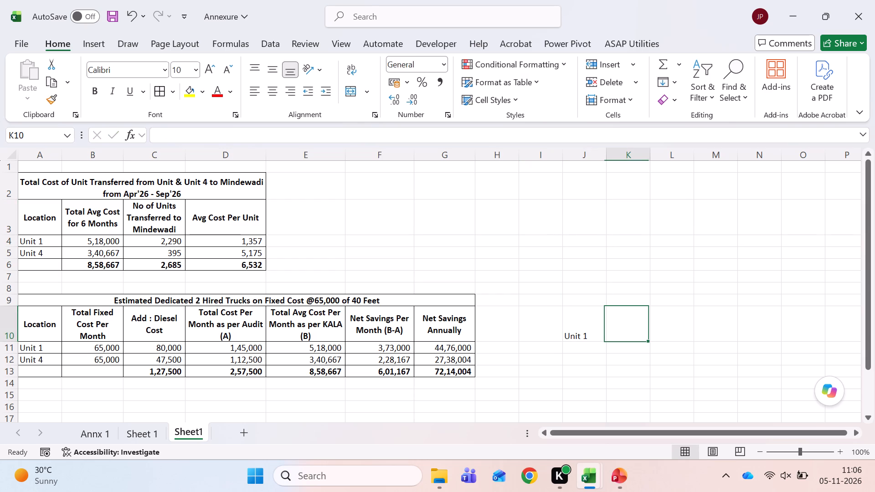
{"action": "key", "text": "Up"}
{"action": "type", "text": "Trip"}
{"action": "key", "text": "Return"}
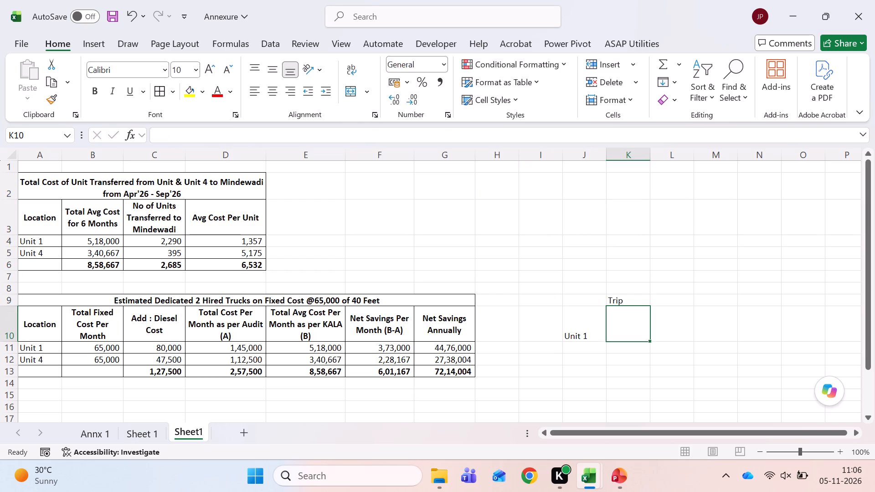
{"action": "type", "text": "296"}
{"action": "key", "text": "Tab"}
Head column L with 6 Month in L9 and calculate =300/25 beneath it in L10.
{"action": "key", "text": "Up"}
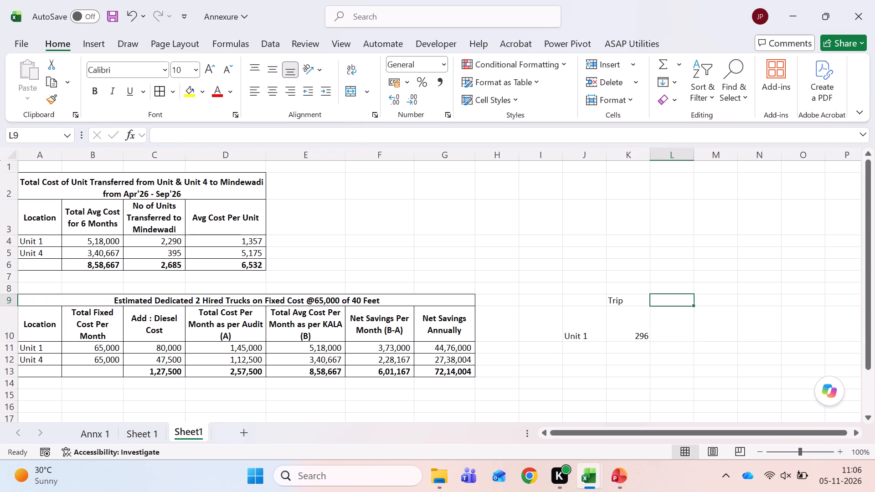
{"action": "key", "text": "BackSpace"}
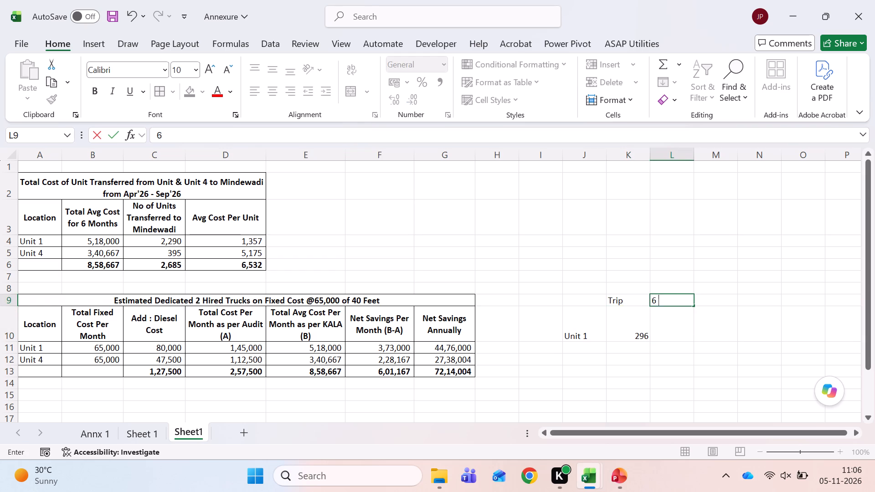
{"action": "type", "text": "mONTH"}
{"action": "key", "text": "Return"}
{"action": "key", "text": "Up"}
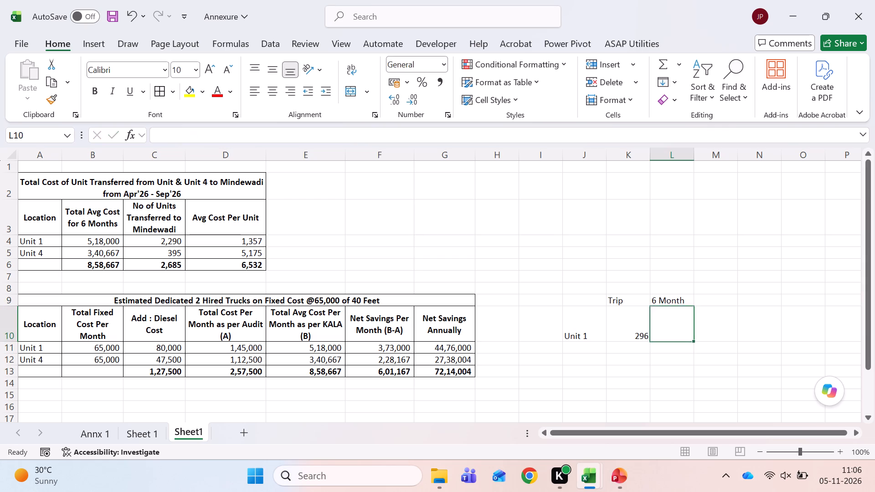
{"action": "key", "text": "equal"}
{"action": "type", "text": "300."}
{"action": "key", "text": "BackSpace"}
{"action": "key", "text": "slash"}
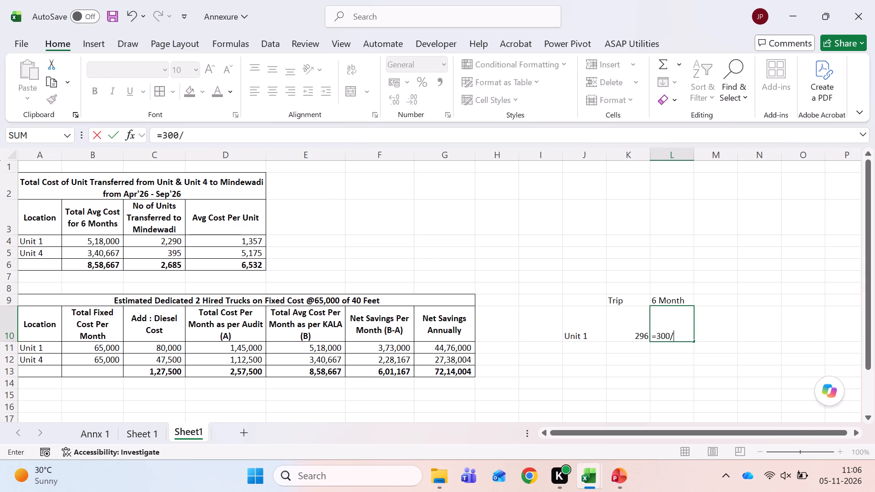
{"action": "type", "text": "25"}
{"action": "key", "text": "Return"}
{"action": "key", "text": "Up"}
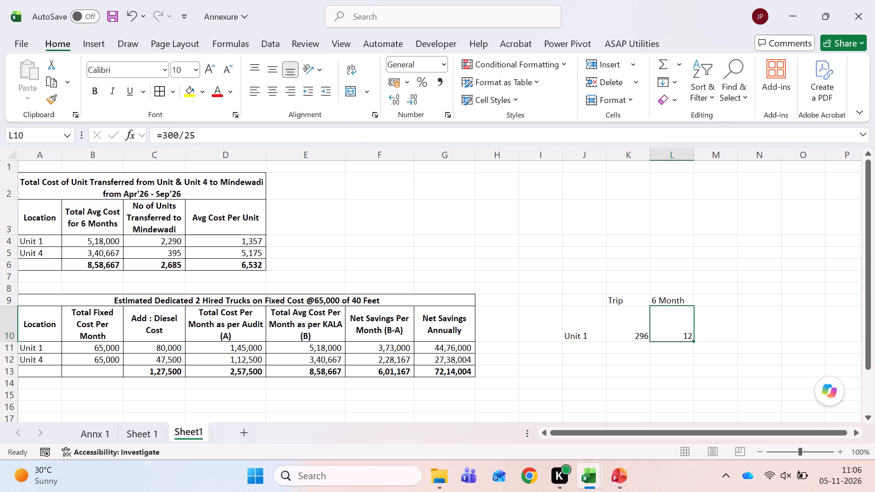
Set the Unit 1 formula in L10 to =300/6.
{"action": "key", "text": "equal"}
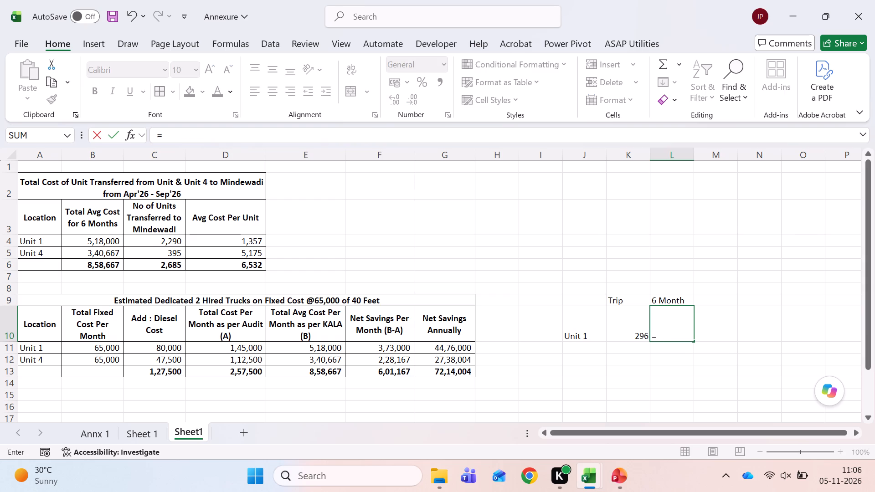
{"action": "type", "text": "300/6"}
{"action": "key", "text": "Return"}
Change the L9 header to Per Month Trip and widen column L to fit it.
{"action": "key", "text": "Up"}
{"action": "key", "text": "Up"}
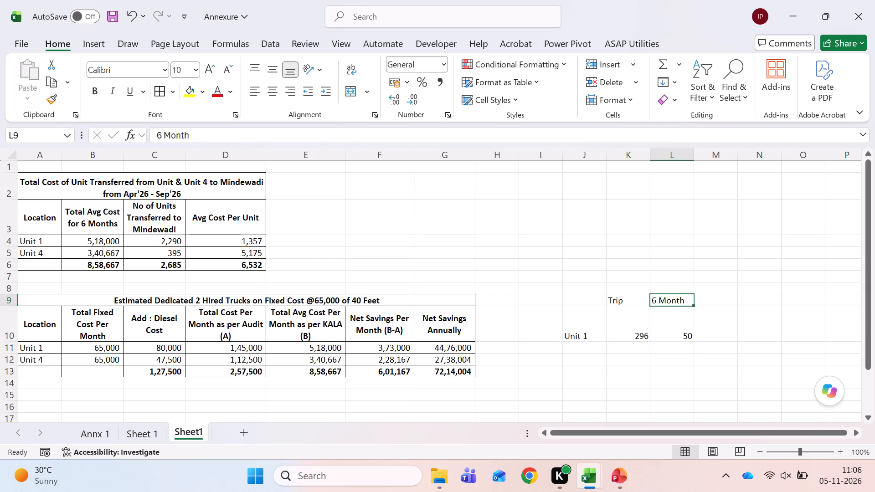
{"action": "type", "text": "Per Month"}
{"action": "key", "text": "space"}
{"action": "type", "text": "Trip"}
{"action": "key", "text": "Return"}
{"action": "double_click", "coordinate": [692, 155]}
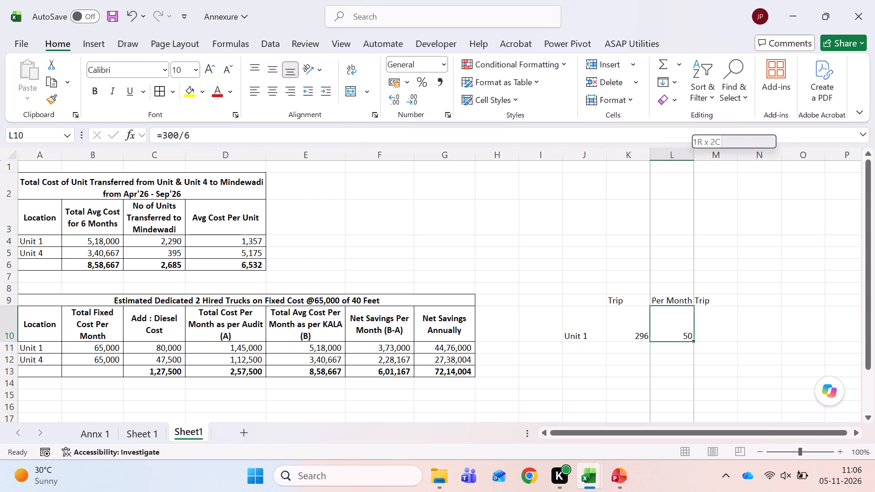
Enter the header Round Trip to Unit 1 & Mindewadi in M9.
{"action": "key", "text": "Right"}
{"action": "key", "text": "Down"}
{"action": "key", "text": "Down"}
{"action": "key", "text": "Up"}
{"action": "key", "text": "Up"}
{"action": "key", "text": "Up"}
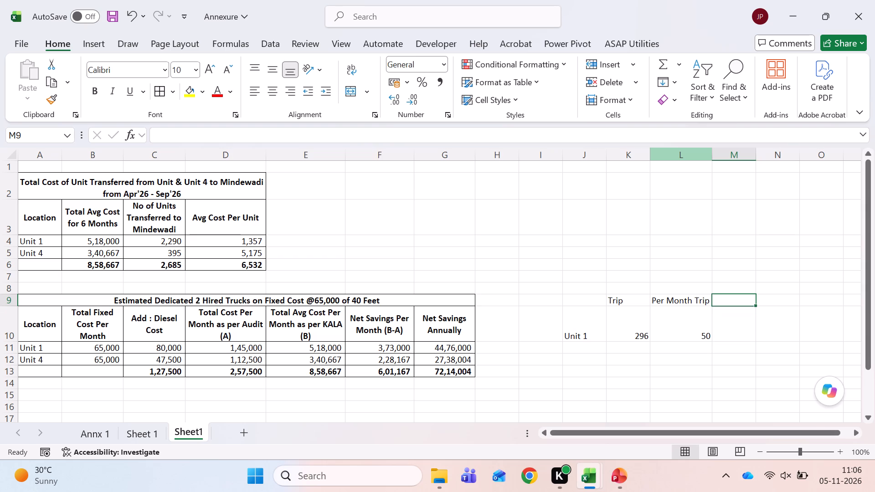
{"action": "type", "text": "Round"}
{"action": "key", "text": "space"}
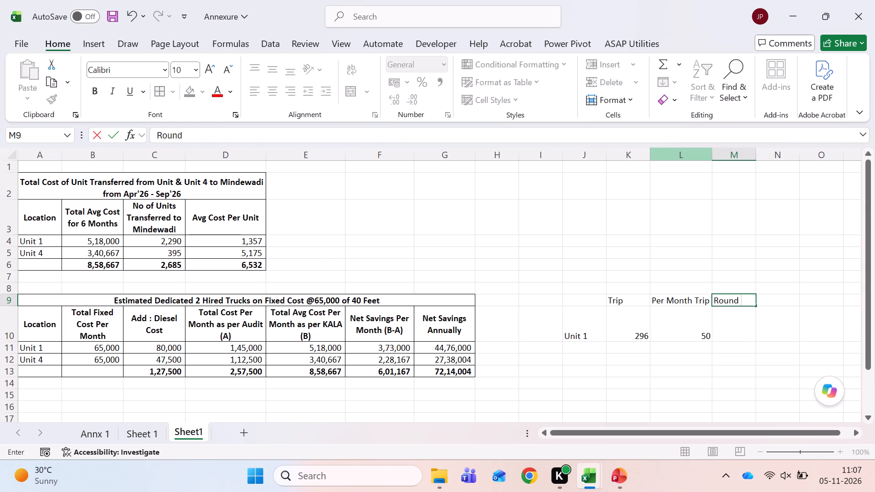
{"action": "key", "text": "shift+t"}
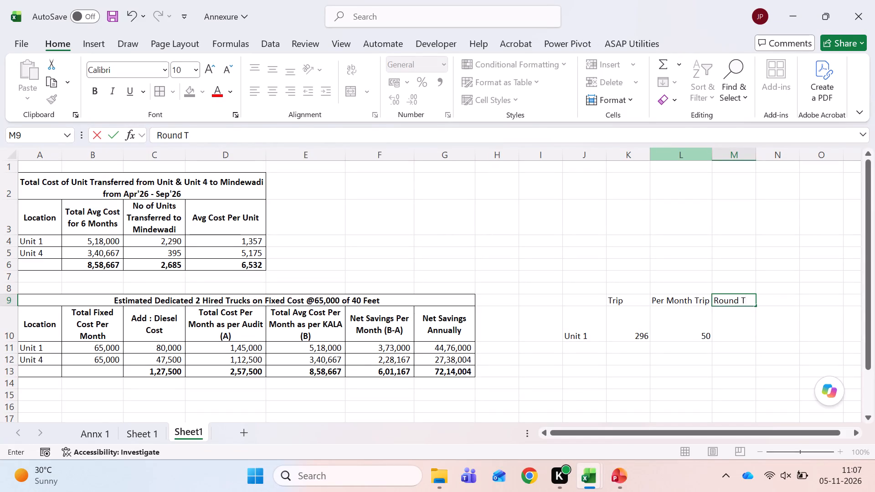
{"action": "type", "text": "rip to Uit"}
{"action": "key", "text": "space"}
{"action": "key", "text": "BackSpace"}
{"action": "key", "text": "BackSpace"}
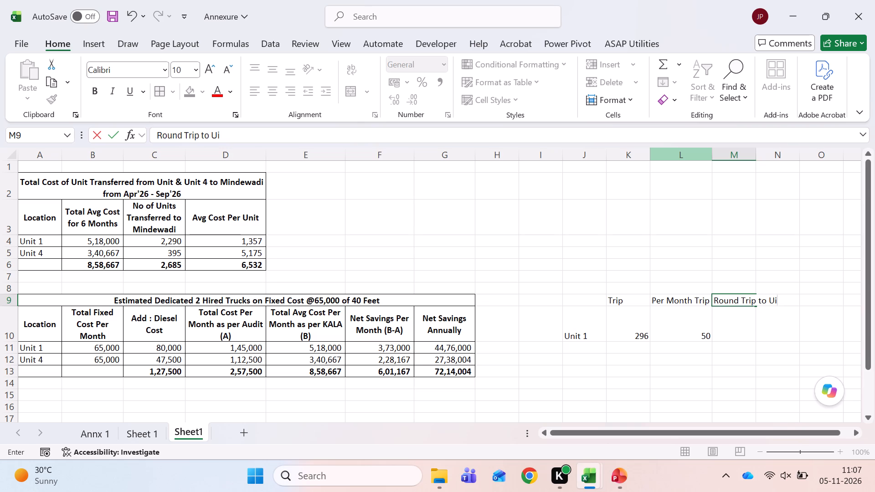
{"action": "key", "text": "BackSpace"}
{"action": "type", "text": "nit"}
{"action": "key", "text": "space"}
{"action": "type", "text": "1"}
{"action": "key", "text": "space"}
{"action": "type", "text": "& Mindewadi"}
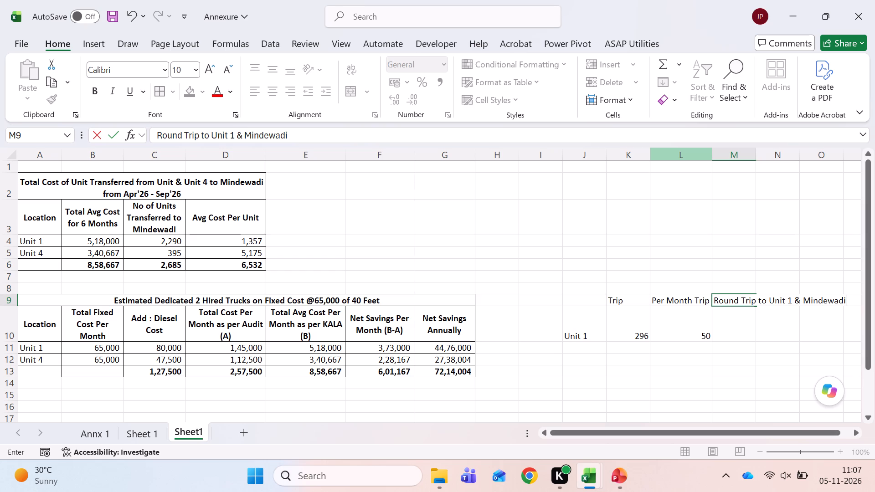
{"action": "key", "text": "Return"}
Change the M9 header to Trip to Unit 1 & Mindewadi.
{"action": "key", "text": "Up"}
{"action": "key", "text": "F2"}
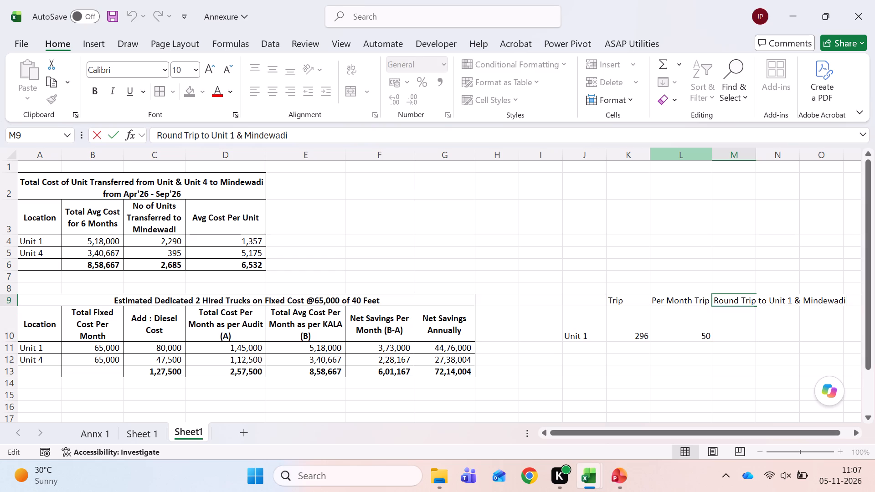
{"action": "key", "text": "ctrl+Left"}
{"action": "key", "text": "ctrl+Left"}
{"action": "key", "text": "ctrl+Left"}
{"action": "key", "text": "ctrl+Left"}
{"action": "key", "text": "ctrl+Left"}
{"action": "key", "text": "ctrl+shift+Left"}
{"action": "key", "text": "ctrl+shift+Left"}
{"action": "key", "text": "ctrl+shift+Left"}
{"action": "key", "text": "ctrl+shift+Left"}
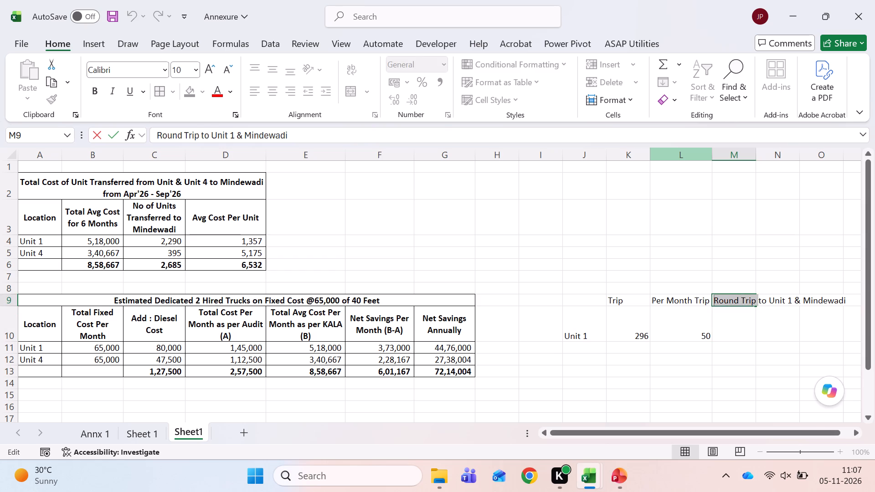
{"action": "key", "text": "BackSpace"}
{"action": "key", "text": "Return"}
{"action": "key", "text": "Up"}
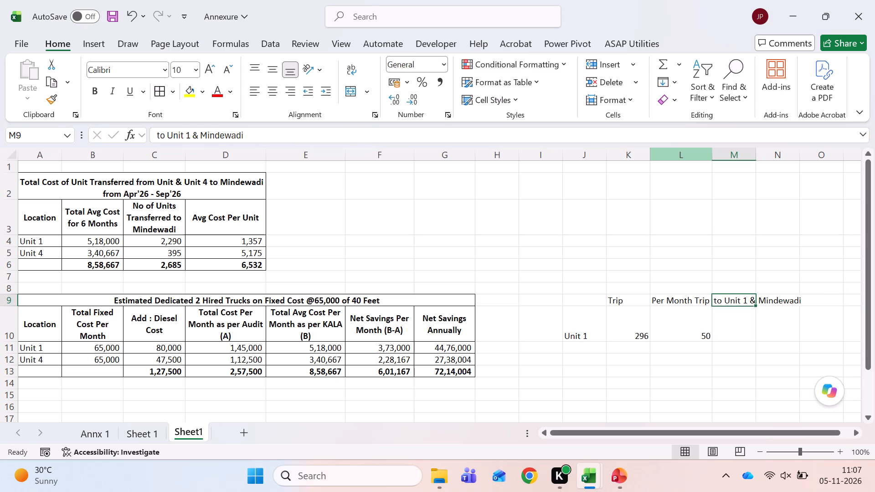
{"action": "key", "text": "F2"}
{"action": "key", "text": "ctrl+Left"}
{"action": "key", "text": "ctrl+Left"}
{"action": "key", "text": "ctrl+Left"}
{"action": "key", "text": "ctrl+Left"}
{"action": "key", "text": "ctrl+Left"}
{"action": "key", "text": "ctrl+Left"}
{"action": "key", "text": "ctrl+Left"}
{"action": "key", "text": "ctrl+Left"}
{"action": "key", "text": "ctrl+Left"}
{"action": "key", "text": "ctrl+Left"}
{"action": "type", "text": "Trip"}
{"action": "key", "text": "space"}
{"action": "key", "text": "Return"}
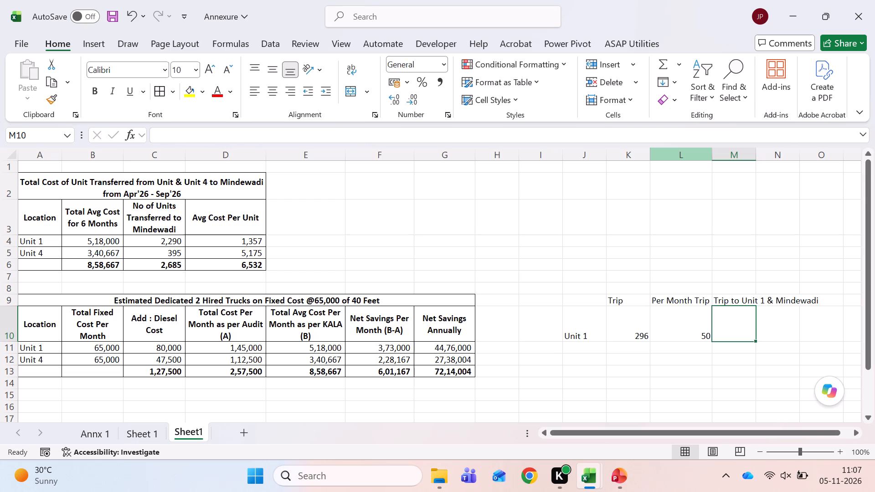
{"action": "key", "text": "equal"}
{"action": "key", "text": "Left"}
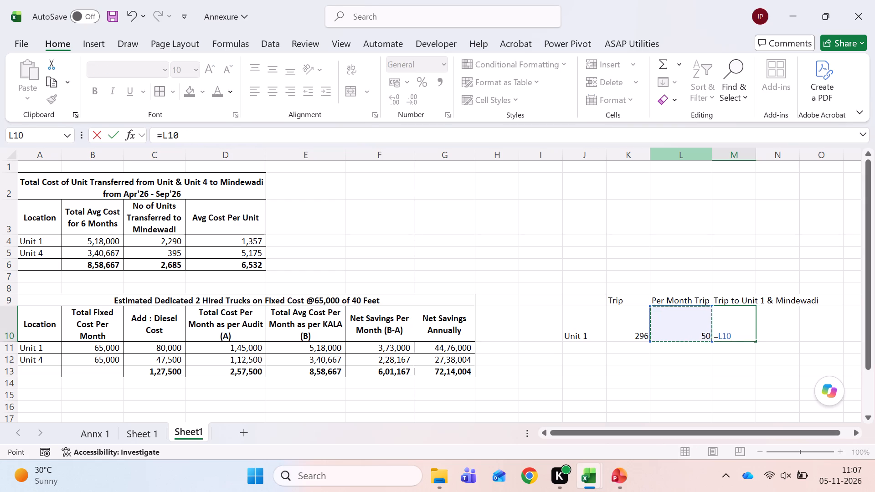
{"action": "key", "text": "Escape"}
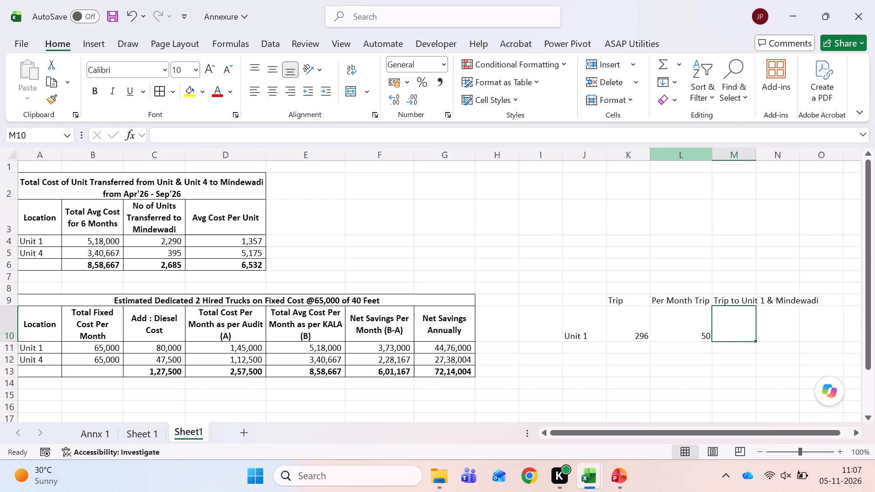
Enter 2 Per Day for Unit 1 in M10 and autofit column M to its header.
{"action": "key", "text": "Up"}
{"action": "key", "text": "Down"}
{"action": "type", "text": "2 Per Dy"}
{"action": "key", "text": "BackSpace"}
{"action": "type", "text": "ay"}
{"action": "key", "text": "Tab"}
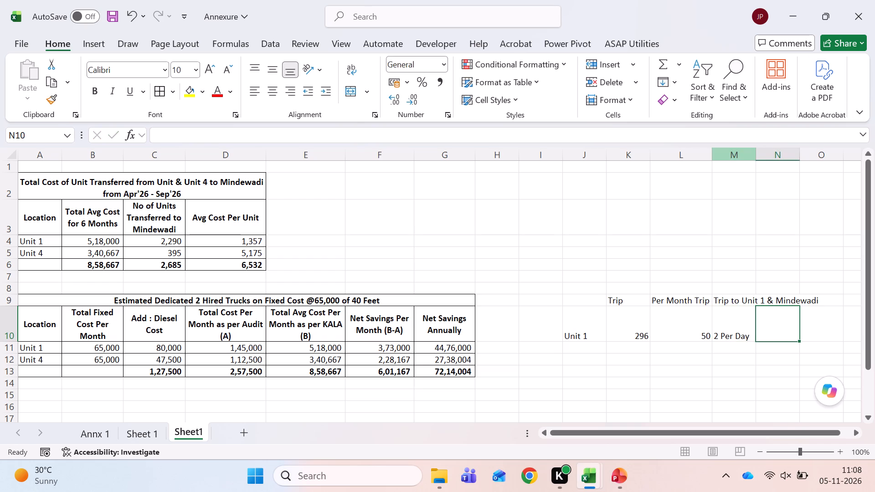
{"action": "double_click", "coordinate": [755, 157]}
Move the trip table from J9:M10 to below the truck cost table, starting at A15.
{"action": "scroll", "coordinate": [635, 267], "scroll_direction": "down", "scroll_amount": 1}
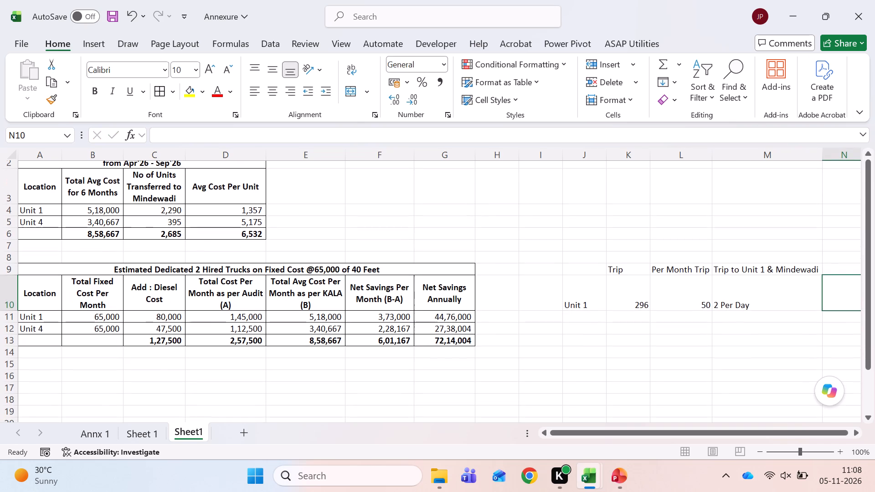
{"action": "left_click", "coordinate": [592, 268]}
{"action": "key", "text": "shift+Right"}
{"action": "key", "text": "shift+Right"}
{"action": "key", "text": "shift+Right"}
{"action": "key", "text": "shift+Down"}
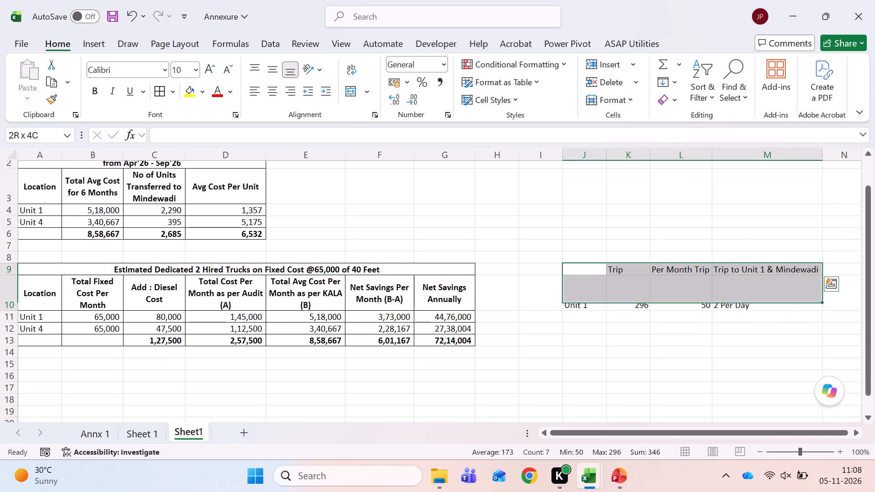
{"action": "key", "text": "shift+Down"}
{"action": "key", "text": "shift+Down"}
{"action": "key", "text": "shift+Up"}
{"action": "key", "text": "shift+Up"}
{"action": "key", "text": "ctrl+x"}
{"action": "key", "text": "Down"}
{"action": "key", "text": "Down"}
{"action": "key", "text": "Down"}
{"action": "key", "text": "Down"}
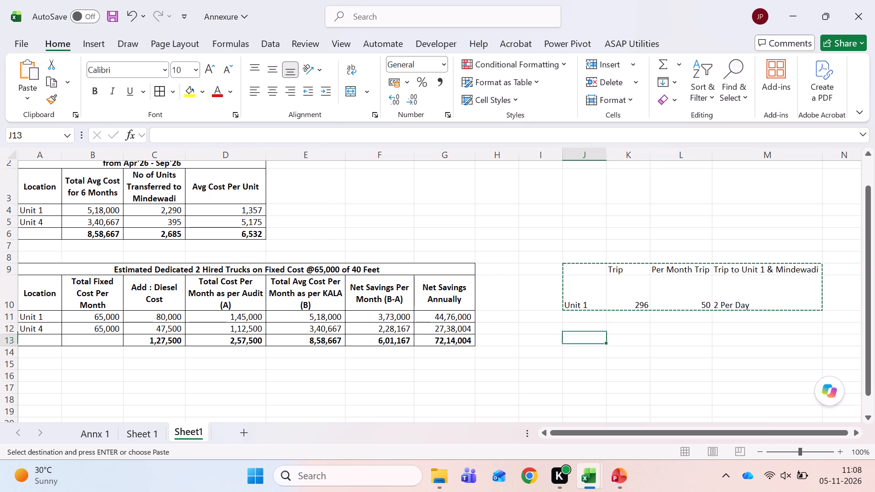
{"action": "key", "text": "Down"}
{"action": "key", "text": "Down"}
{"action": "key", "text": "Left"}
{"action": "key", "text": "Left"}
{"action": "key", "text": "Left"}
{"action": "key", "text": "Left"}
{"action": "key", "text": "Left"}
{"action": "key", "text": "Left"}
{"action": "key", "text": "Left"}
{"action": "key", "text": "Left"}
{"action": "key", "text": "Left"}
{"action": "key", "text": "Left"}
{"action": "key", "text": "Left"}
{"action": "key", "text": "Left"}
{"action": "key", "text": "Left"}
{"action": "key", "text": "Left"}
{"action": "key", "text": "Left"}
{"action": "key", "text": "Left"}
{"action": "key", "text": "Left"}
{"action": "key", "text": "ctrl+v"}
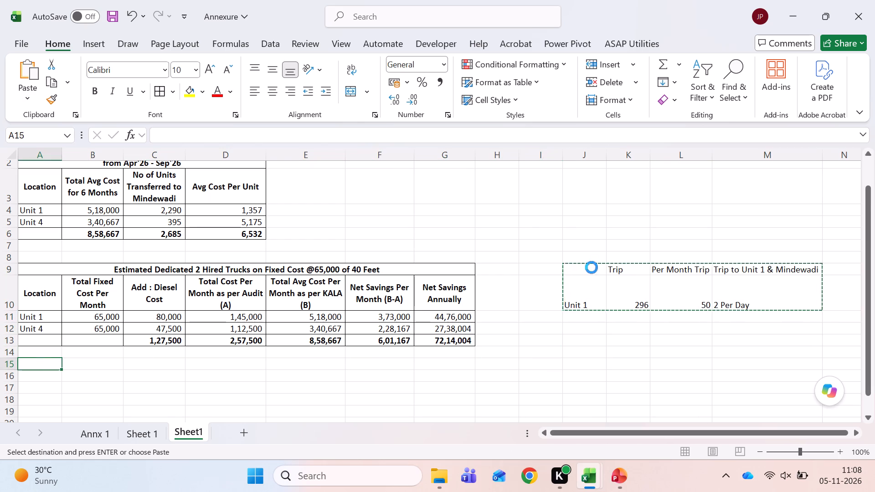
{"action": "left_click", "coordinate": [211, 396]}
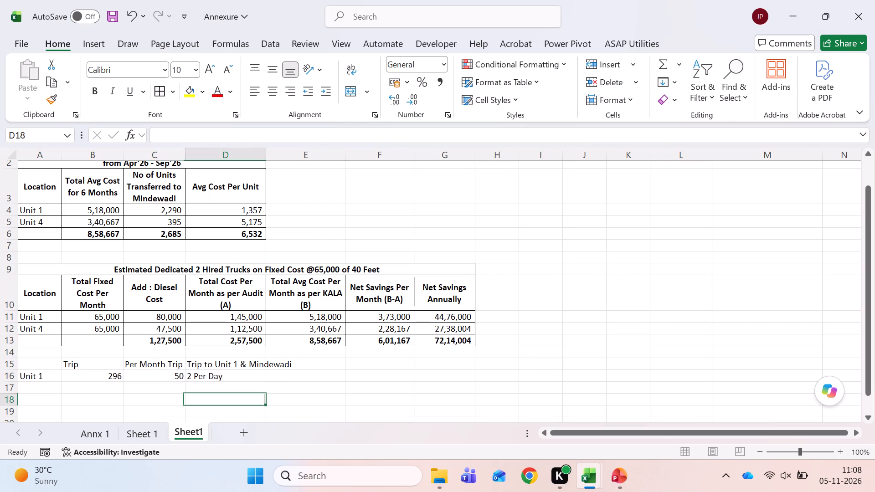
Widen column D to fit the Trip to Unit 1 & Mindewadi header in D15.
{"action": "left_click", "coordinate": [260, 362]}
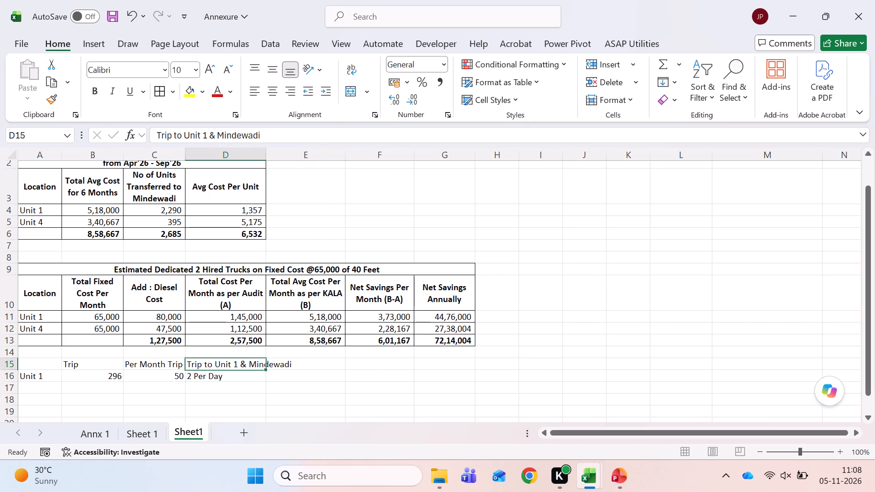
{"action": "left_click_drag", "start_coordinate": [265, 155], "coordinate": [291, 173]}
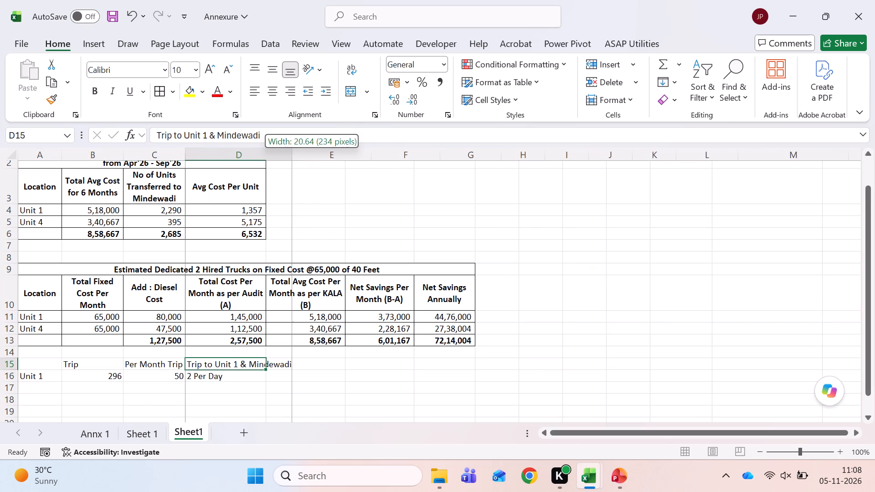
{"action": "left_click_drag", "start_coordinate": [291, 173], "coordinate": [294, 175]}
Head column E with Total KM Per Day in E15 and enter 70 KM for Unit 1 in E16.
{"action": "left_click", "coordinate": [328, 365]}
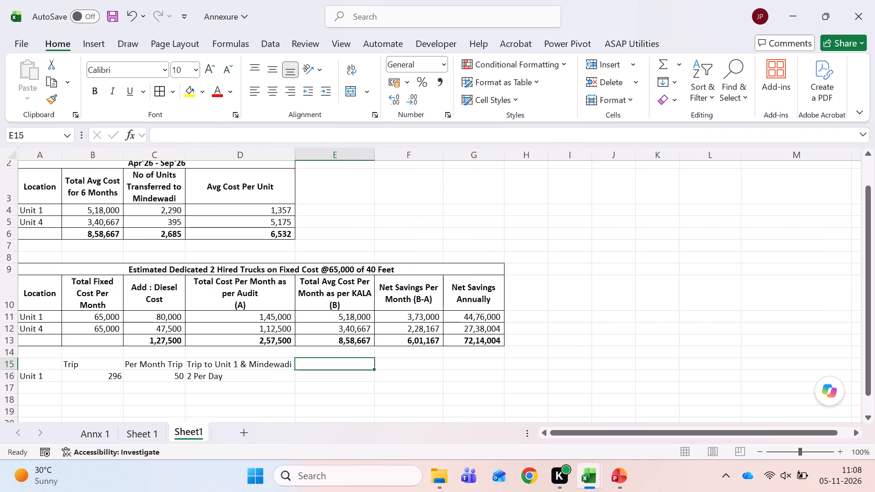
{"action": "type", "text": "TOtal KM Per Day"}
{"action": "key", "text": "space"}
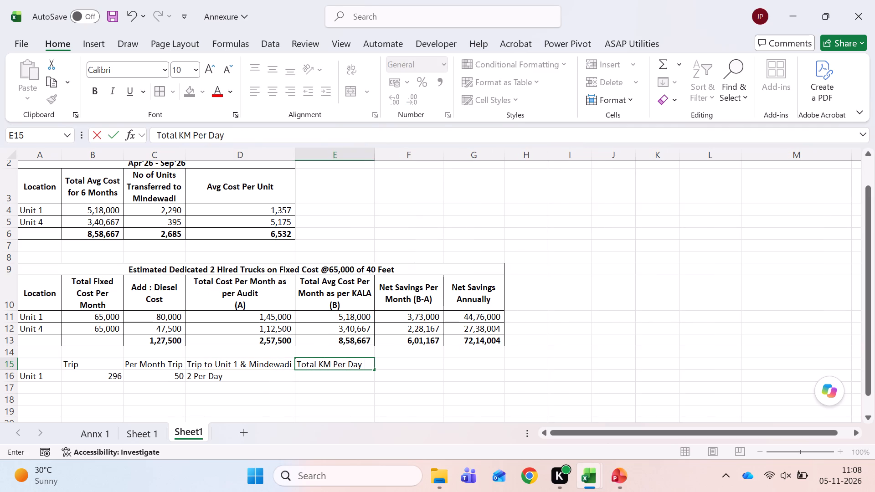
{"action": "key", "text": "BackSpace"}
{"action": "key", "text": "Return"}
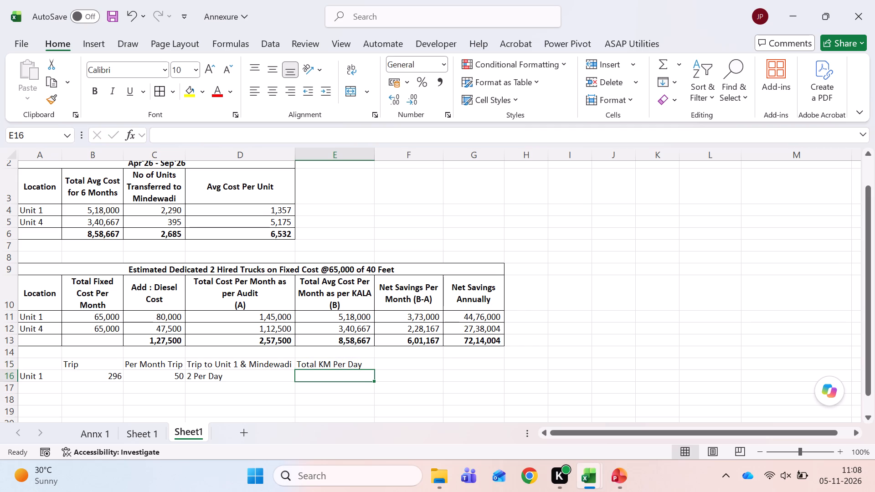
{"action": "type", "text": "70 KM"}
{"action": "key", "text": "Tab"}
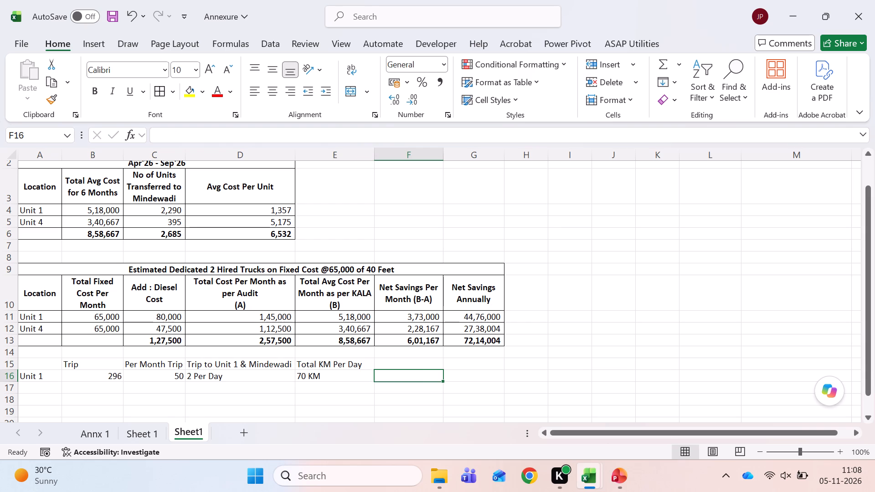
Enter the header Milaege for 40 Feet Truck in F15 and 4/KMPL for Unit 1 in F16.
{"action": "key", "text": "Up"}
{"action": "key", "text": "Down"}
{"action": "key", "text": "Up"}
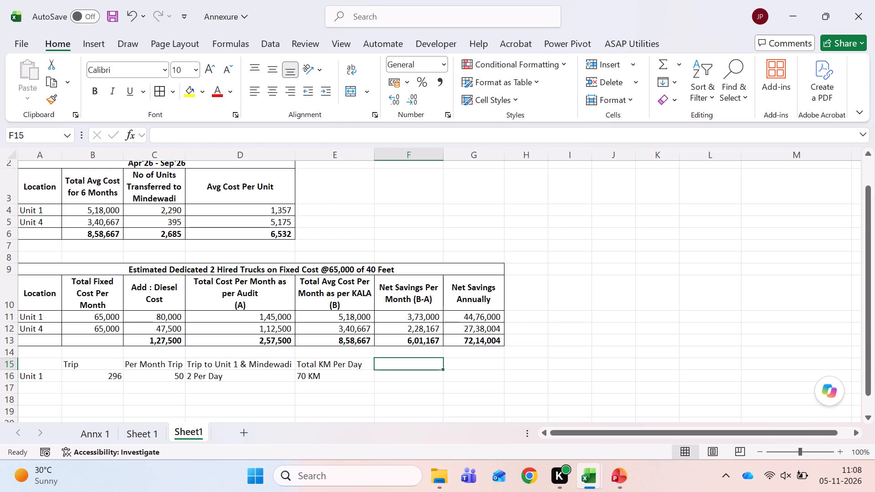
{"action": "type", "text": "Milaege for"}
{"action": "key", "text": "space"}
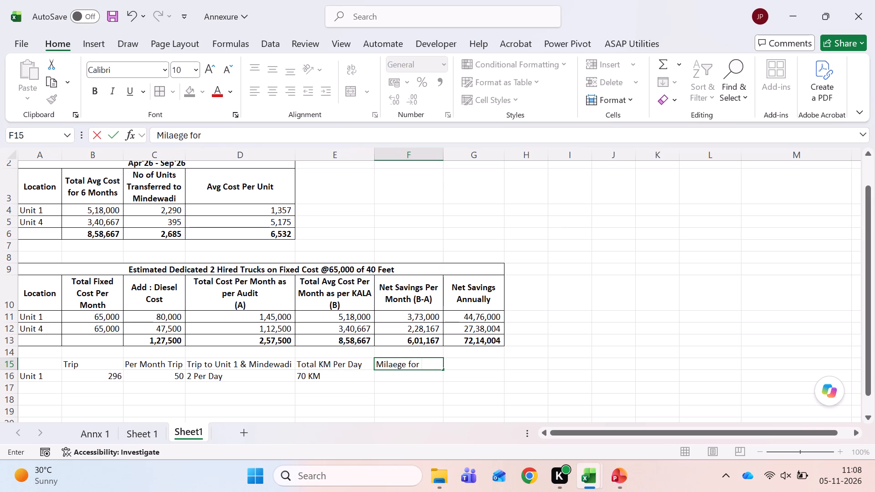
{"action": "type", "text": "40"}
{"action": "key", "text": "space"}
{"action": "type", "text": "Feet Truck"}
{"action": "key", "text": "Return"}
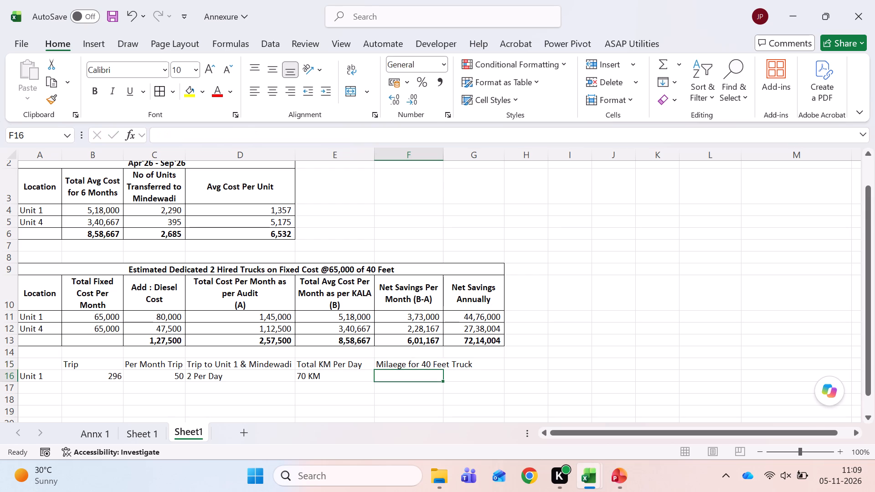
{"action": "key", "text": "4"}
{"action": "key", "text": "slash"}
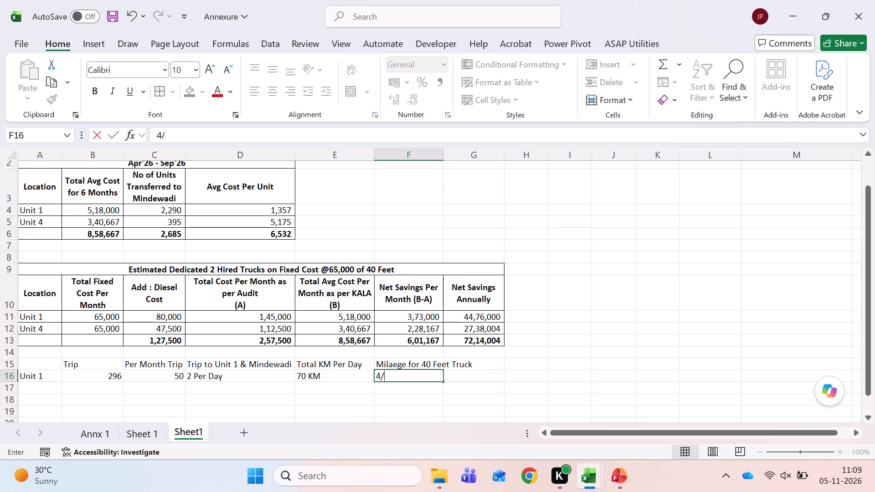
{"action": "type", "text": "KMPL"}
{"action": "key", "text": "Tab"}
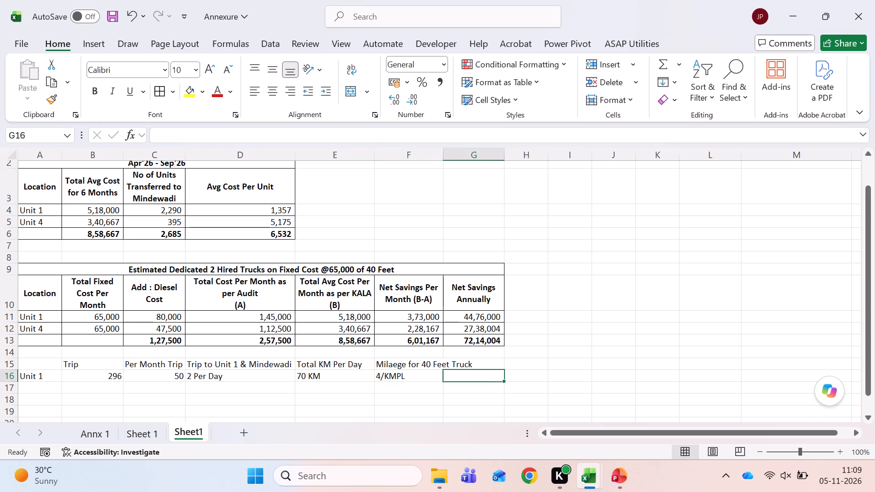
Enter the header Dedicated Diesel in G15 and calculate =(70*25) for Unit 1 in G16.
{"action": "key", "text": "Up"}
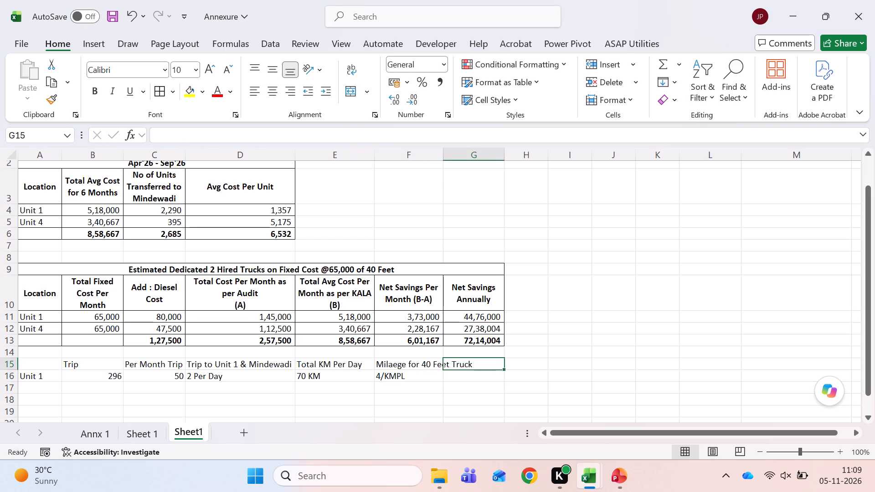
{"action": "type", "text": "Dedicated Diesel"}
{"action": "key", "text": "Return"}
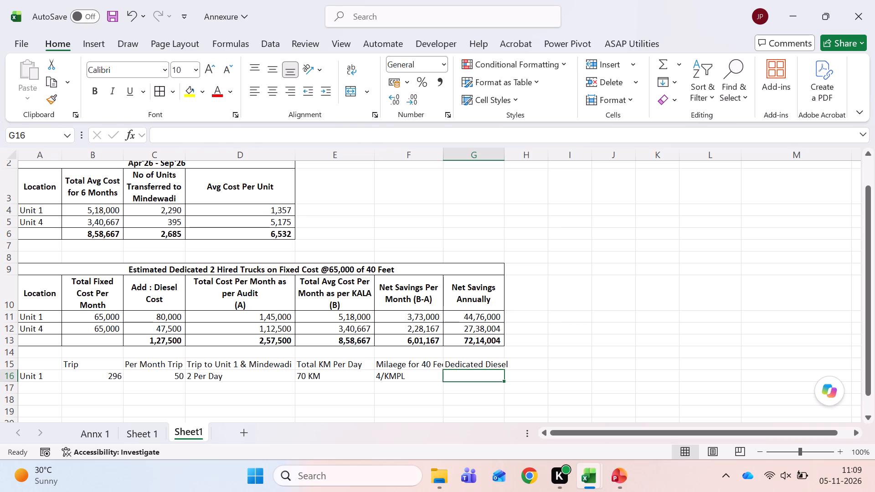
{"action": "key", "text": "equal"}
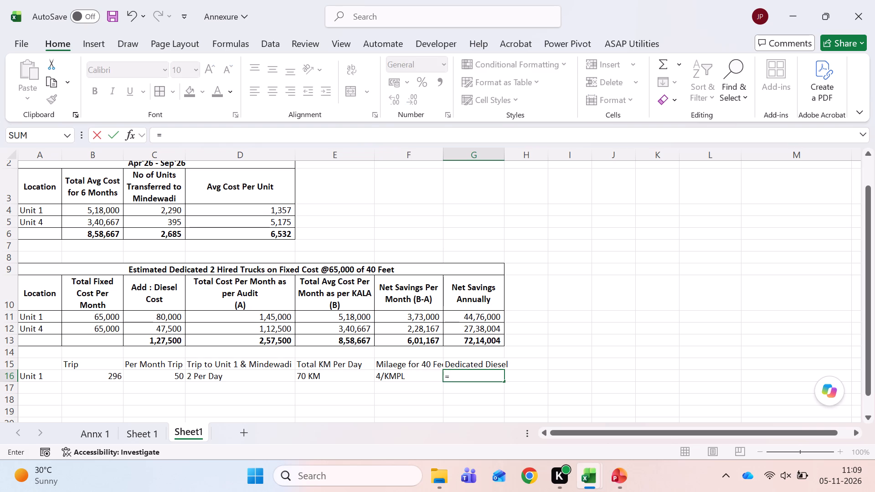
{"action": "type", "text": "70"}
{"action": "key", "text": "shift+asterisk"}
{"action": "type", "text": "25"}
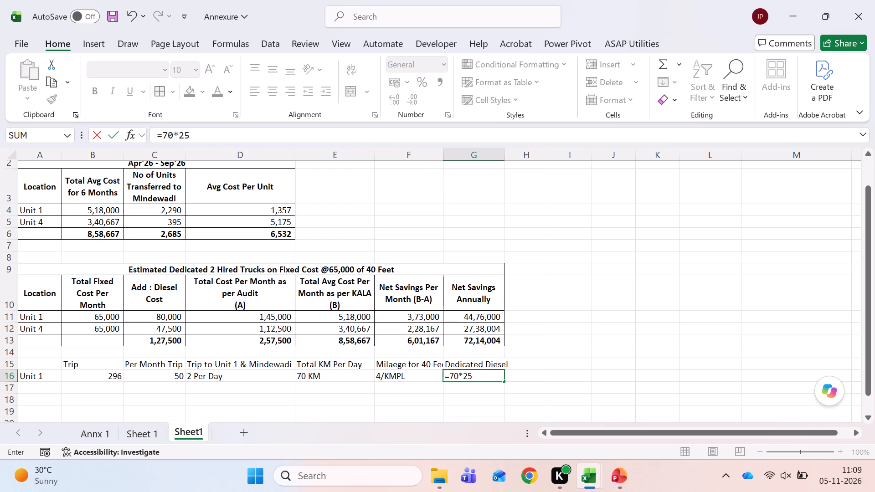
{"action": "left_click", "coordinate": [452, 375]}
{"action": "key", "text": "Left"}
{"action": "key", "text": "shift+parenleft"}
{"action": "key", "text": "Right"}
{"action": "key", "text": "Right"}
{"action": "key", "text": "Right"}
{"action": "key", "text": "Right"}
{"action": "key", "text": "Right"}
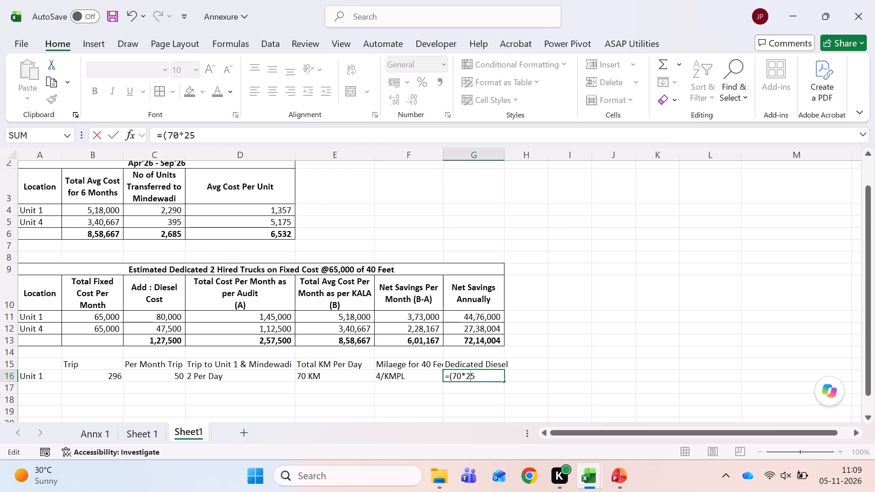
{"action": "key", "text": "shift+parenright"}
{"action": "key", "text": "Return"}
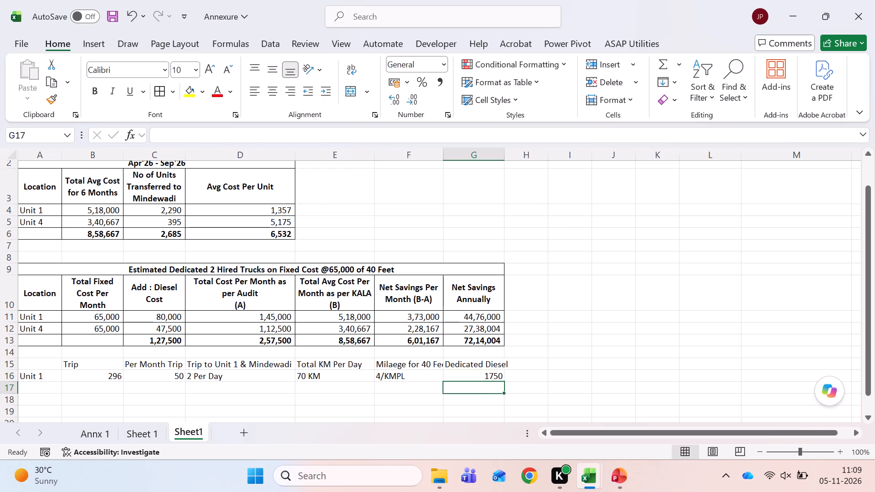
Extend Unit 1's Dedicated Diesel formula in G16 to =(70*25)/4.
{"action": "key", "text": "Up"}
{"action": "key", "text": "F2"}
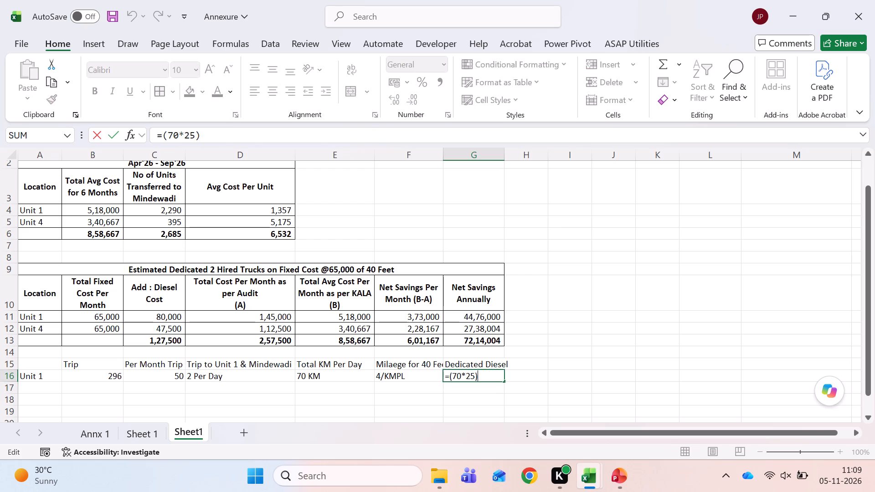
{"action": "key", "text": "slash"}
{"action": "key", "text": "4"}
{"action": "key", "text": "Return"}
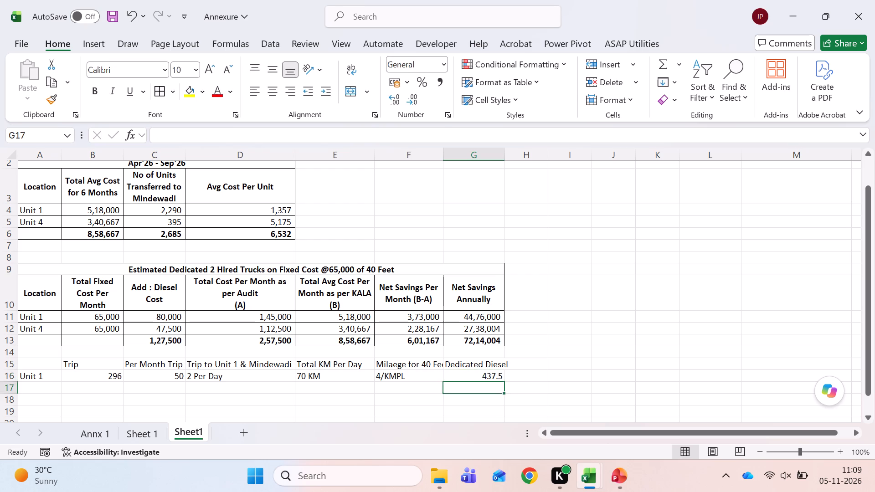
{"action": "key", "text": "Up"}
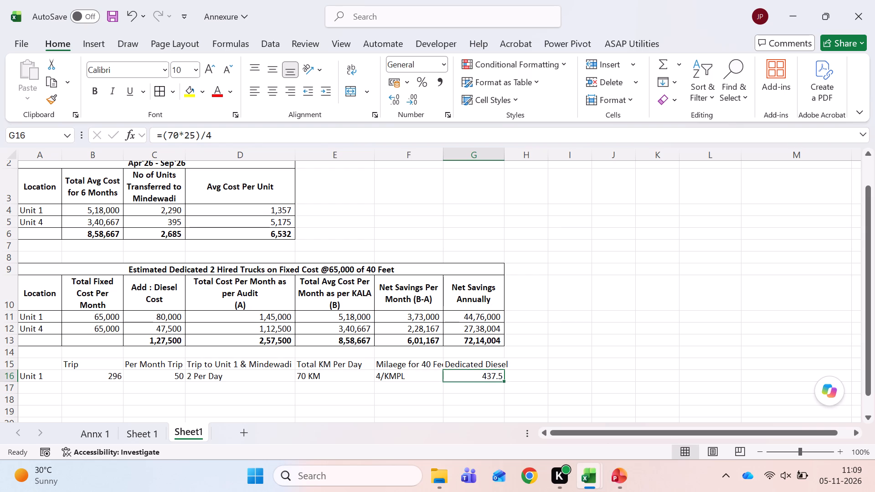
{"action": "key", "text": "Up"}
{"action": "key", "text": "Right"}
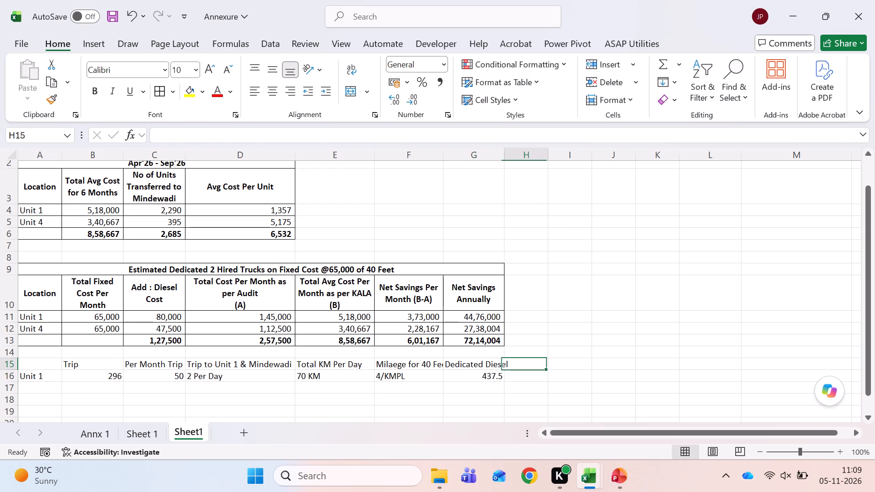
{"action": "type", "text": "DIesel Cost"}
{"action": "key", "text": "space"}
{"action": "type", "text": "Per Month"}
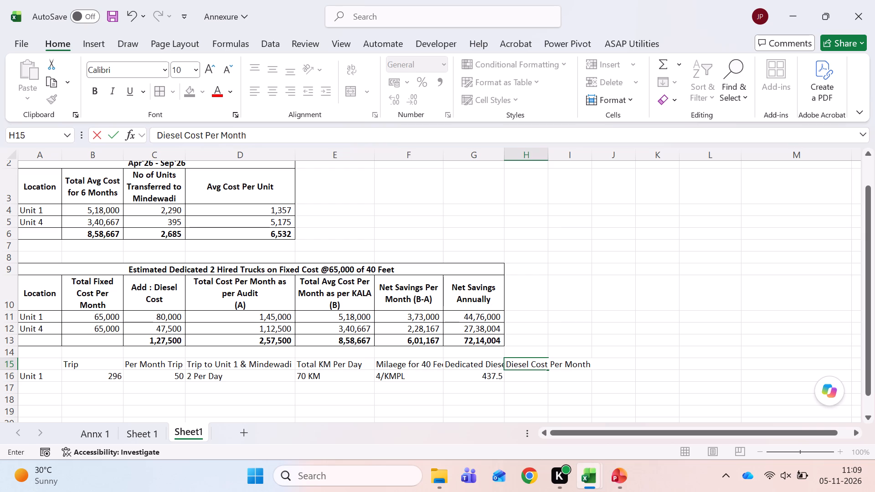
{"action": "key", "text": "Return"}
{"action": "key", "text": "equal"}
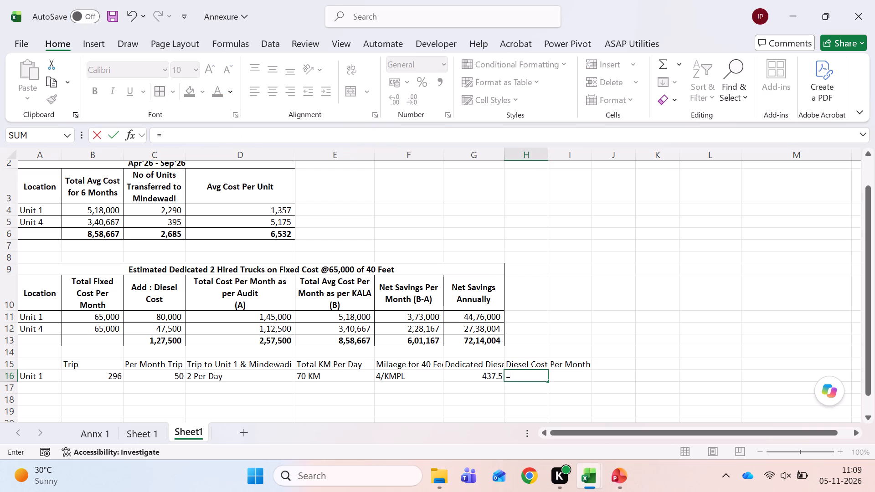
{"action": "key", "text": "Escape"}
{"action": "key", "text": "Up"}
{"action": "key", "text": "F2"}
{"action": "key", "text": "space"}
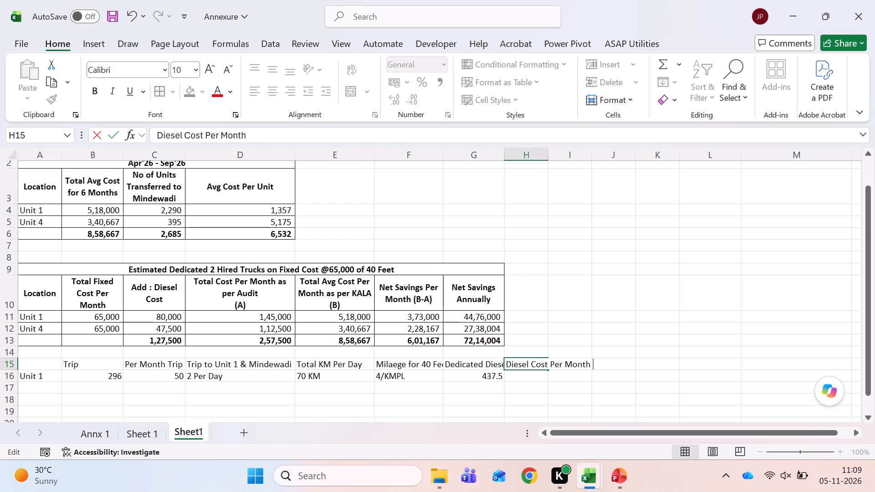
{"action": "type", "text": "@98/L"}
{"action": "key", "text": "Return"}
Calculate Unit 1's monthly diesel cost in H16 as =G16*98.
{"action": "key", "text": "equal"}
{"action": "key", "text": "Left"}
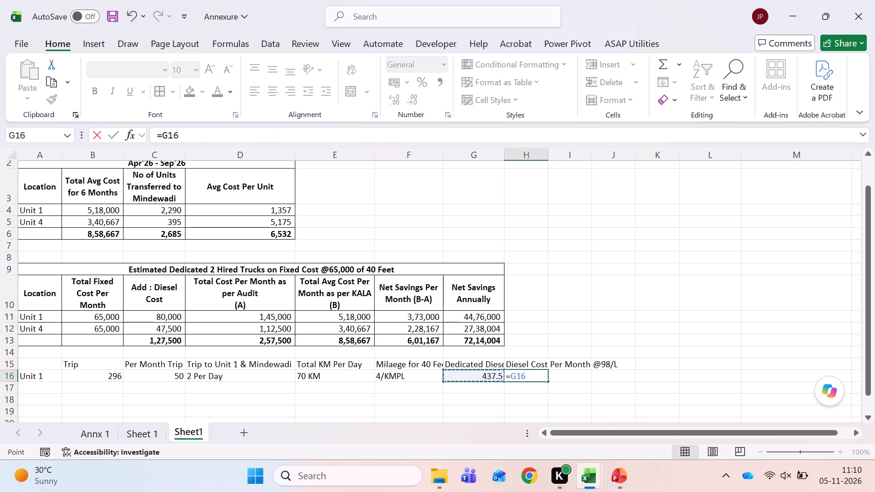
{"action": "type", "text": "*98"}
{"action": "key", "text": "Tab"}
{"action": "key", "text": "Left"}
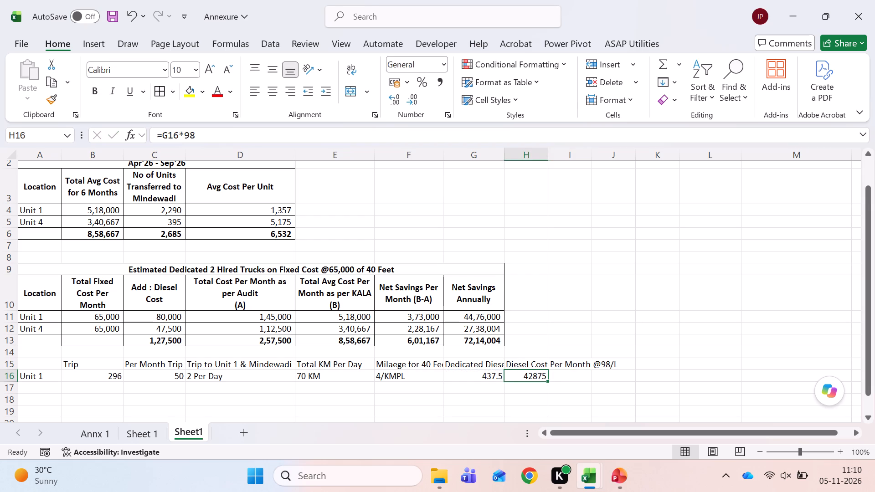
Set Unit 1's Add : Diesel Cost in C11 of the dedicated trucks table to 42875.
{"action": "key", "text": "Left"}
{"action": "key", "text": "Left"}
{"action": "key", "text": "Left"}
{"action": "key", "text": "Left"}
{"action": "key", "text": "Left"}
{"action": "key", "text": "Left"}
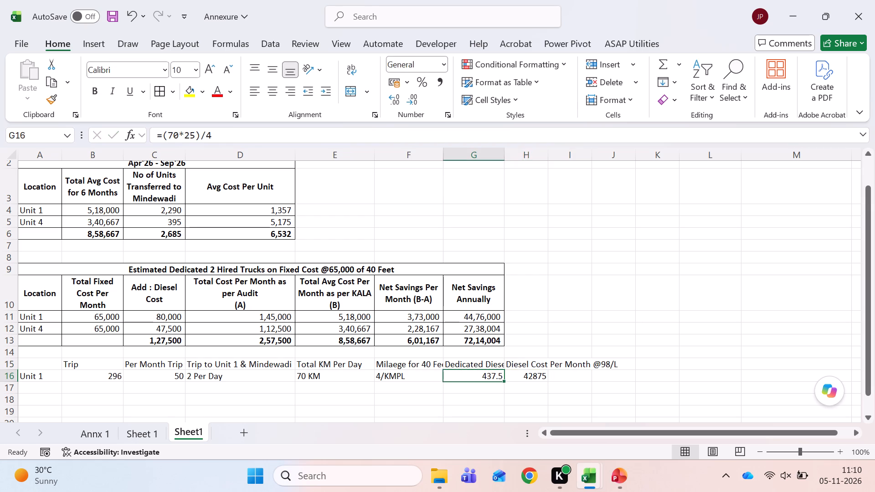
{"action": "key", "text": "Up"}
{"action": "key", "text": "Up"}
{"action": "key", "text": "Up"}
{"action": "key", "text": "Up"}
{"action": "key", "text": "Up"}
{"action": "key", "text": "Right"}
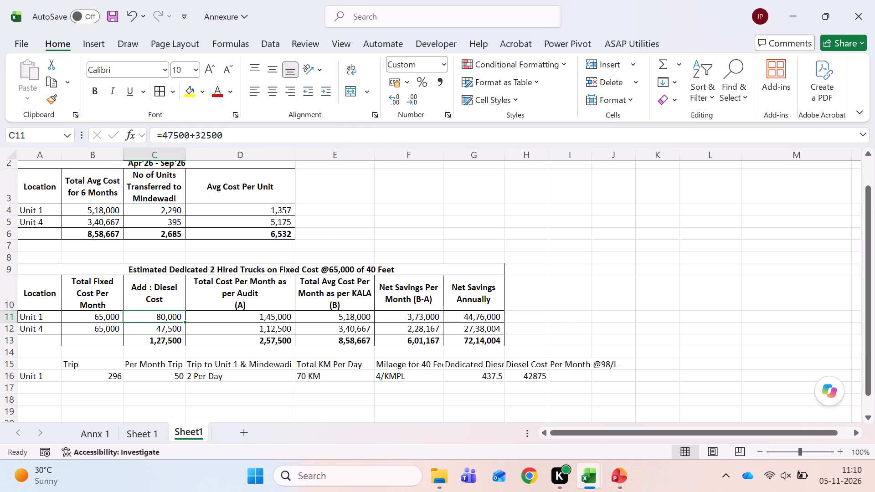
{"action": "type", "text": "42875"}
{"action": "key", "text": "Return"}
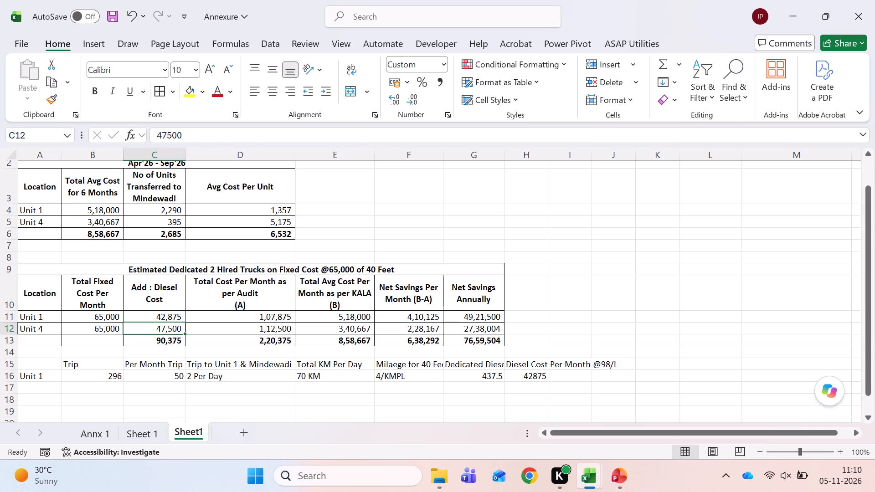
Add a Unit 4 row in A17 and enter its trip total of 146 from the Annx 1 sheet in B17.
{"action": "left_click", "coordinate": [37, 390]}
{"action": "type", "text": "Unit 4"}
{"action": "key", "text": "Tab"}
{"action": "key", "text": "ctrl+Page_Up"}
{"action": "key", "text": "ctrl+Page_Up"}
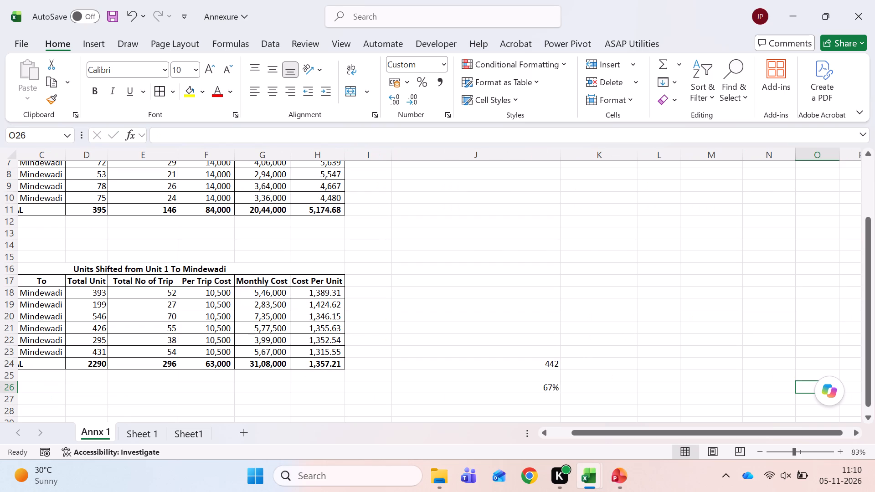
{"action": "key", "text": "ctrl+Page_Down"}
{"action": "key", "text": "ctrl+Page_Down"}
{"action": "type", "text": "146"}
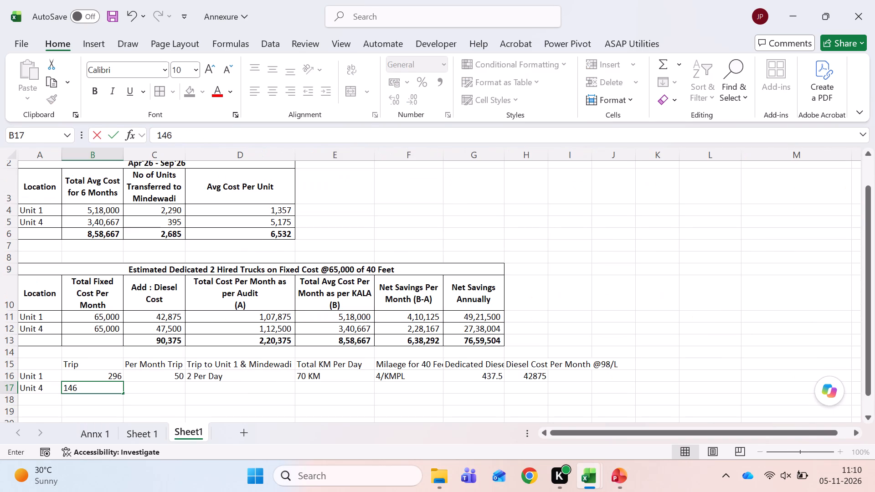
{"action": "key", "text": "Tab"}
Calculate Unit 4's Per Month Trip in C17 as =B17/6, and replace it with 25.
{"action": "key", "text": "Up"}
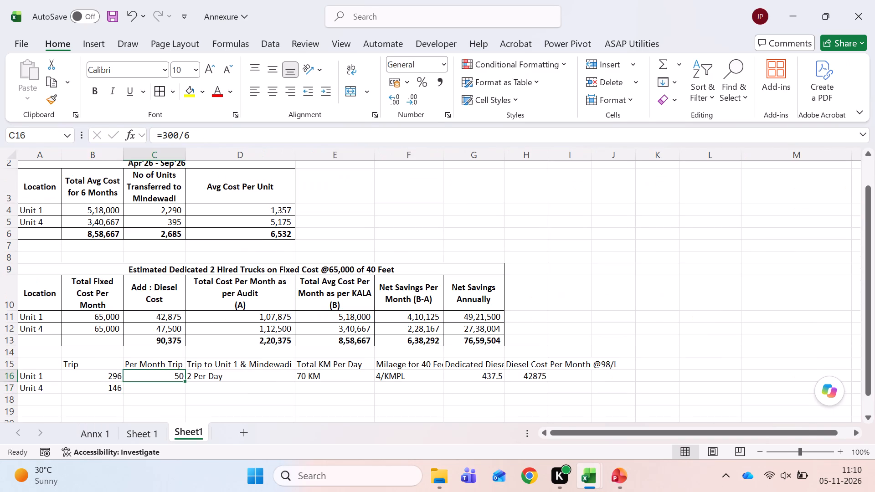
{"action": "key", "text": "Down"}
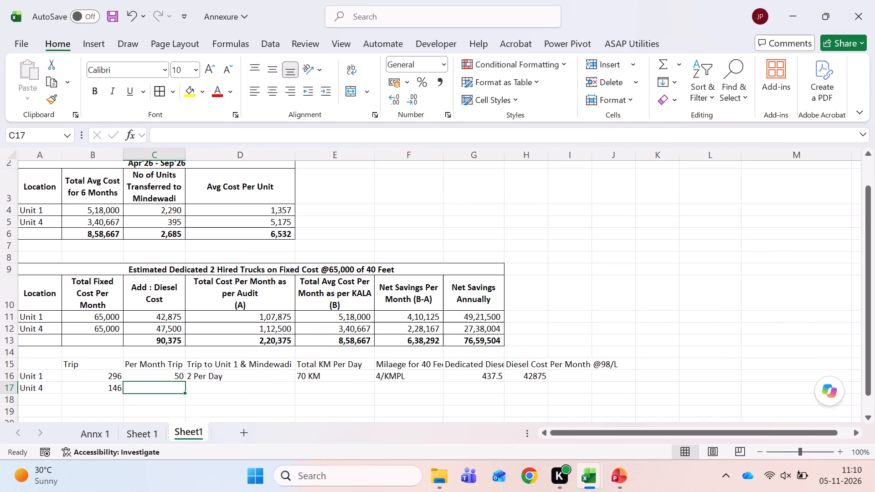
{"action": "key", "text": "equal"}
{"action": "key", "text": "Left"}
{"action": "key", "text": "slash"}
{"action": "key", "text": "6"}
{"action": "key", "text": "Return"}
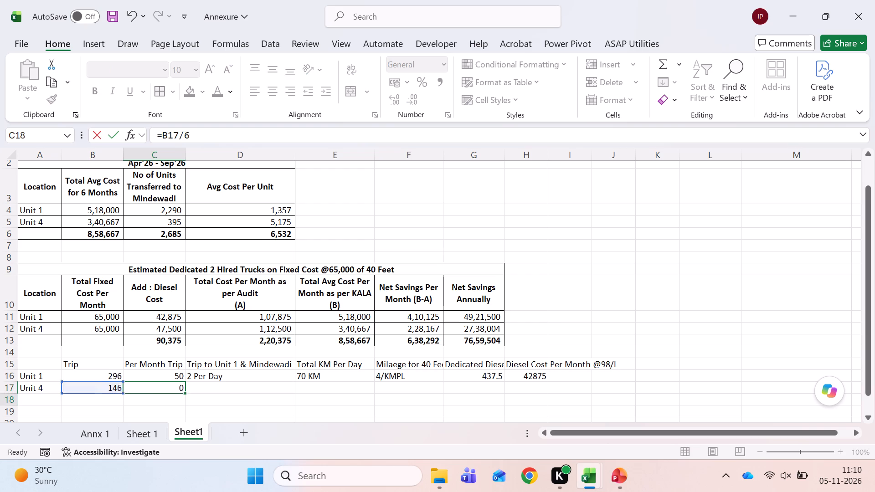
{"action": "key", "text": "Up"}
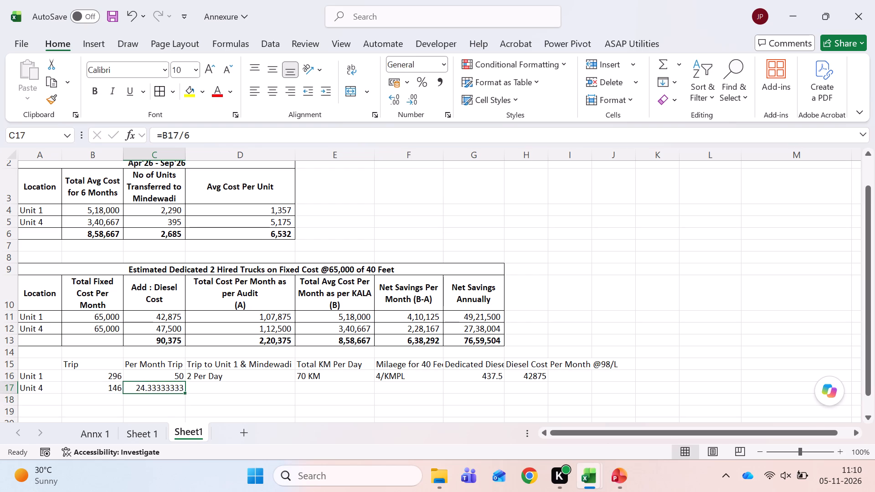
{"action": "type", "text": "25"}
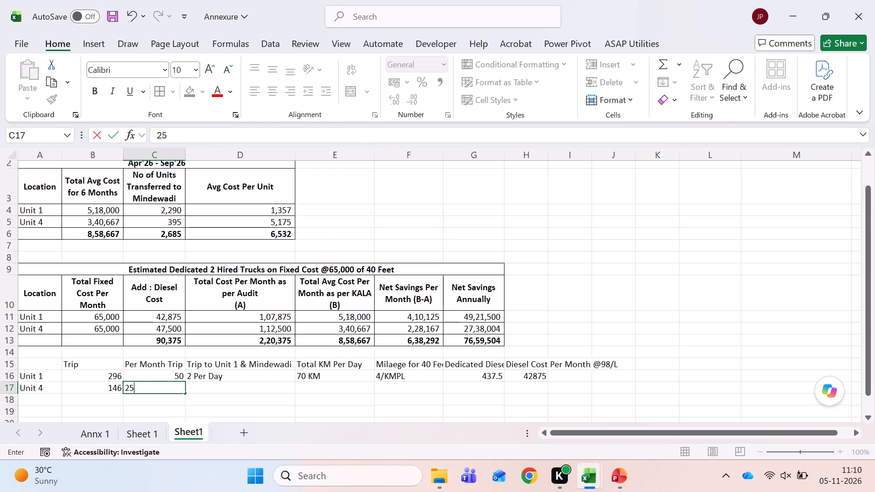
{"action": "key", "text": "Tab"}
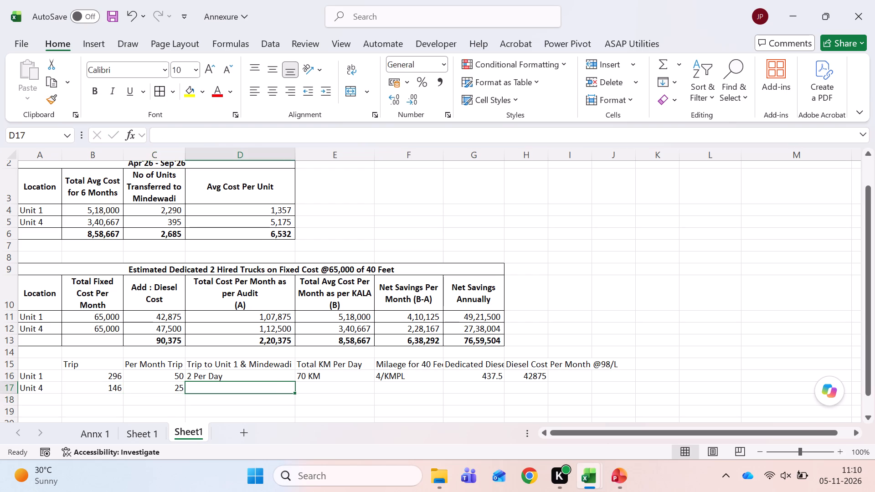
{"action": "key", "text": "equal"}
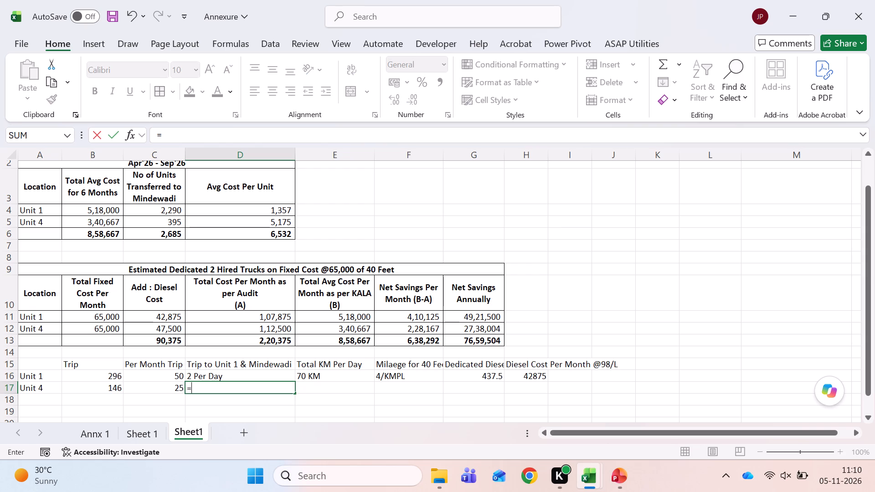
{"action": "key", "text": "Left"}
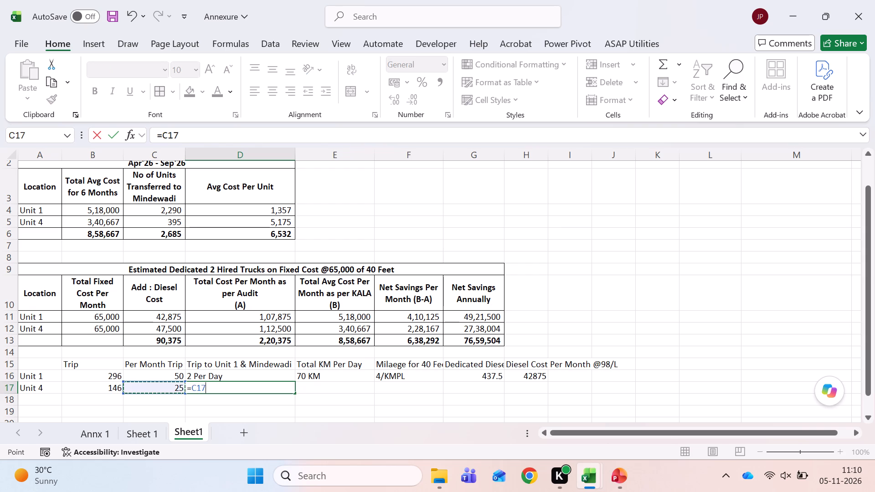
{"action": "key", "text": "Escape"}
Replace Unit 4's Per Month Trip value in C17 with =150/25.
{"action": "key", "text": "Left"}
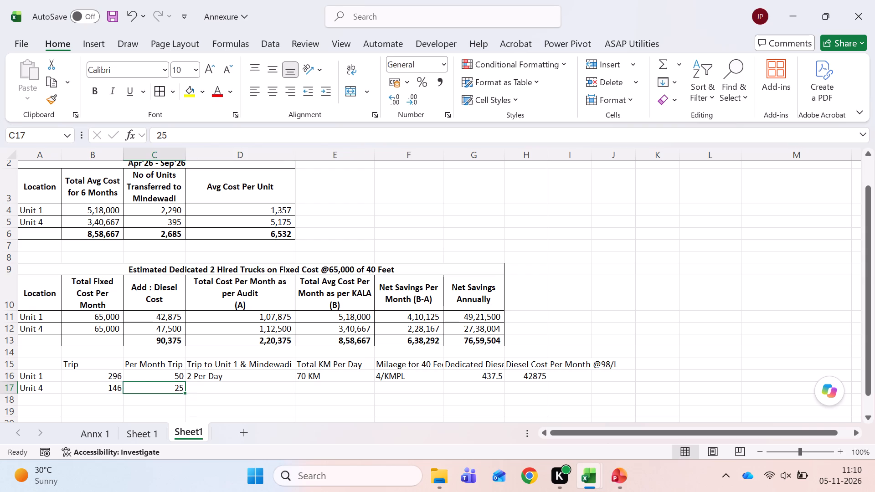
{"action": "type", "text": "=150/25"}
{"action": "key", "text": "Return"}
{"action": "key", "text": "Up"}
Set Unit 4's Per Month Trip in C17 to =150/6, matching the pattern of Unit 1's formula.
{"action": "key", "text": "Up"}
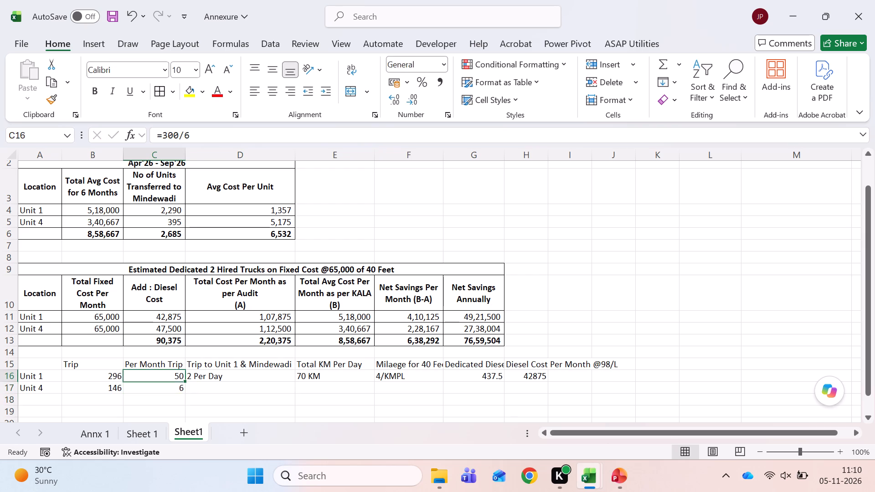
{"action": "key", "text": "Down"}
{"action": "type", "text": "=150/6"}
{"action": "key", "text": "Return"}
{"action": "key", "text": "Down"}
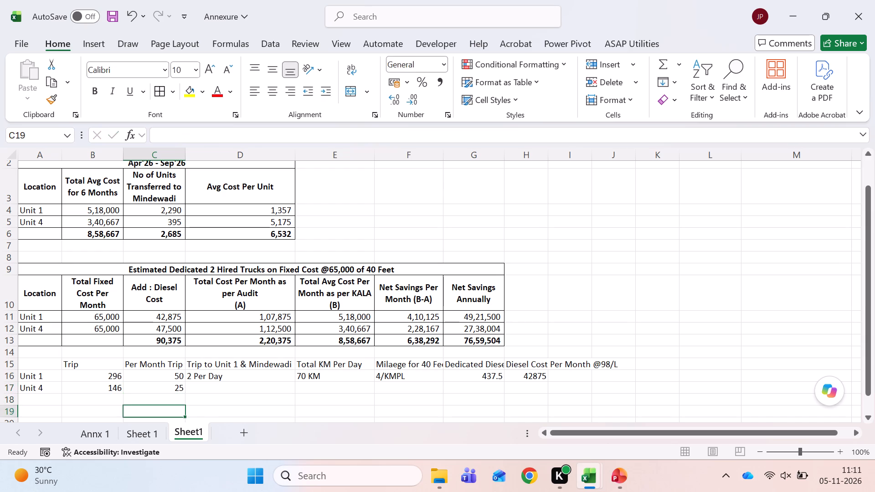
Fill Unit 4's row with 1 Per Day in D17, 35 KM in E17 and the 4/KMPL mileage from above in F17.
{"action": "key", "text": "Up"}
{"action": "key", "text": "Up"}
{"action": "key", "text": "Right"}
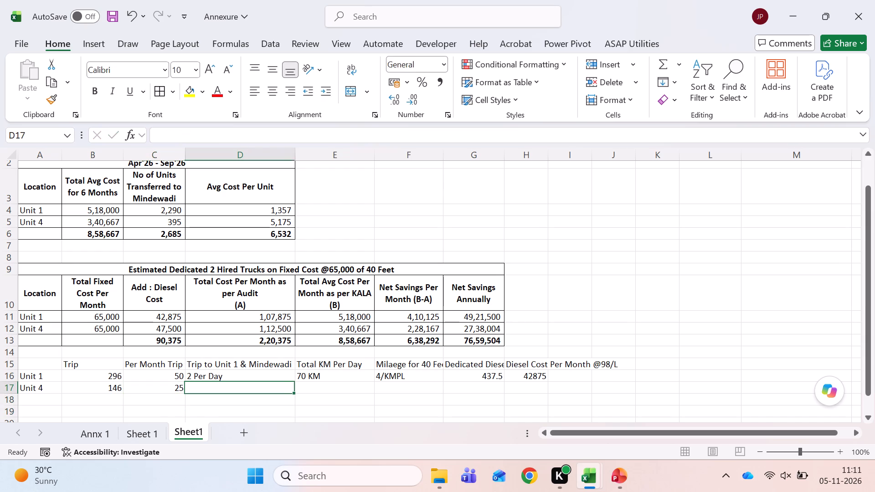
{"action": "type", "text": "1 Per Day"}
{"action": "key", "text": "Tab"}
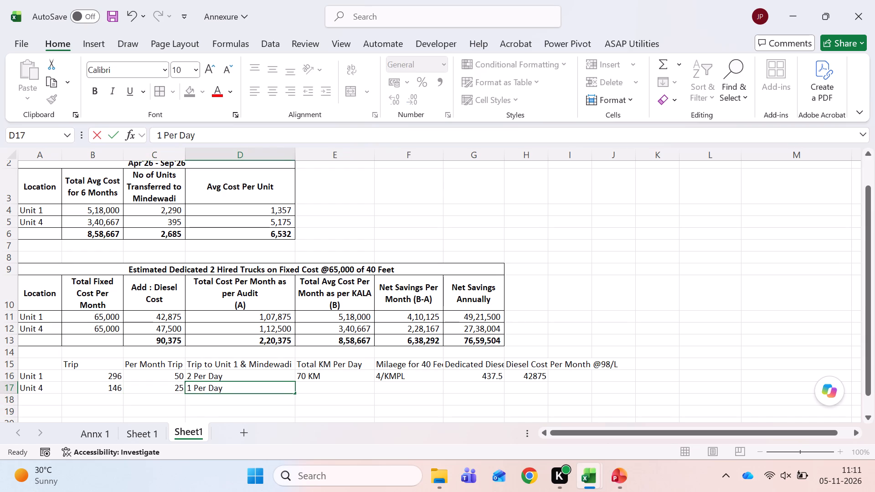
{"action": "type", "text": "35 KM"}
{"action": "key", "text": "Tab"}
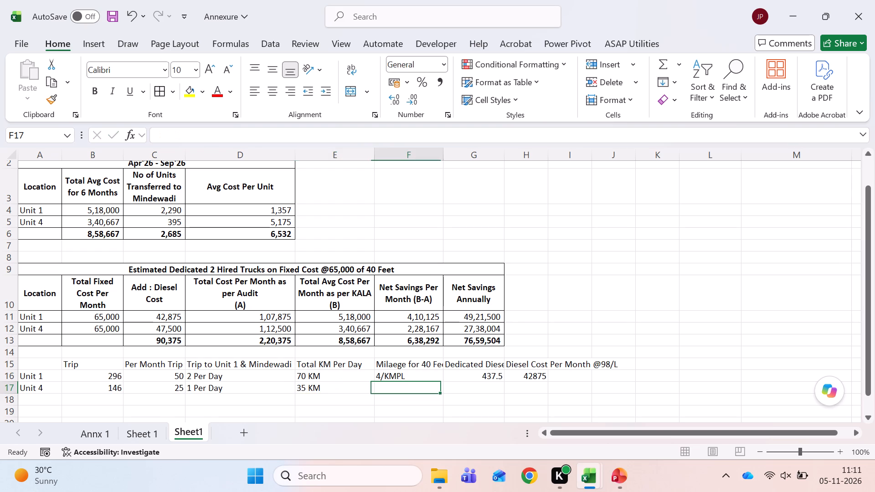
{"action": "key", "text": "ctrl+d"}
{"action": "key", "text": "Tab"}
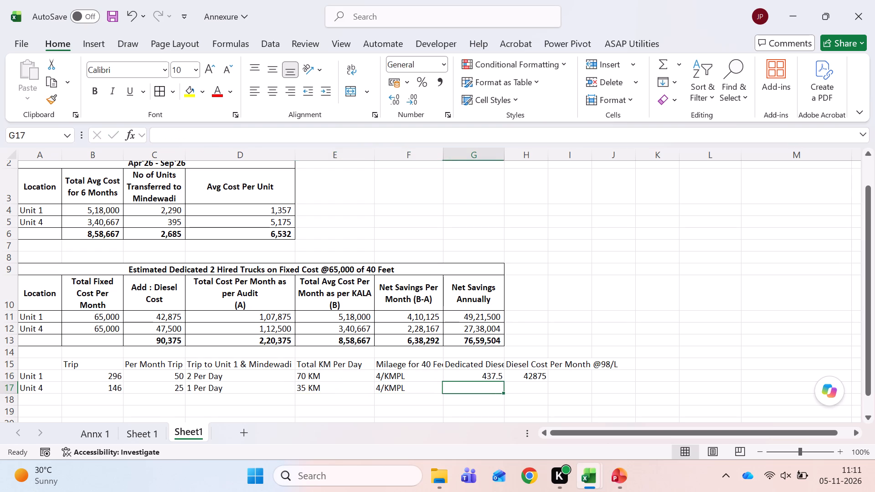
Copy Unit 1's Dedicated Diesel formula from G16 into G17 and change it to =(35*25)/4 for Unit 4.
{"action": "key", "text": "Up"}
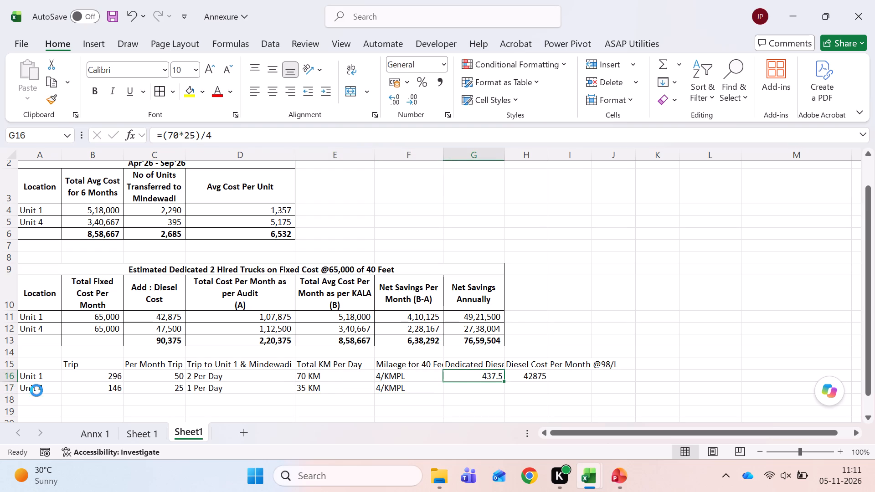
{"action": "key", "text": "ctrl+c"}
{"action": "key", "text": "Down"}
{"action": "key", "text": "Return"}
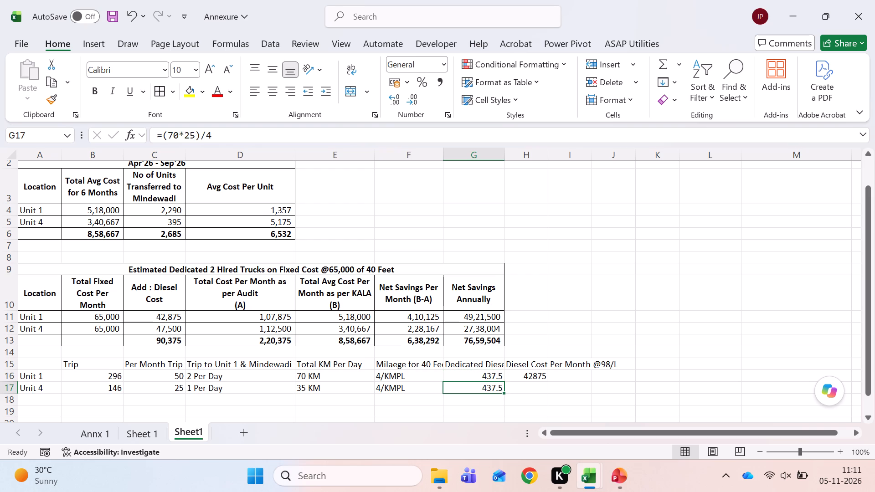
{"action": "left_click", "coordinate": [176, 135]}
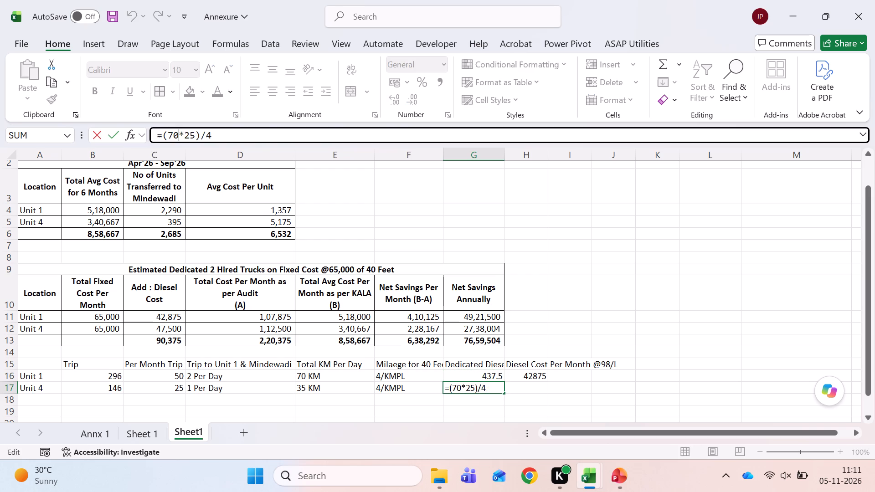
{"action": "key", "text": "BackSpace"}
{"action": "key", "text": "BackSpace"}
{"action": "type", "text": "35"}
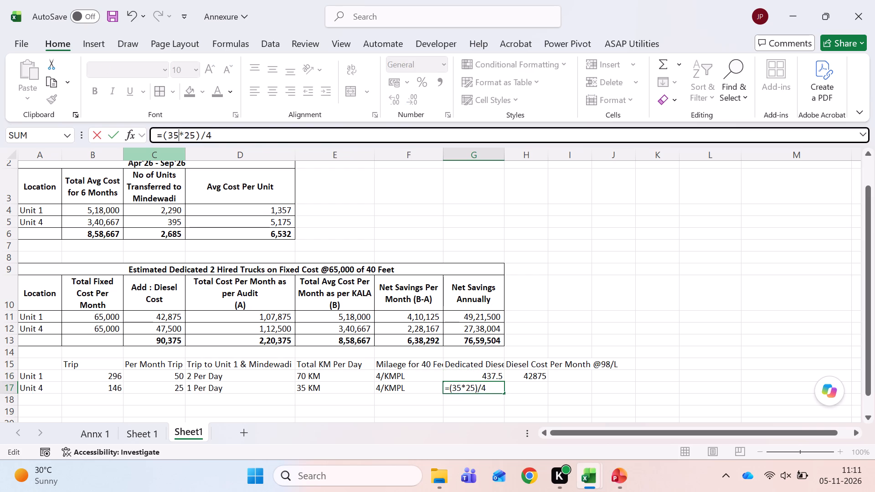
{"action": "key", "text": "Return"}
{"action": "key", "text": "Up"}
{"action": "key", "text": "Right"}
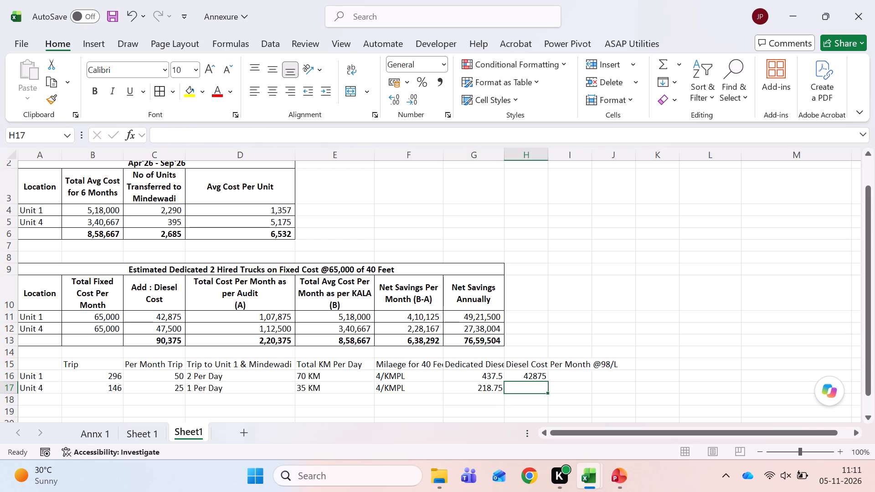
{"action": "key", "text": "ctrl+d"}
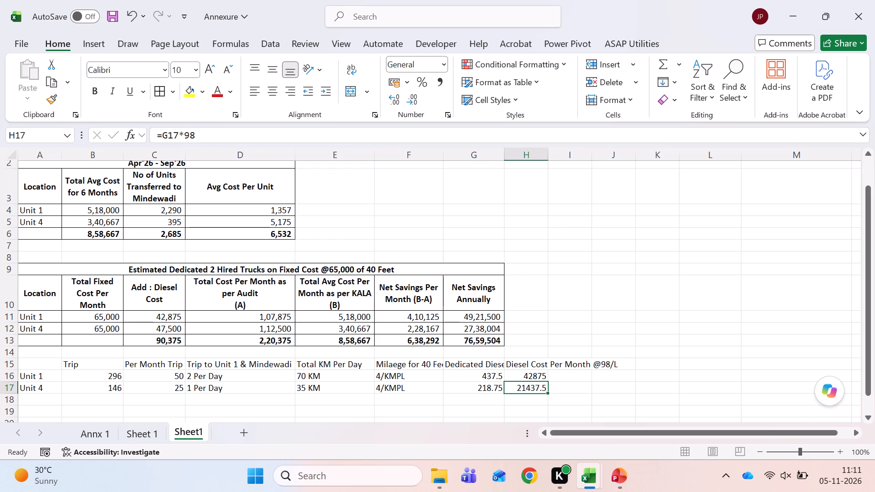
Set Unit 4's Add : Diesel Cost in C12 to 21438 and save the workbook.
{"action": "left_click", "coordinate": [175, 325]}
{"action": "left_click", "coordinate": [184, 135]}
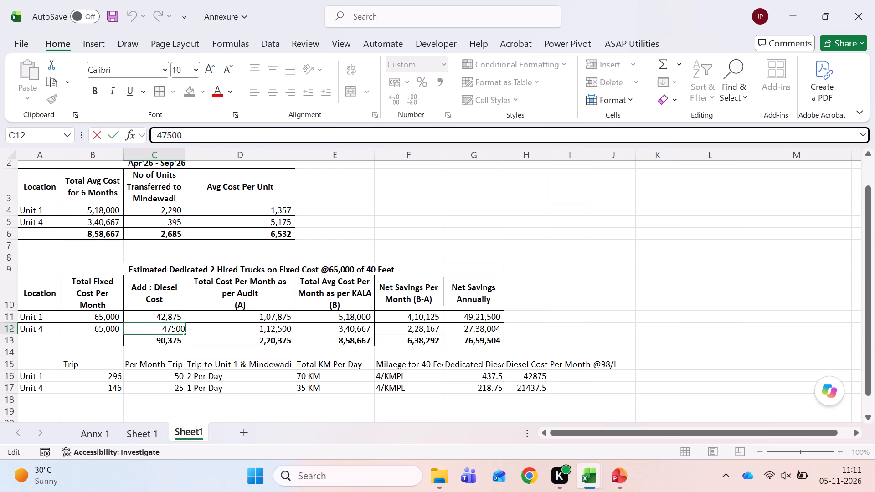
{"action": "key", "text": "BackSpace"}
{"action": "key", "text": "BackSpace"}
{"action": "key", "text": "BackSpace"}
{"action": "key", "text": "BackSpace"}
{"action": "key", "text": "BackSpace"}
{"action": "key", "text": "BackSpace"}
{"action": "type", "text": "21438"}
{"action": "key", "text": "Tab"}
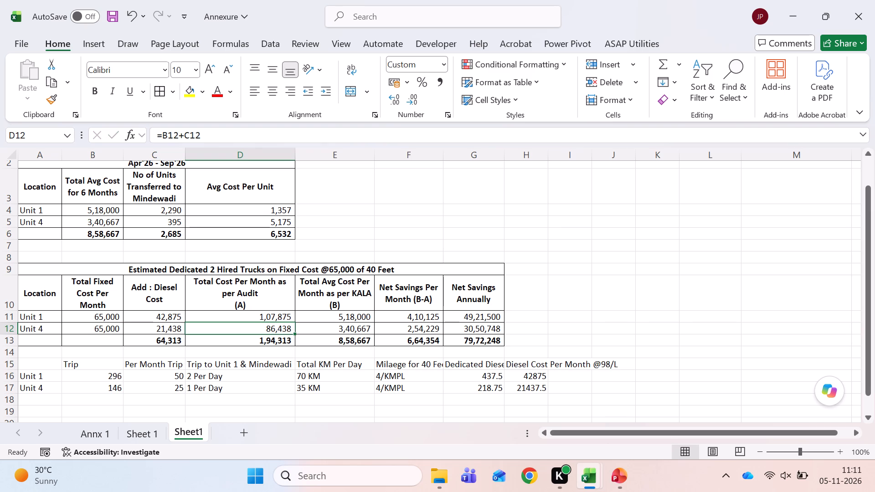
{"action": "key", "text": "ctrl+s"}
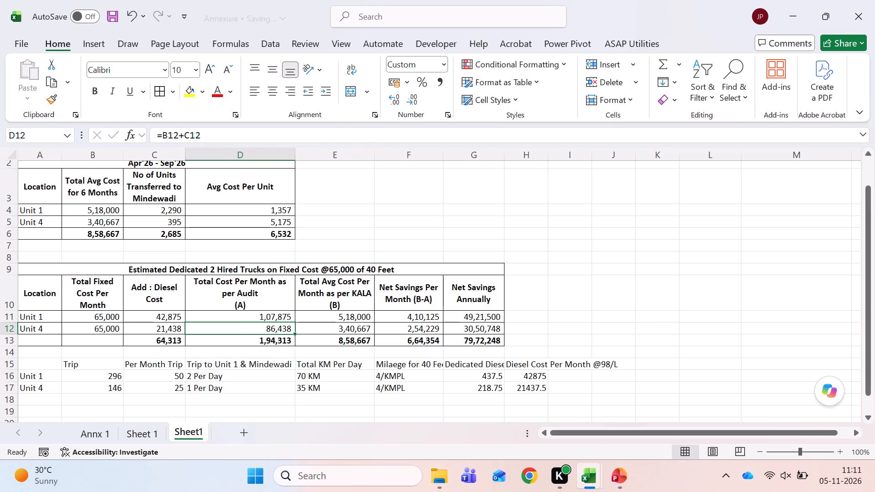
{"action": "key", "text": "ctrl+s"}
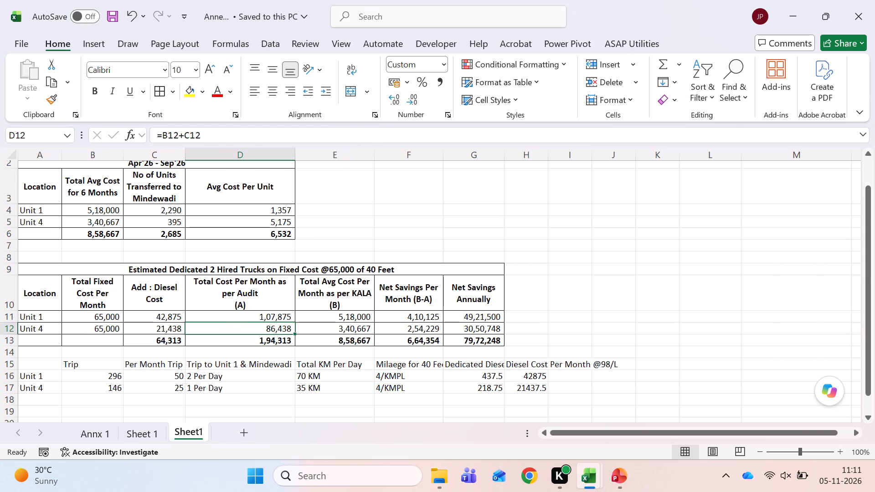
Review the Unit 4 and Unit 1 shifting tables on Annx 1, return to Sheet1's cost tables, and save the workbook.
{"action": "key", "text": "ctrl+Page_Up"}
{"action": "key", "text": "ctrl+Page_Up"}
{"action": "scroll", "coordinate": [185, 267], "scroll_direction": "up", "scroll_amount": 1}
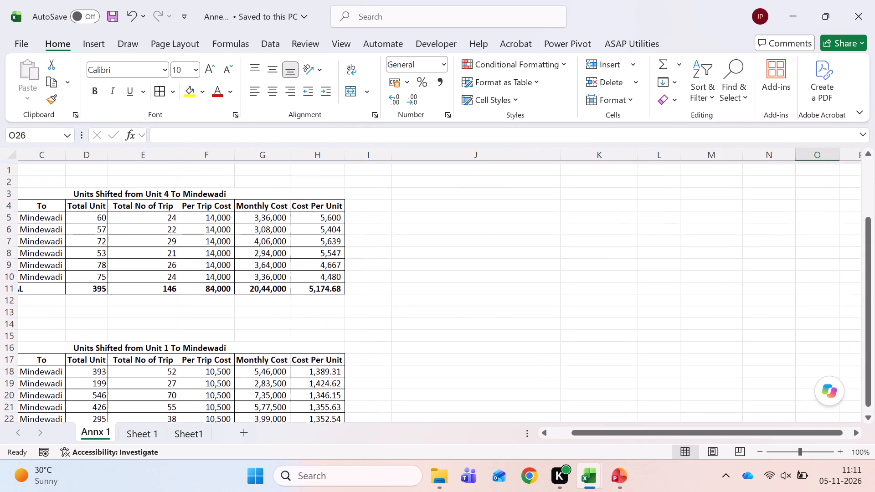
{"action": "scroll", "coordinate": [185, 267], "scroll_direction": "up", "scroll_amount": 1}
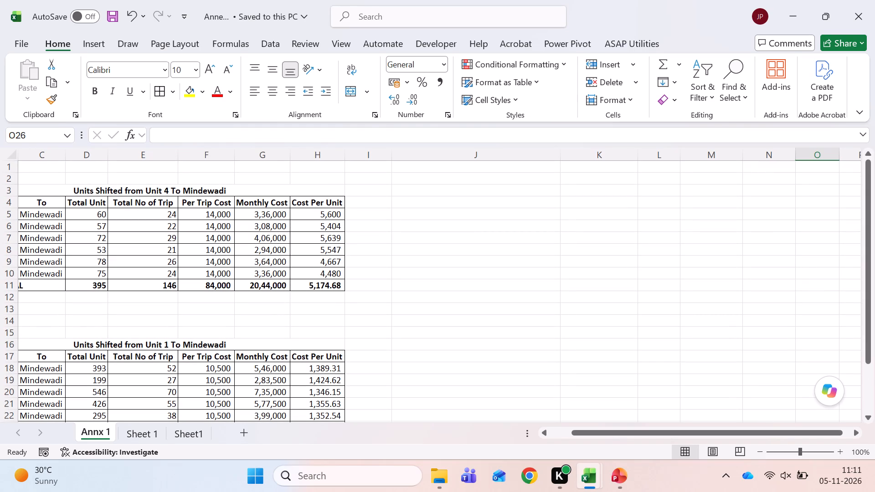
{"action": "scroll", "coordinate": [185, 267], "scroll_direction": "down", "scroll_amount": 1}
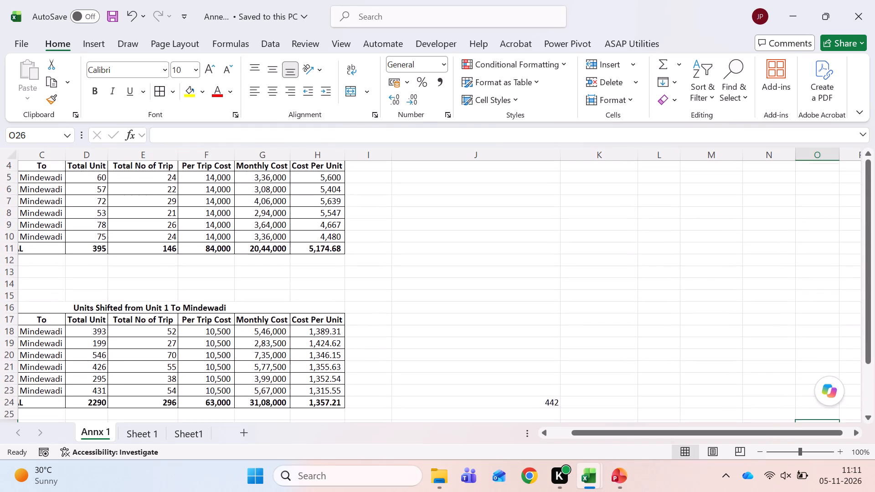
{"action": "scroll", "coordinate": [185, 267], "scroll_direction": "down", "scroll_amount": 1}
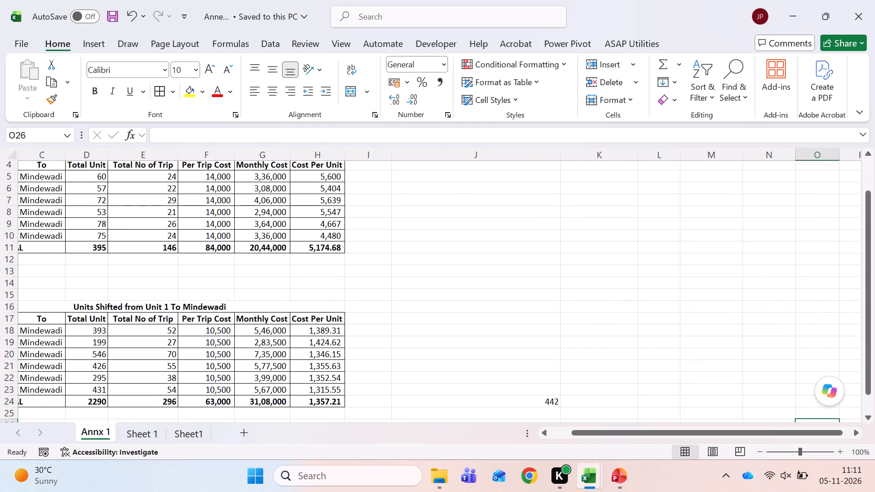
{"action": "key", "text": "ctrl+Page_Down"}
{"action": "key", "text": "ctrl+s"}
{"action": "key", "text": "ctrl+Page_Down"}
{"action": "key", "text": "ctrl+s"}
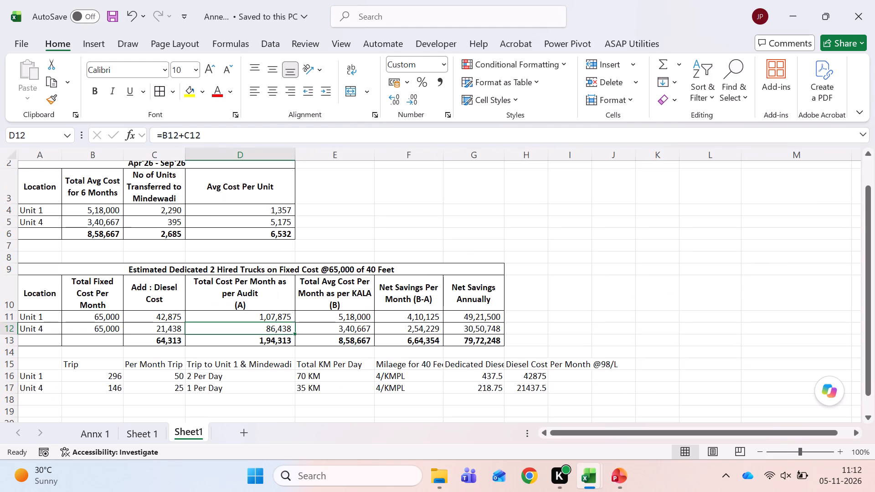
{"action": "scroll", "coordinate": [338, 337], "scroll_direction": "up", "scroll_amount": 1}
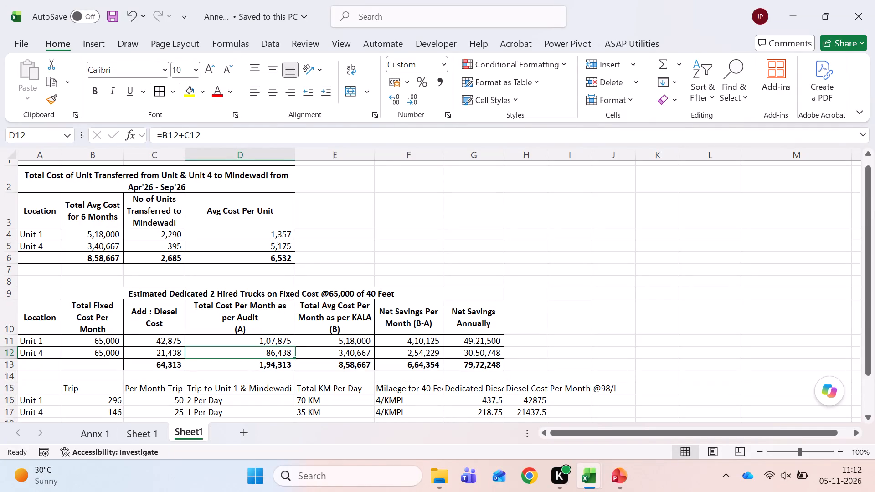
{"action": "left_click", "coordinate": [238, 315]}
{"action": "key", "text": "ctrl+s"}
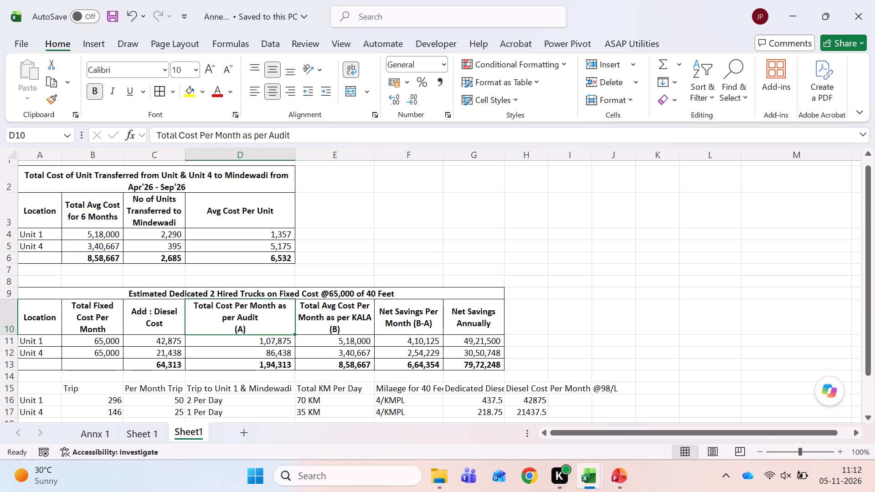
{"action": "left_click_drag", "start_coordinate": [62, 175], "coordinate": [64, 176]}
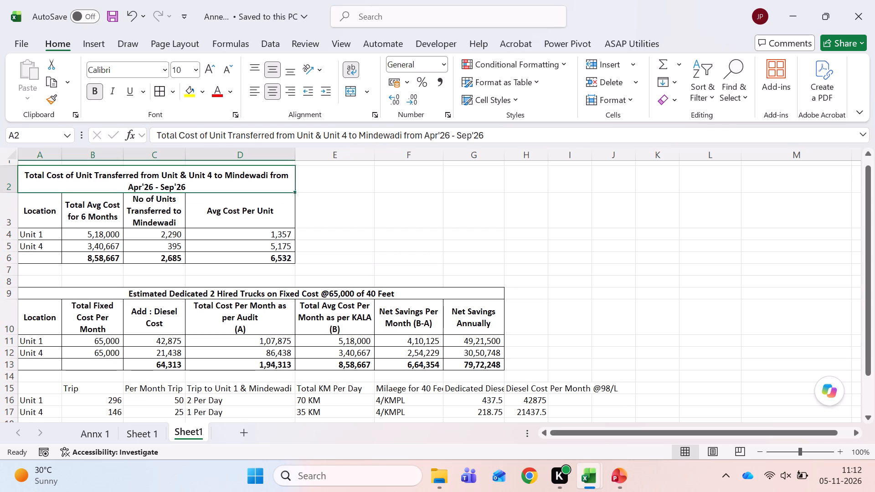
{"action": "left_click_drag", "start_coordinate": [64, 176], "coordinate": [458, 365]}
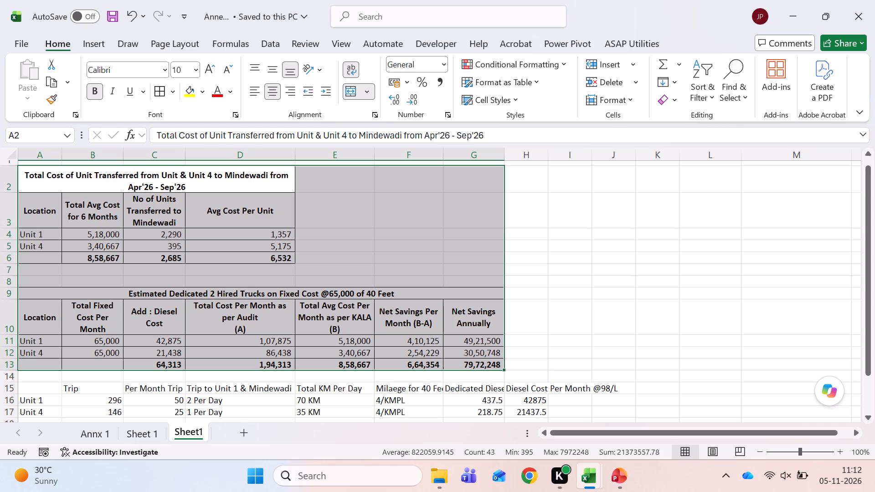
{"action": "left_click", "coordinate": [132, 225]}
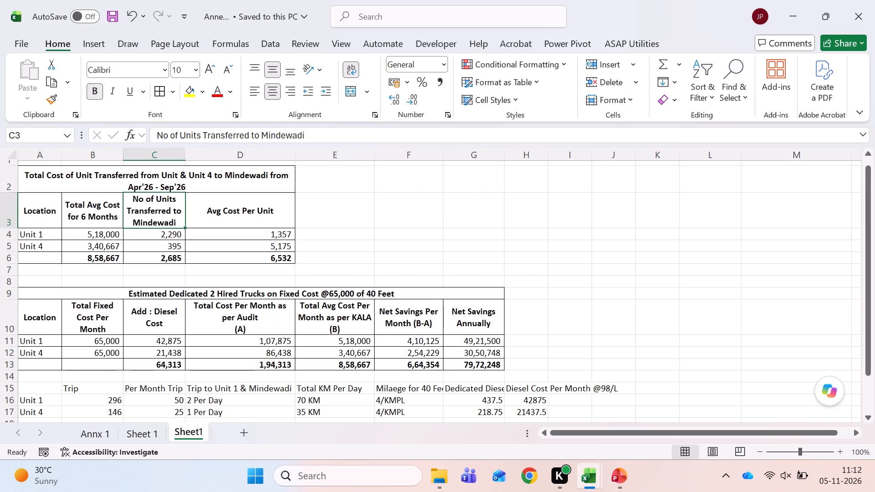
{"action": "left_click_drag", "start_coordinate": [8, 155], "coordinate": [382, 331]}
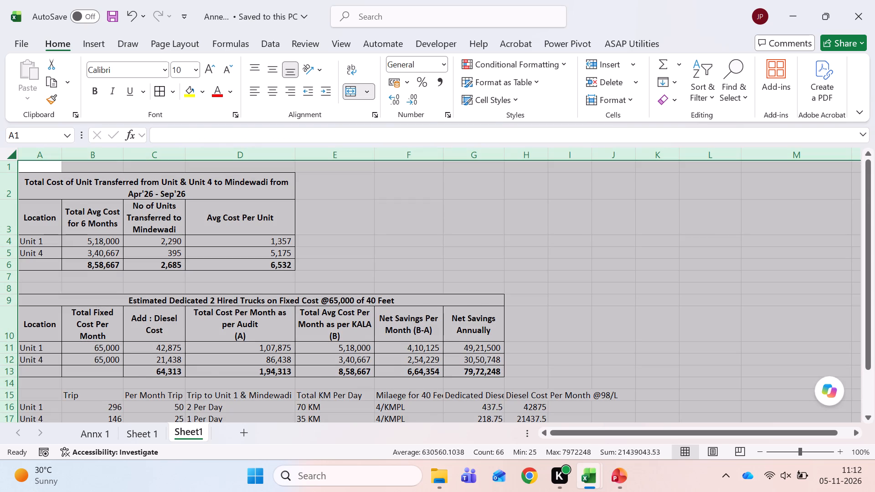